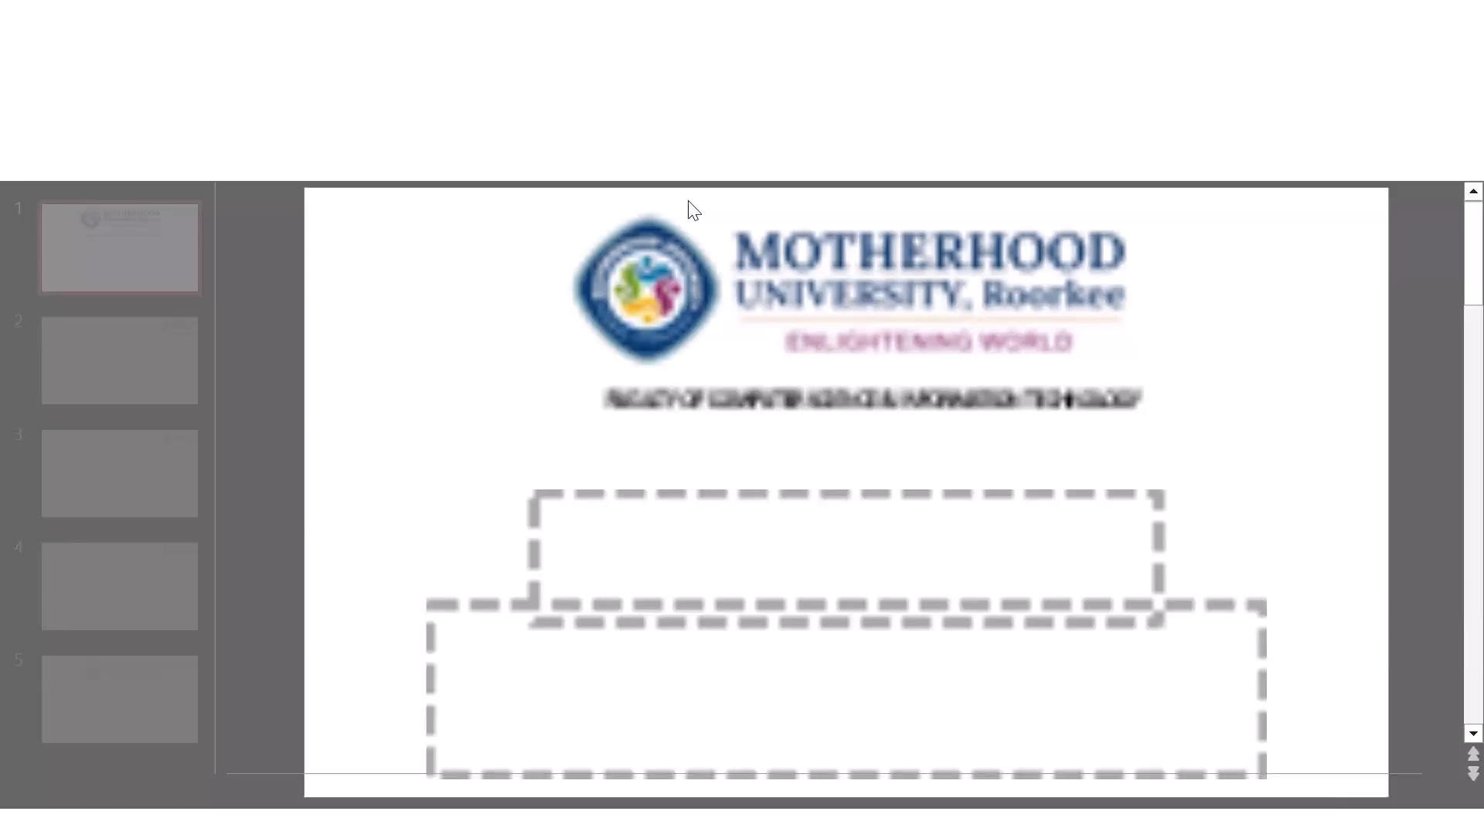
Dismiss the Microsoft 365 trial offer by continuing with the free plan.
scroll(795, 495, "down", 2)
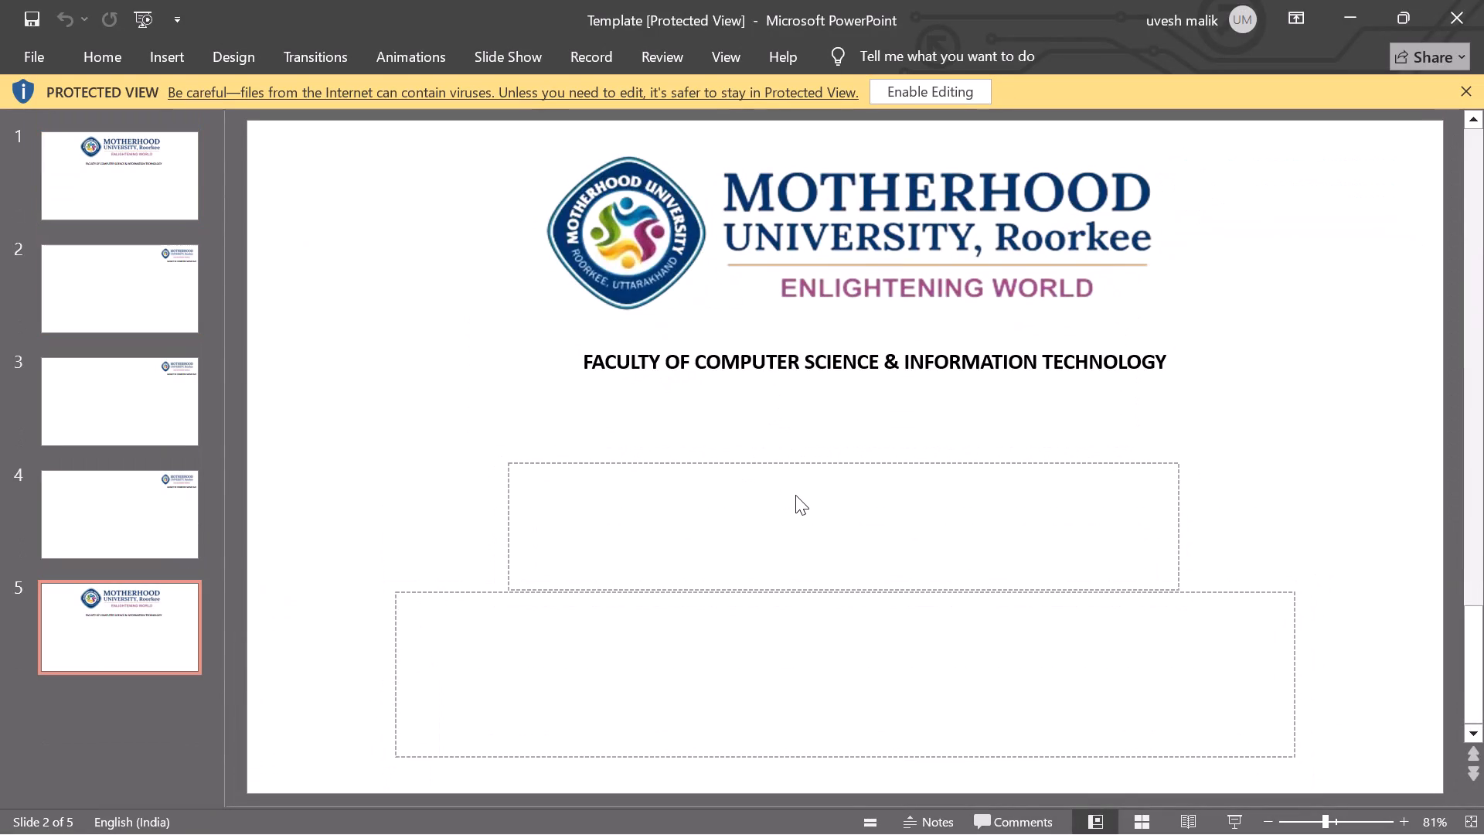
scroll(795, 495, "down", 1)
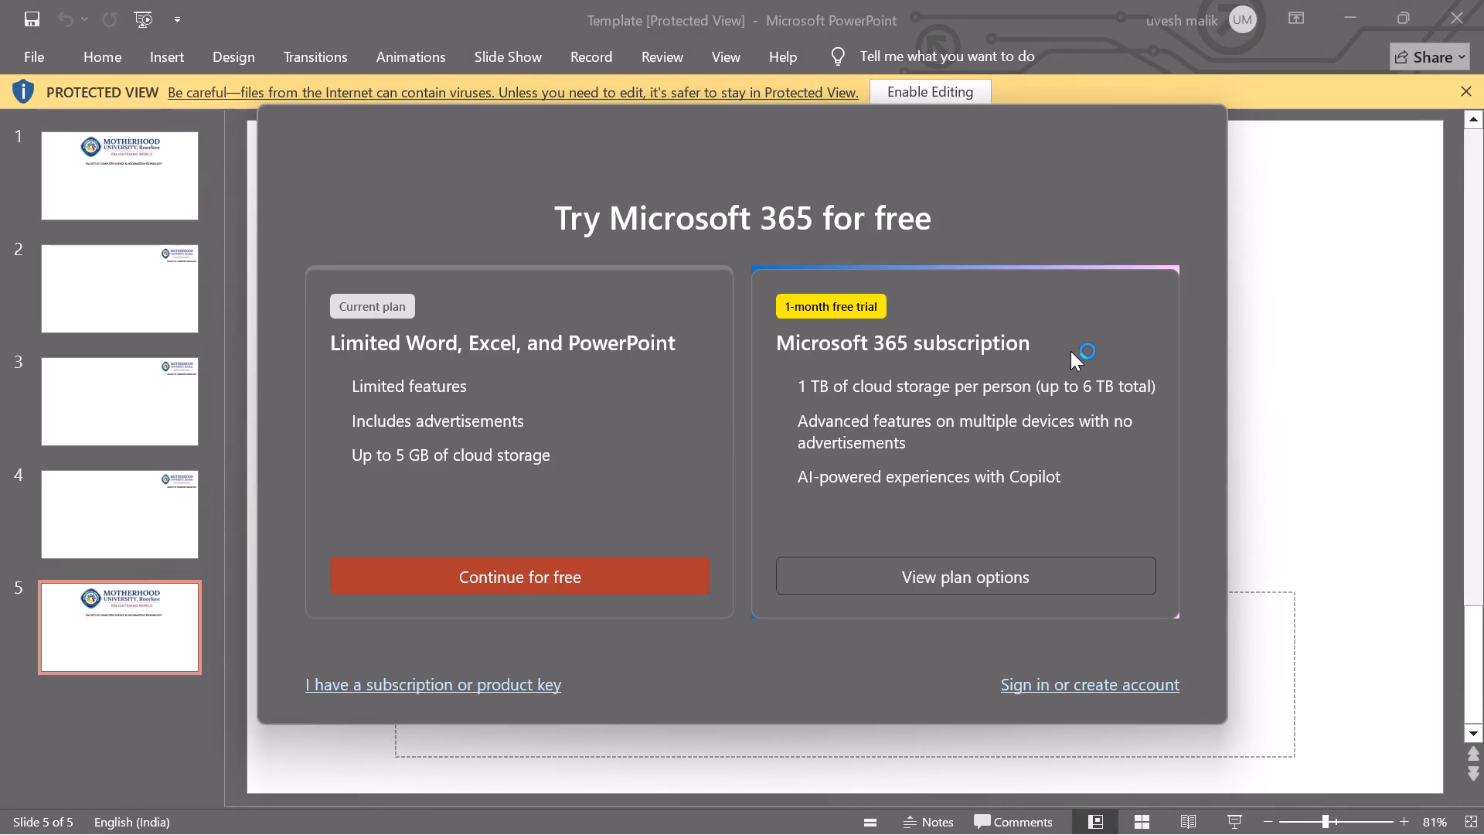
left_click(1283, 338)
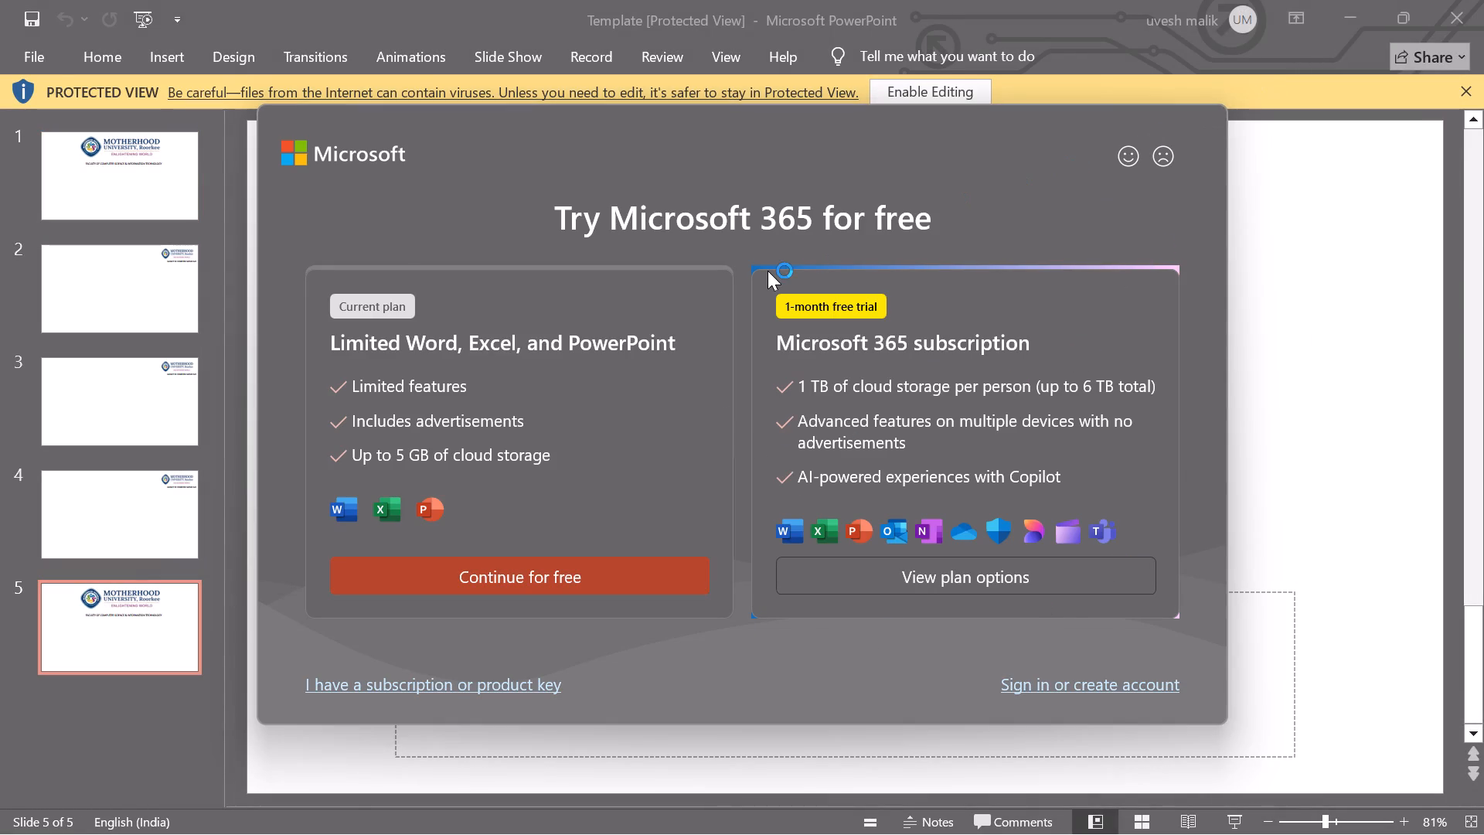
left_click(137, 214)
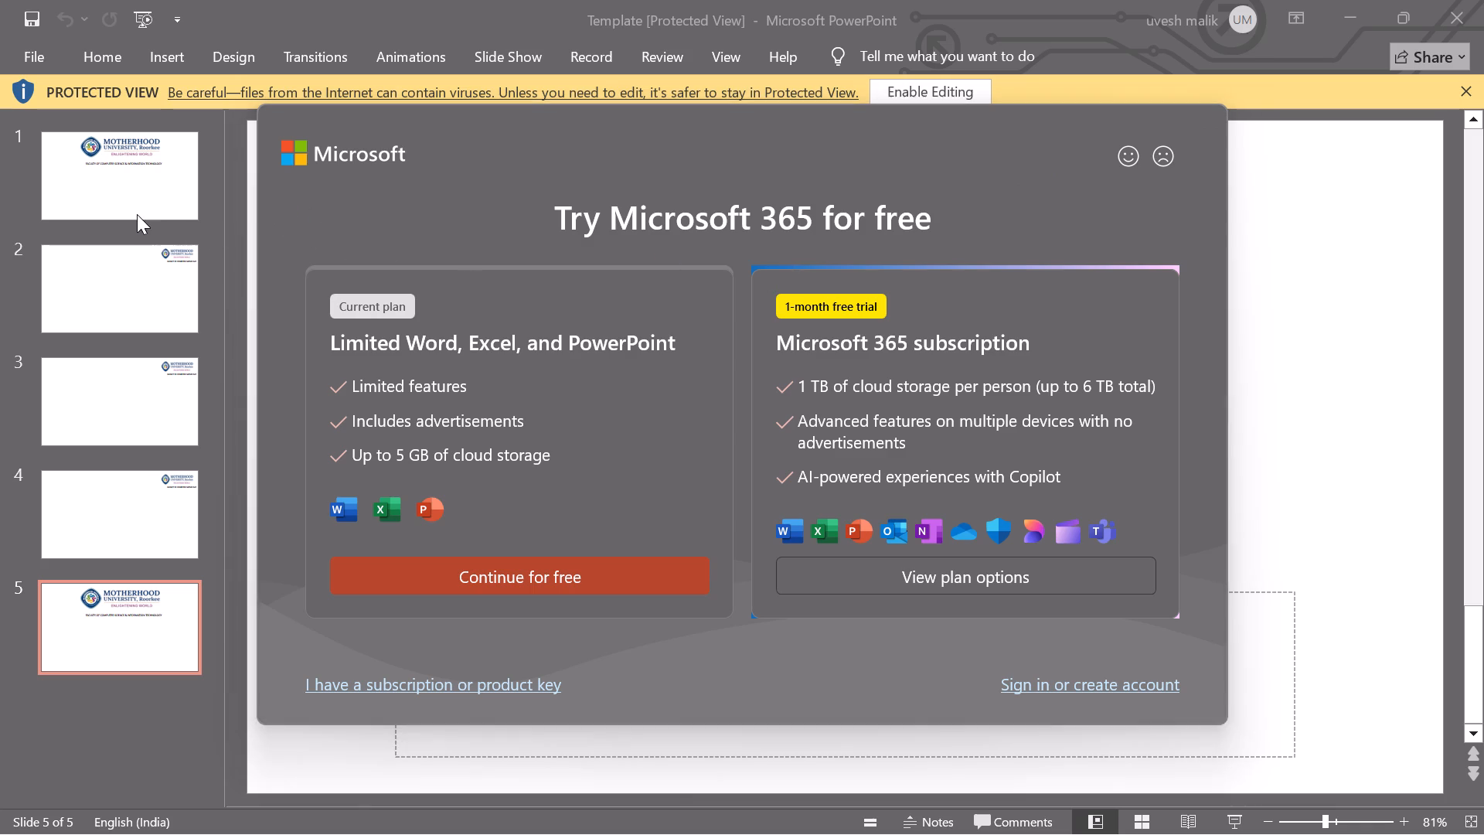
left_click(488, 584)
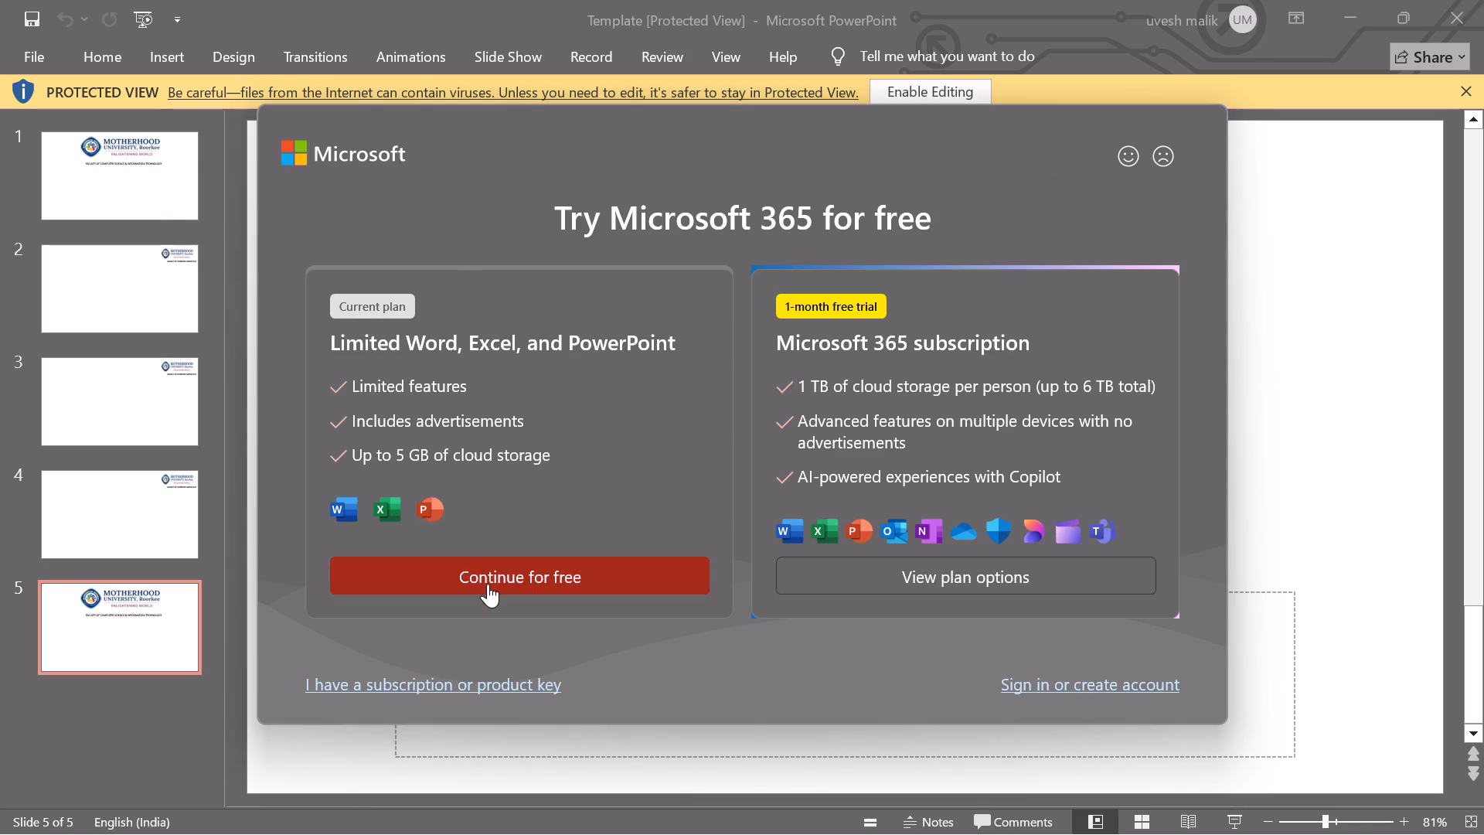
Look through all five slides of the Motherhood University template to examine their layouts.
scroll(673, 526, "down", 1)
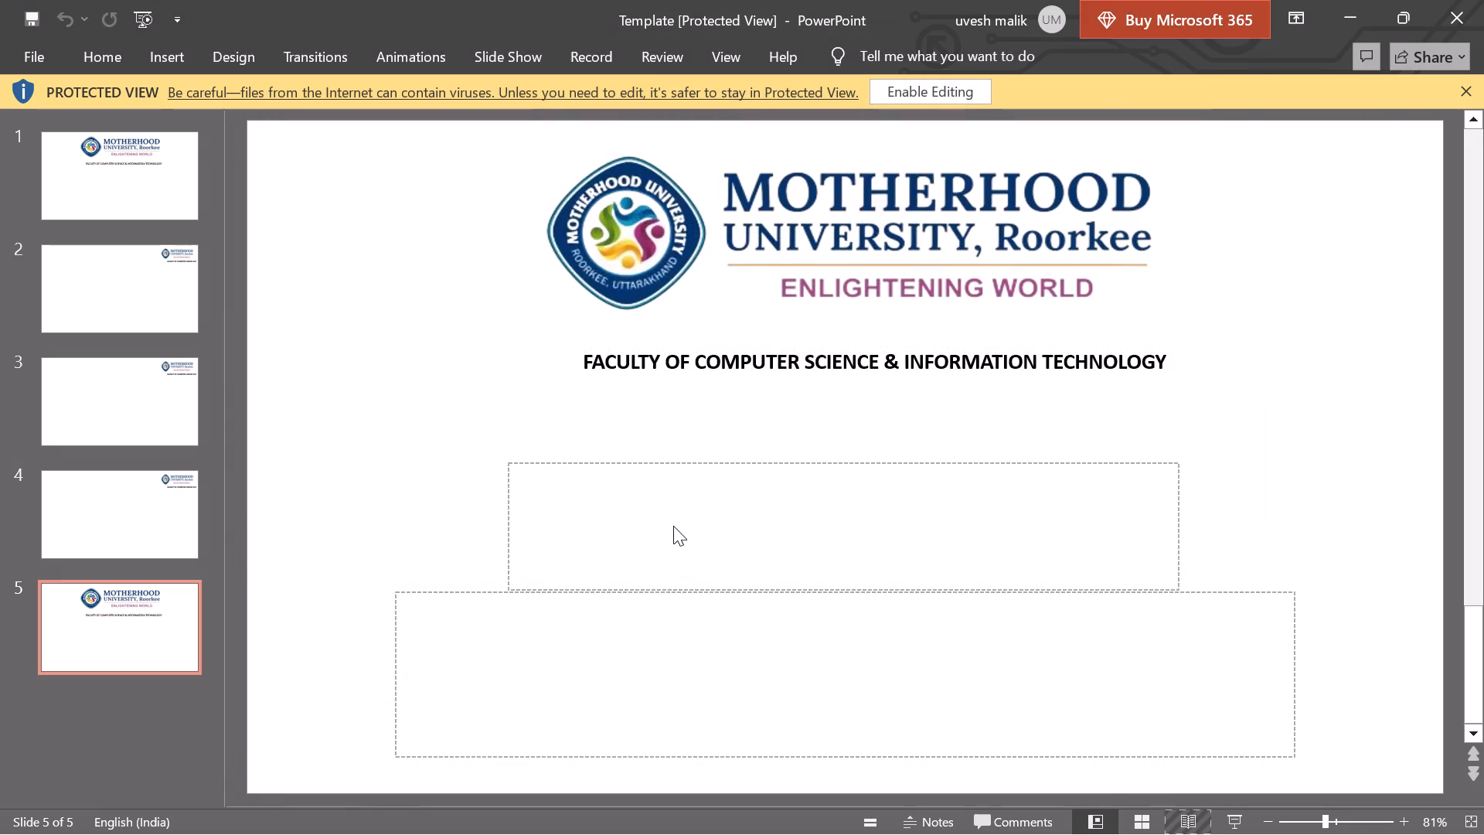
scroll(673, 526, "down", 1)
scroll(673, 526, "down", 5, "ctrl")
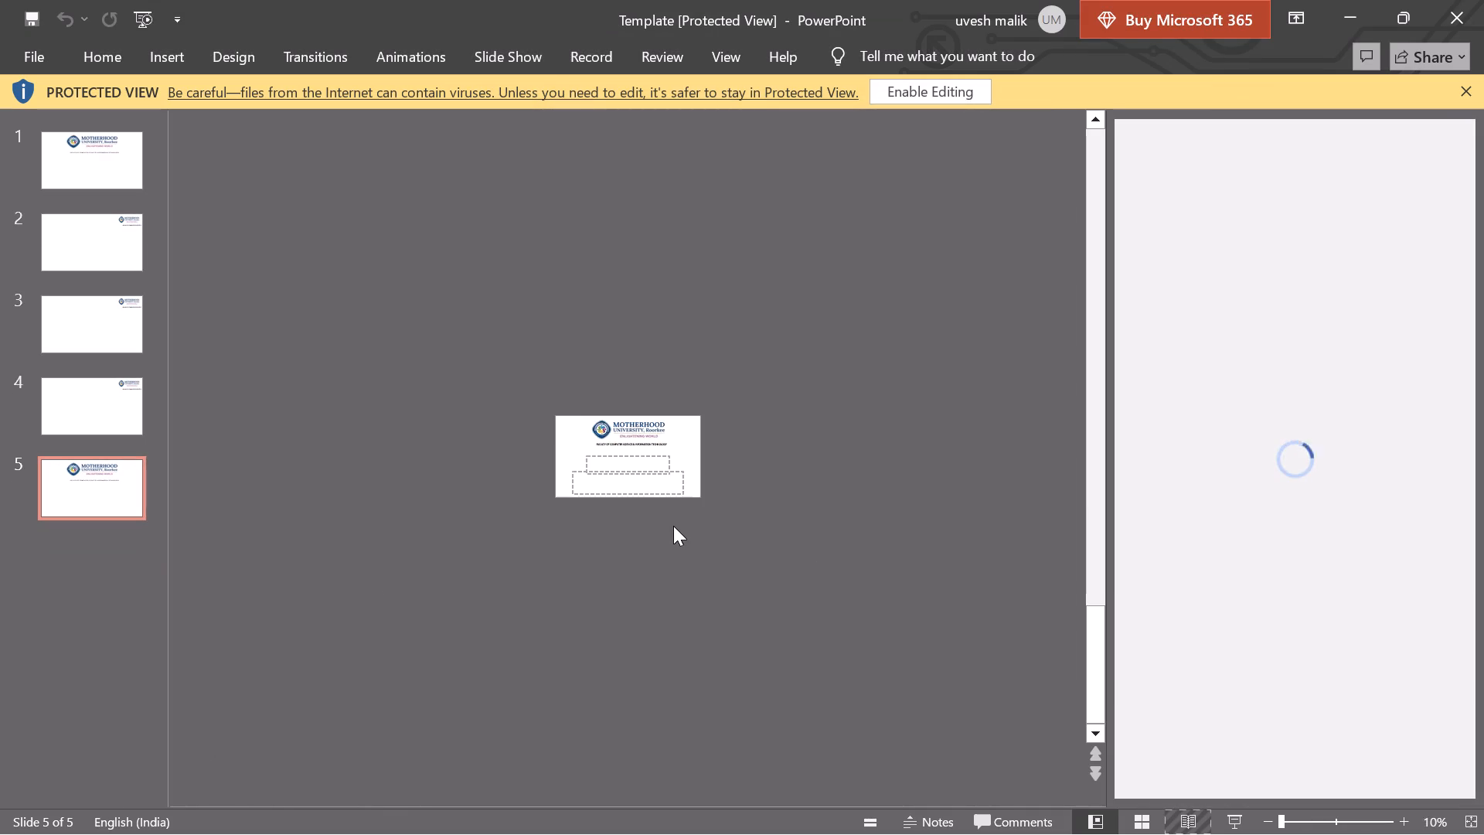
scroll(673, 526, "up", 5, "ctrl")
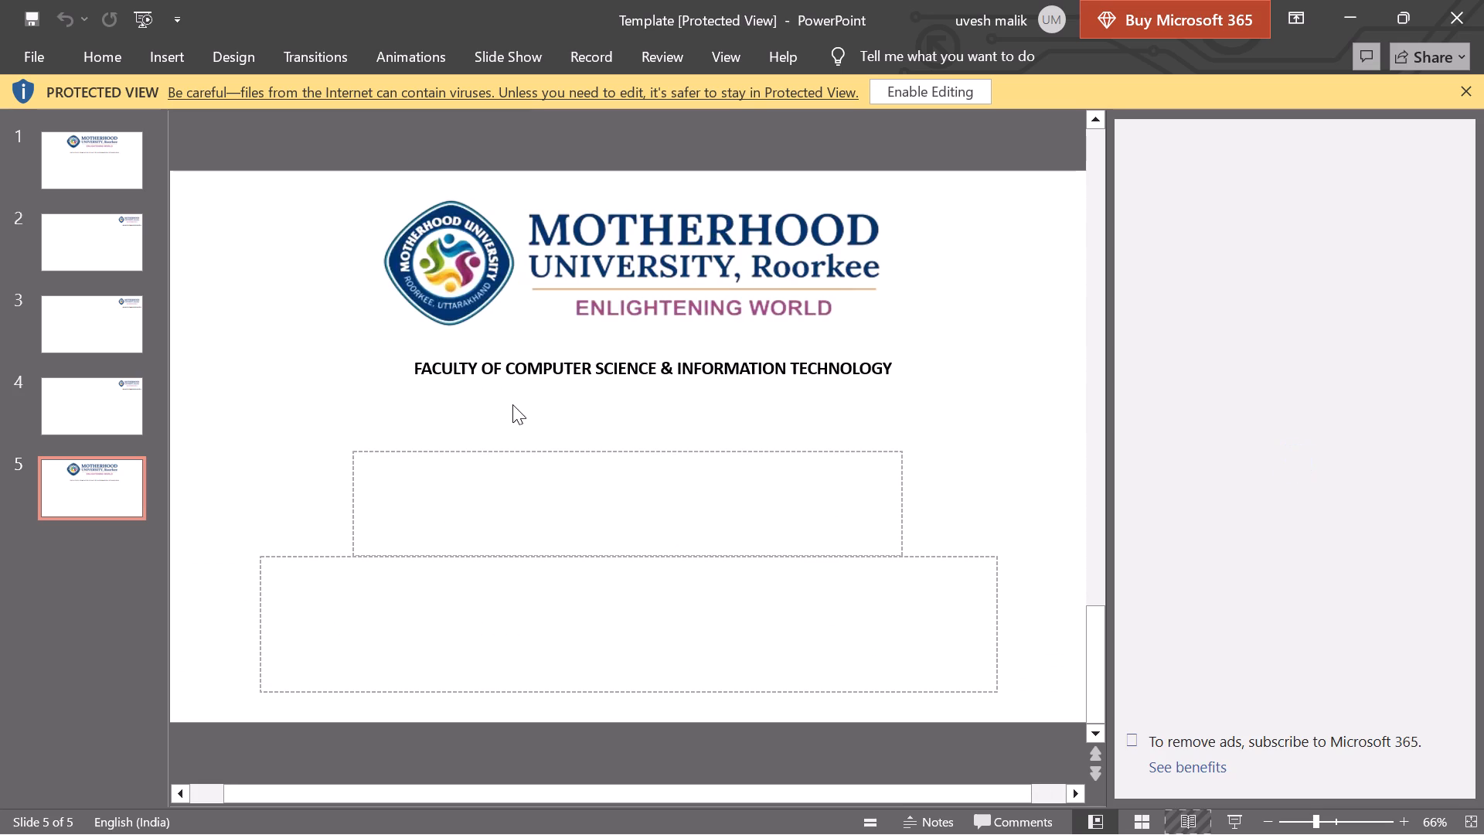
left_click(95, 247)
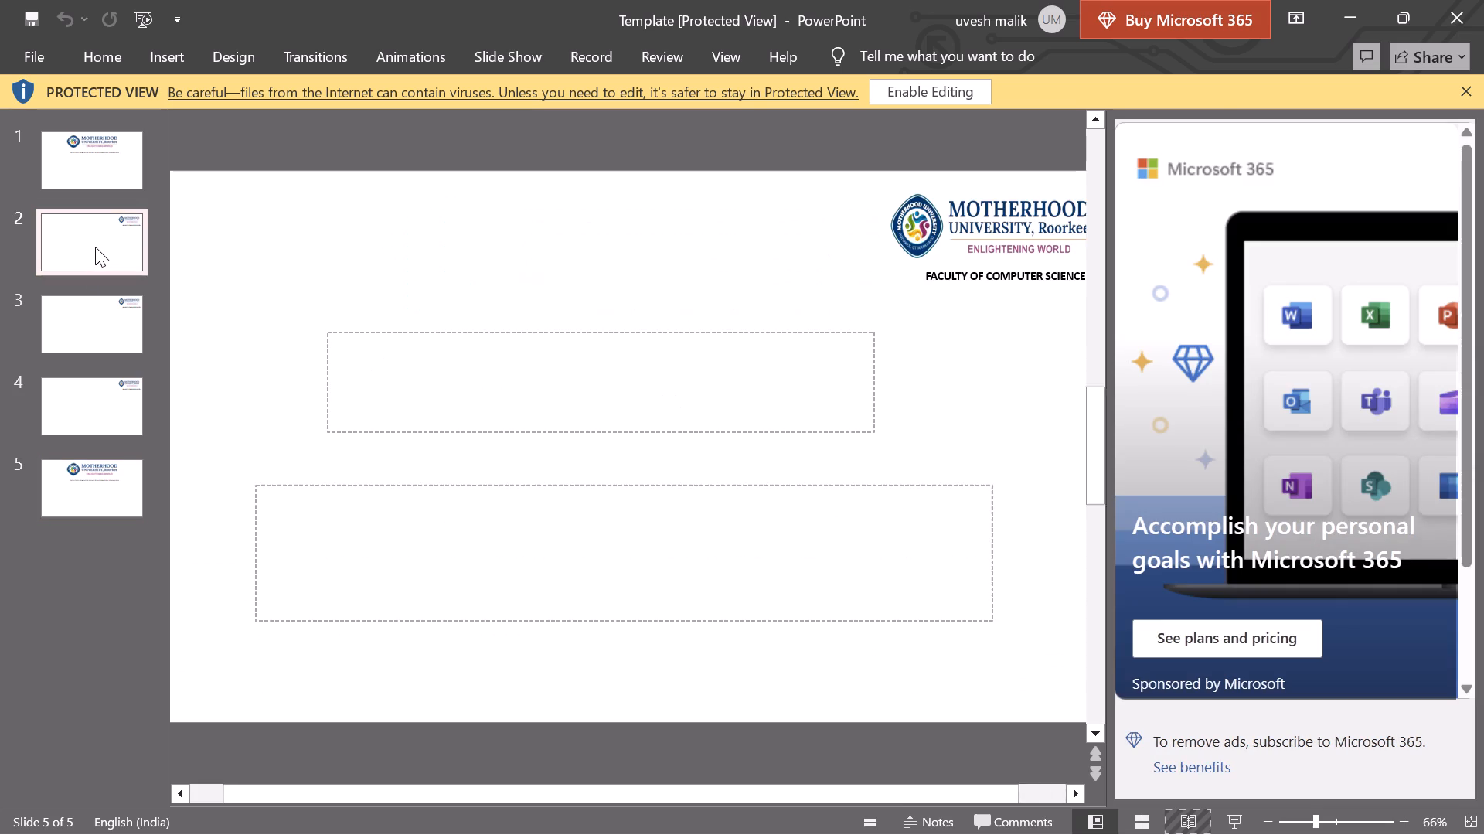
left_click(103, 317)
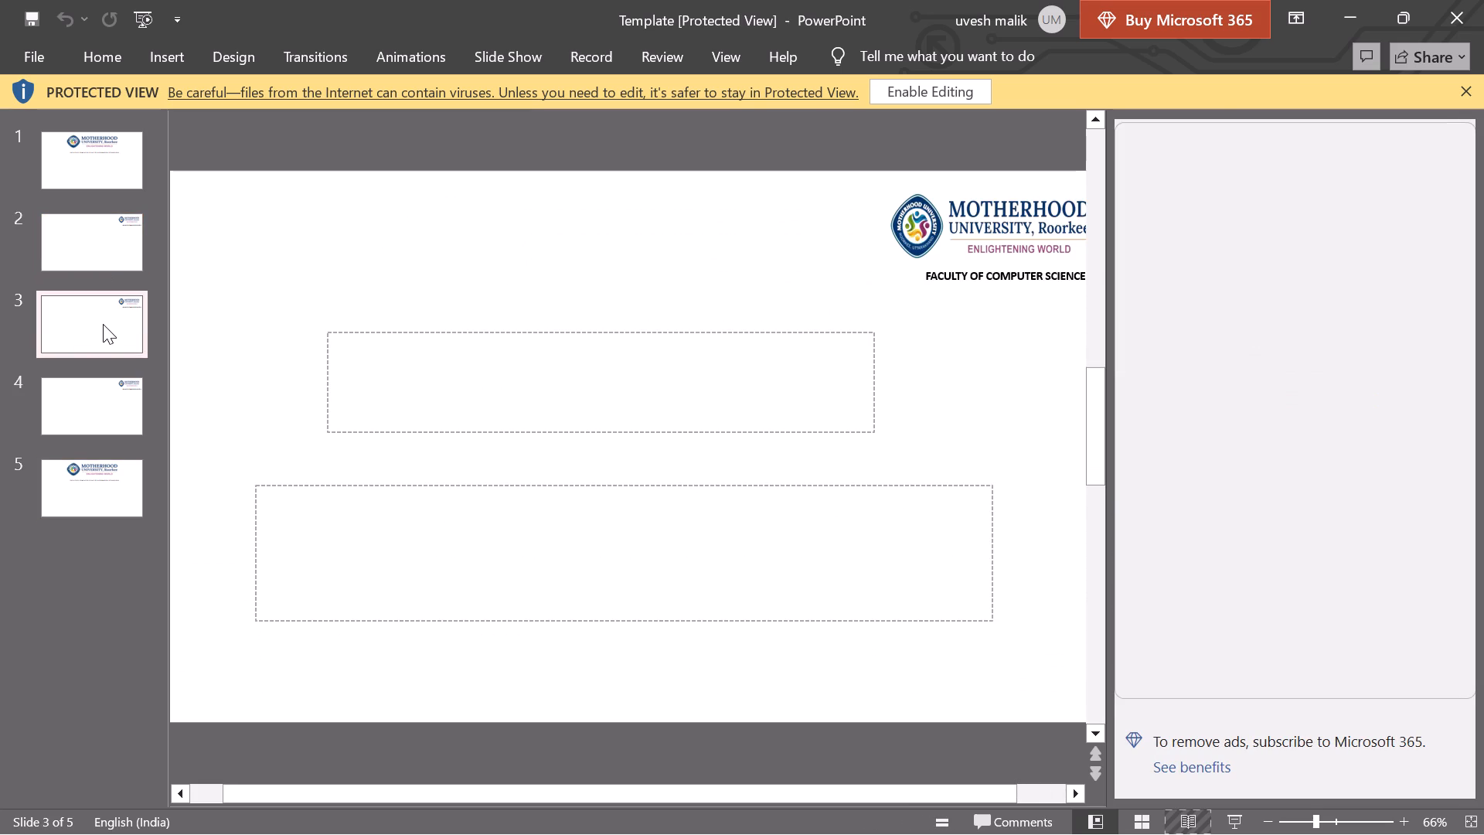
left_click(97, 424)
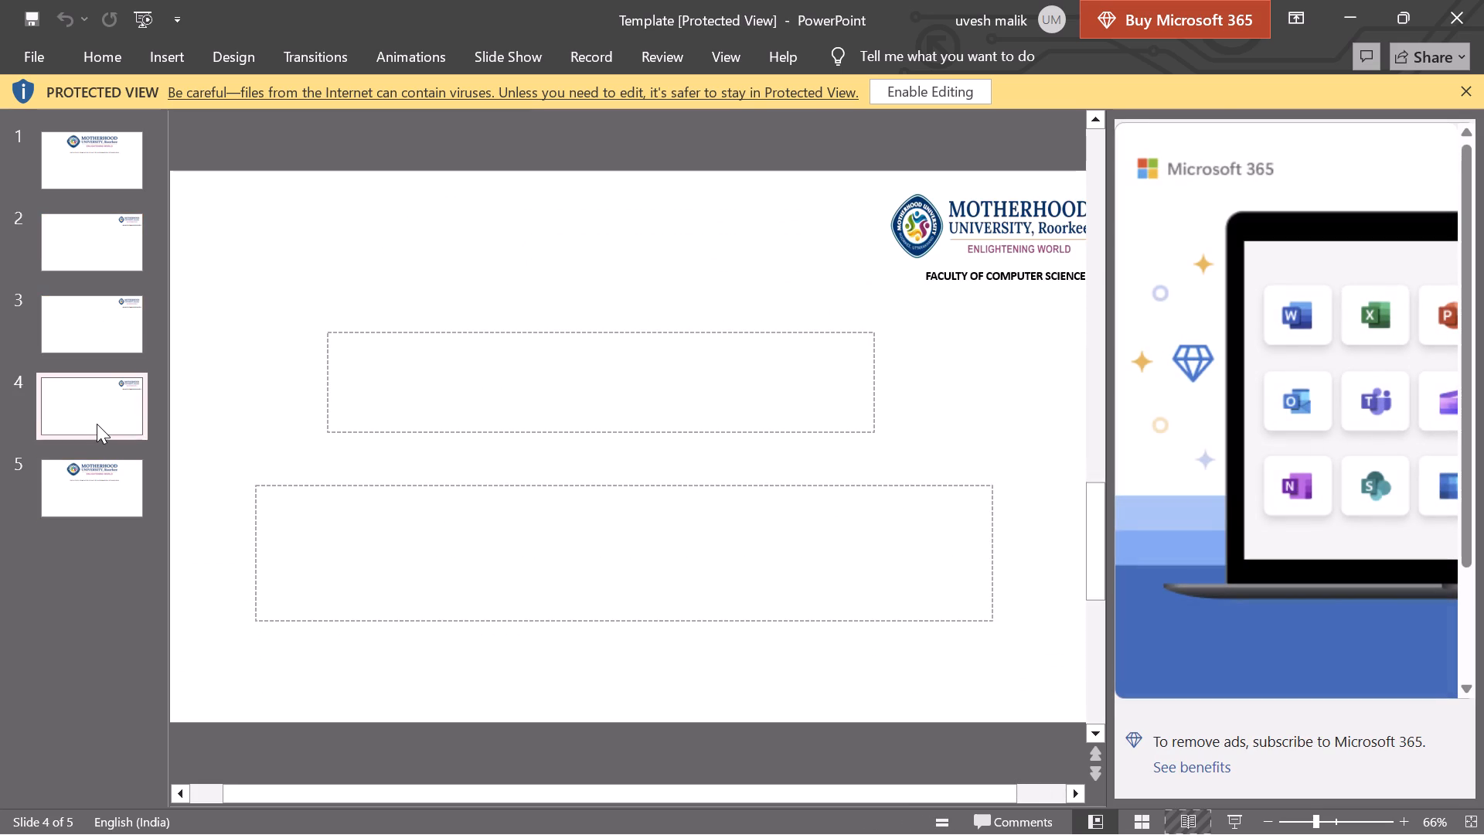
left_click(98, 500)
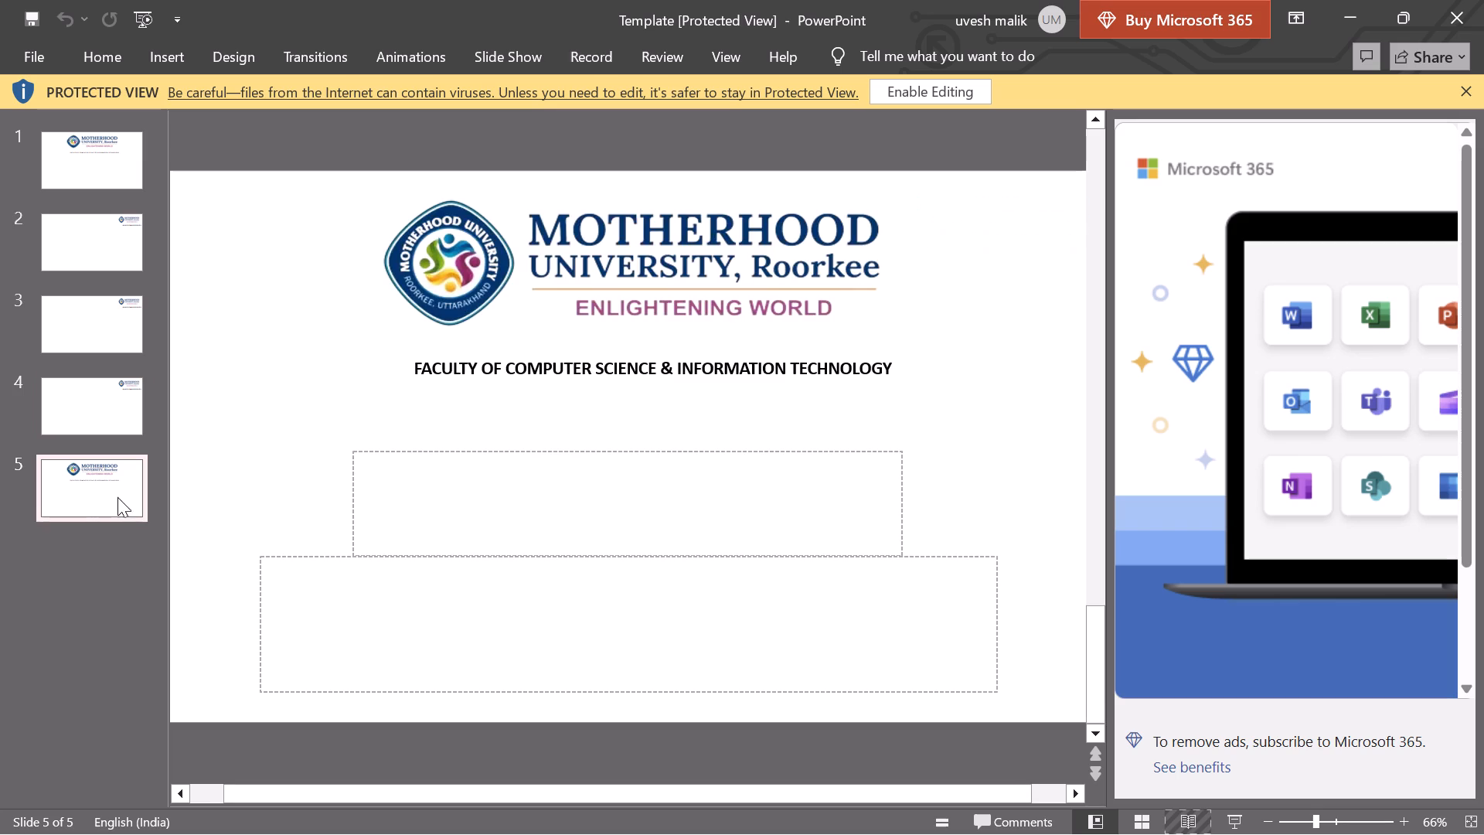
left_click(74, 422)
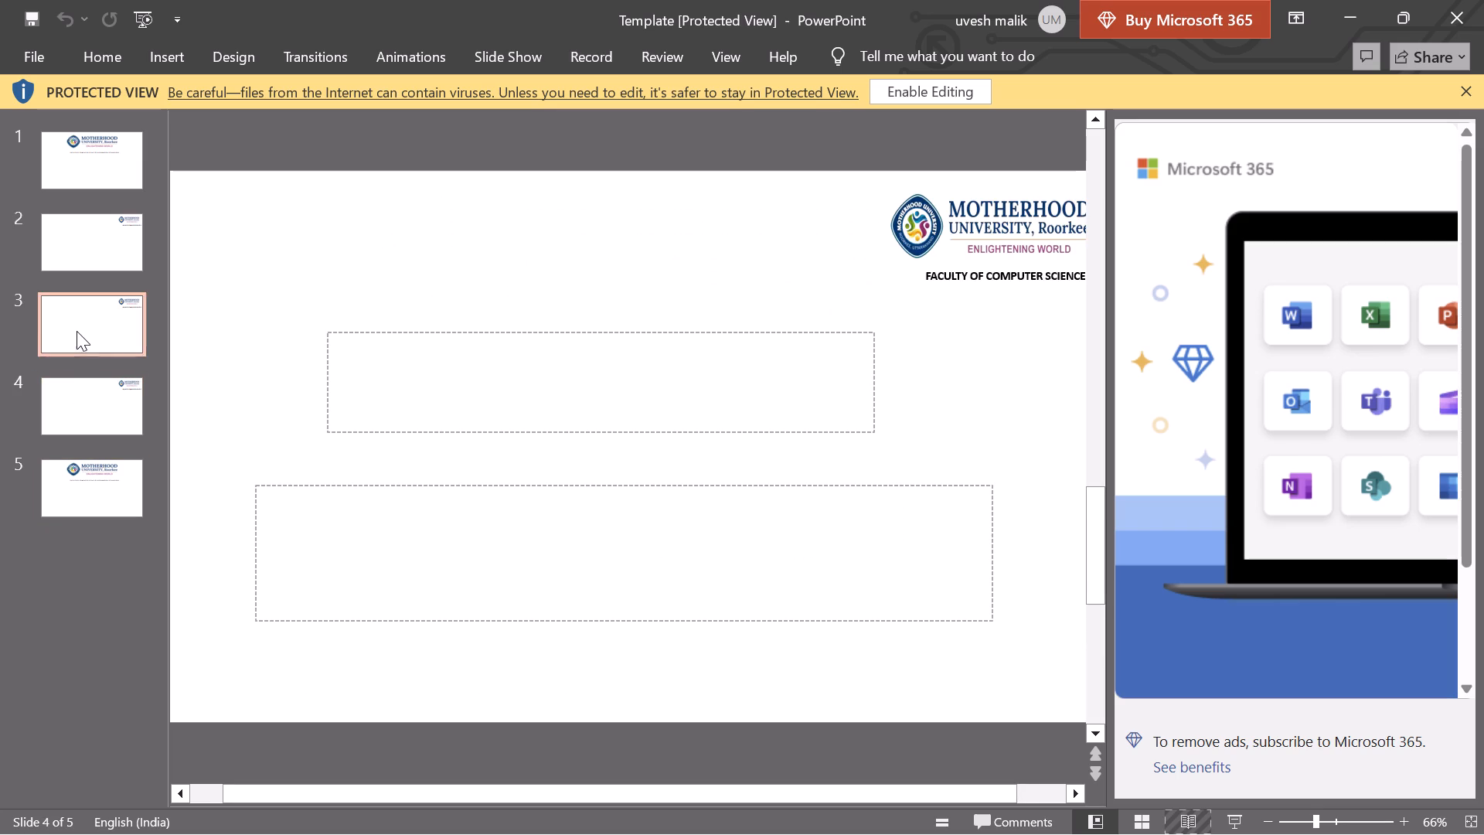
left_click(77, 331)
left_click(83, 240)
left_click(89, 155)
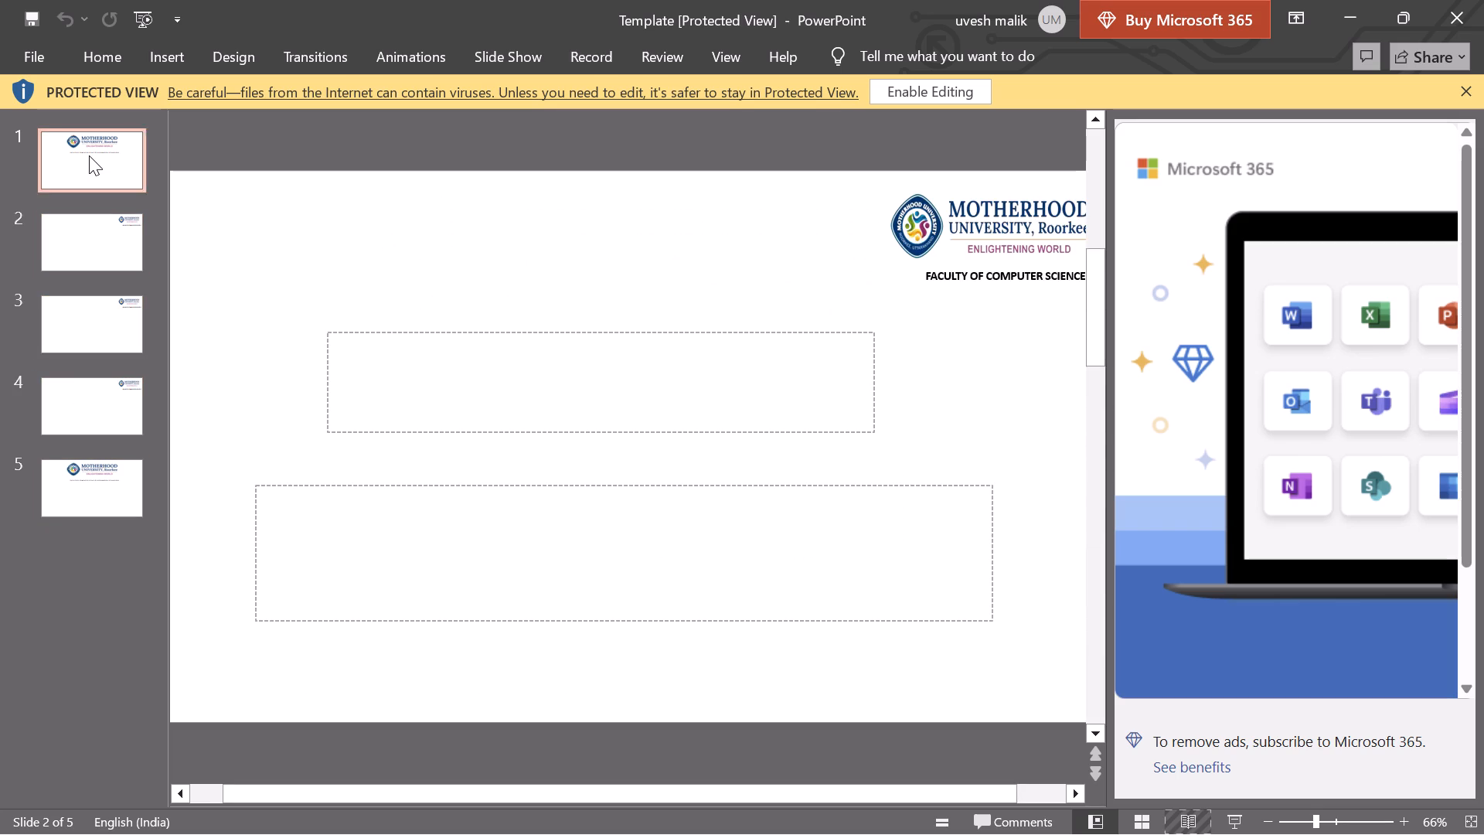
Copy slide 1 of the template, the one with the large centred university logo.
right_click(89, 155)
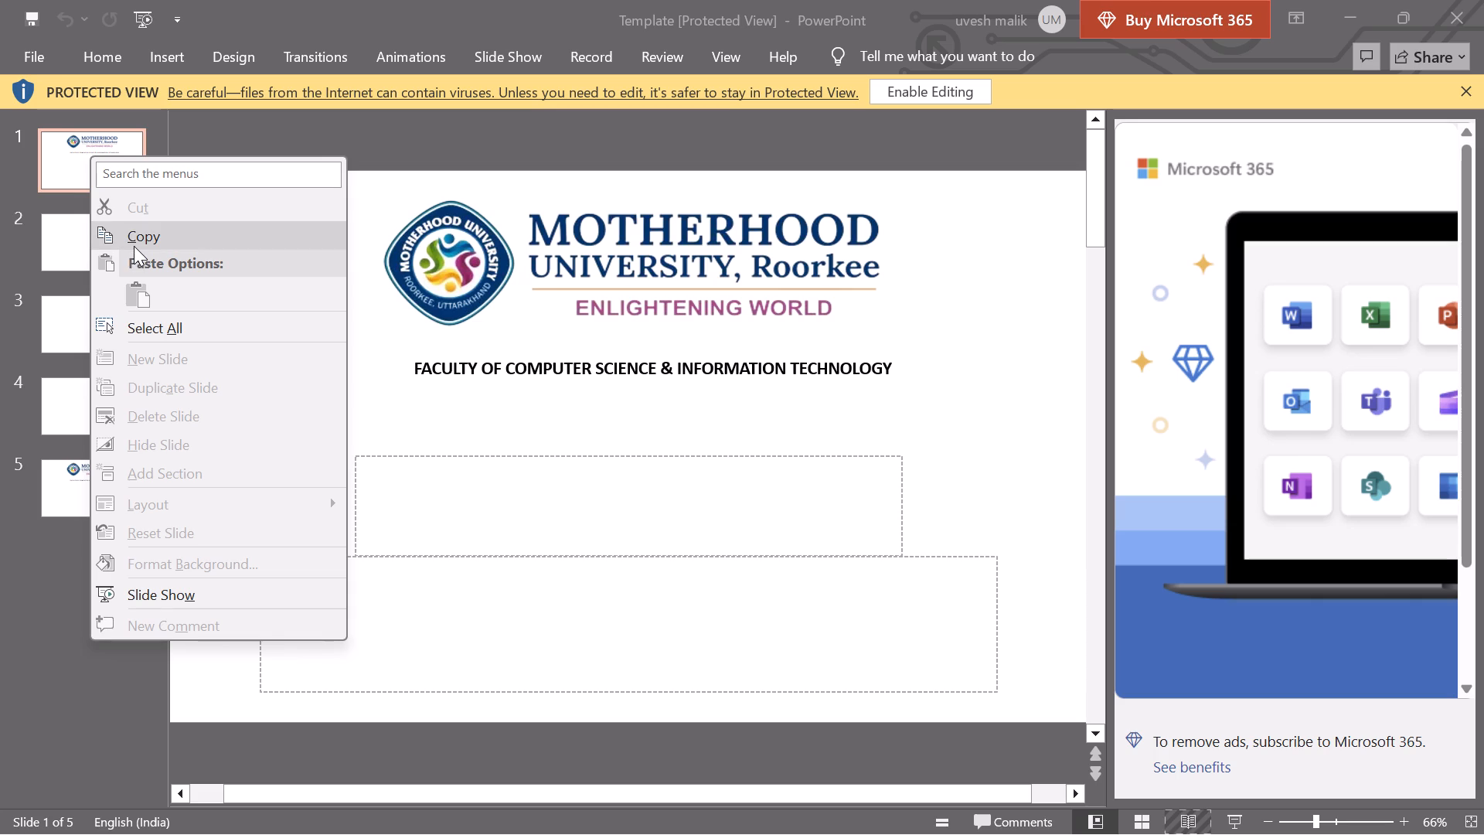
left_click(134, 246)
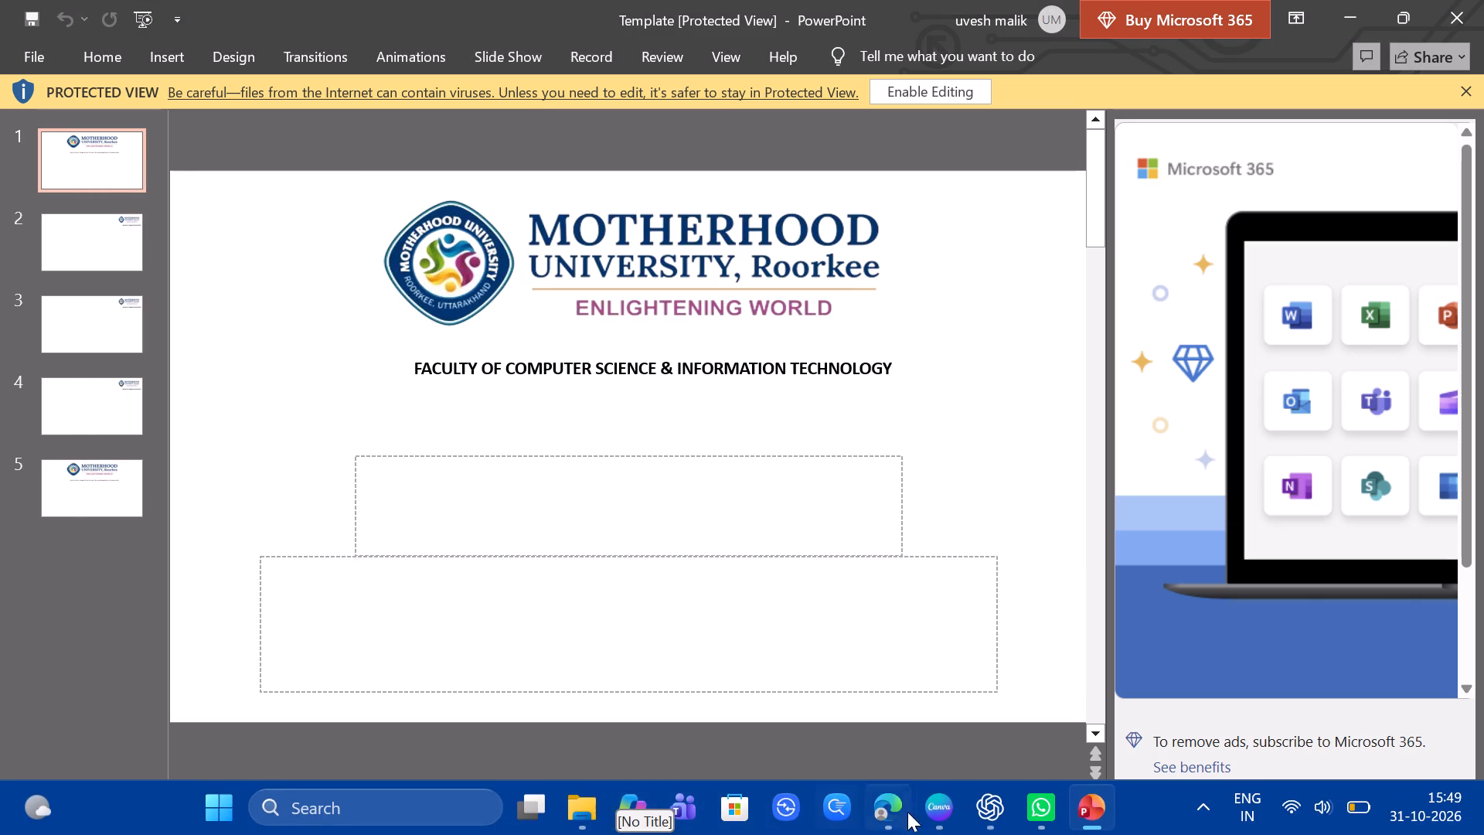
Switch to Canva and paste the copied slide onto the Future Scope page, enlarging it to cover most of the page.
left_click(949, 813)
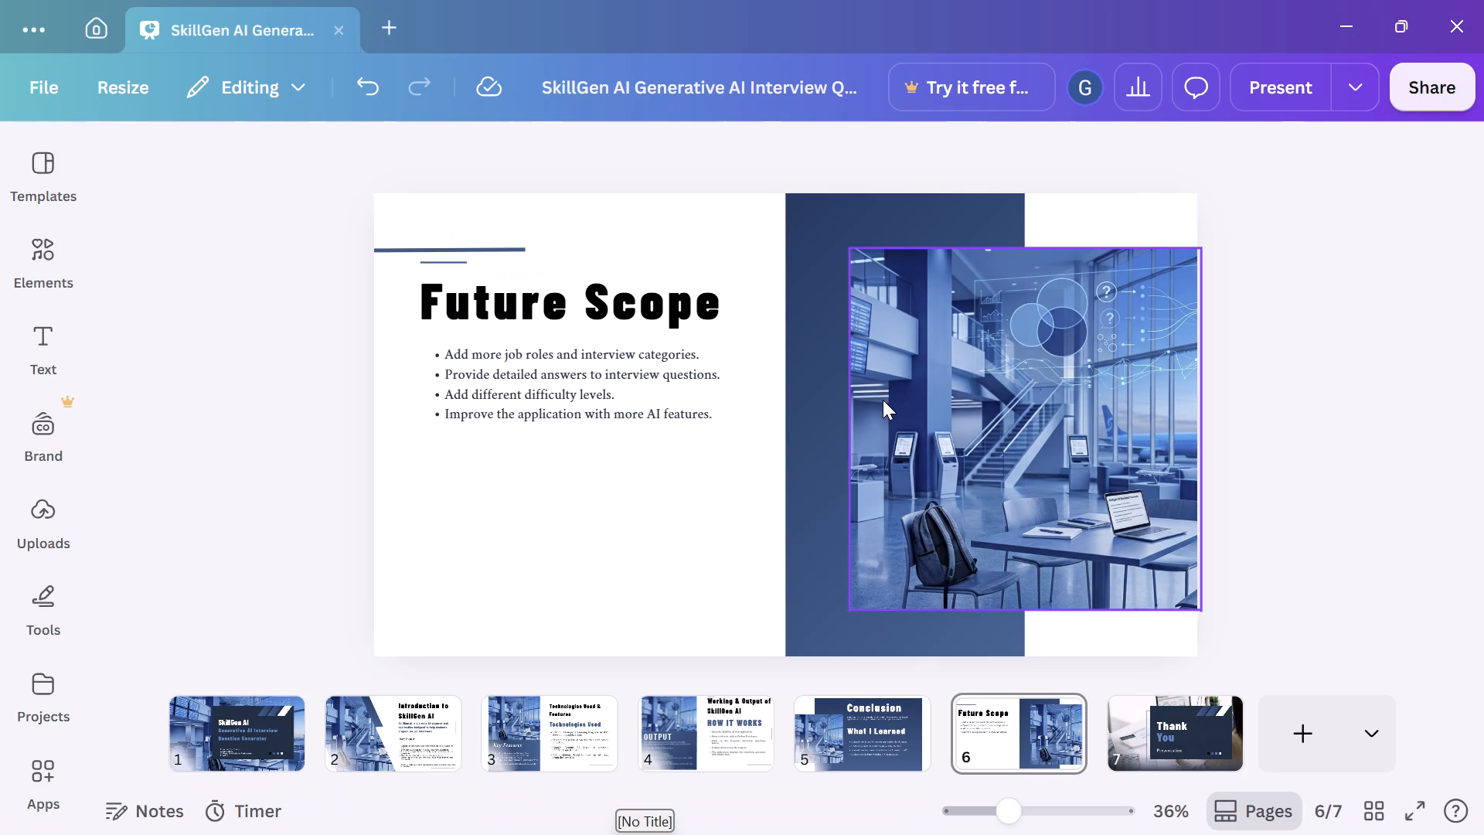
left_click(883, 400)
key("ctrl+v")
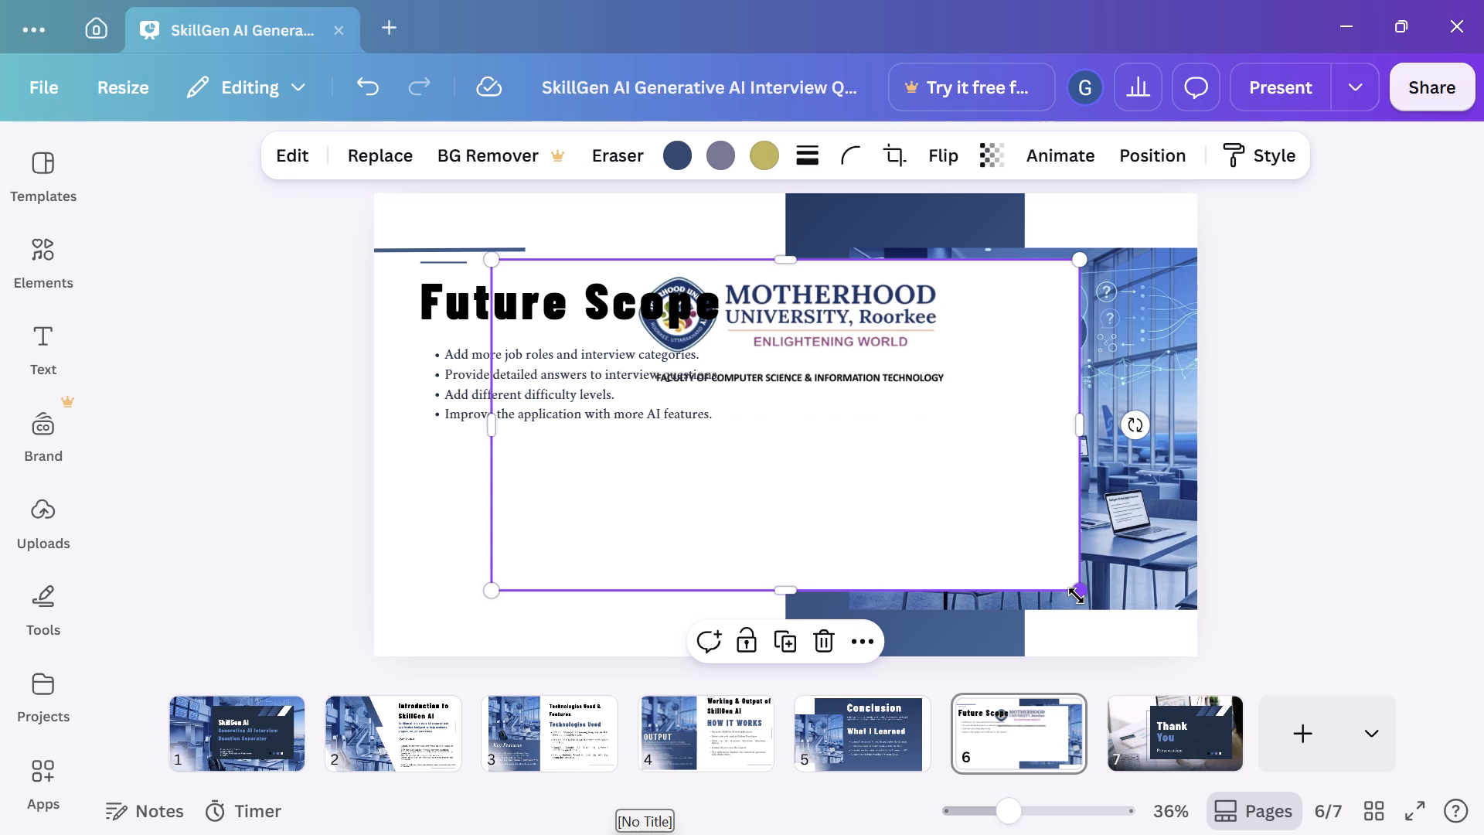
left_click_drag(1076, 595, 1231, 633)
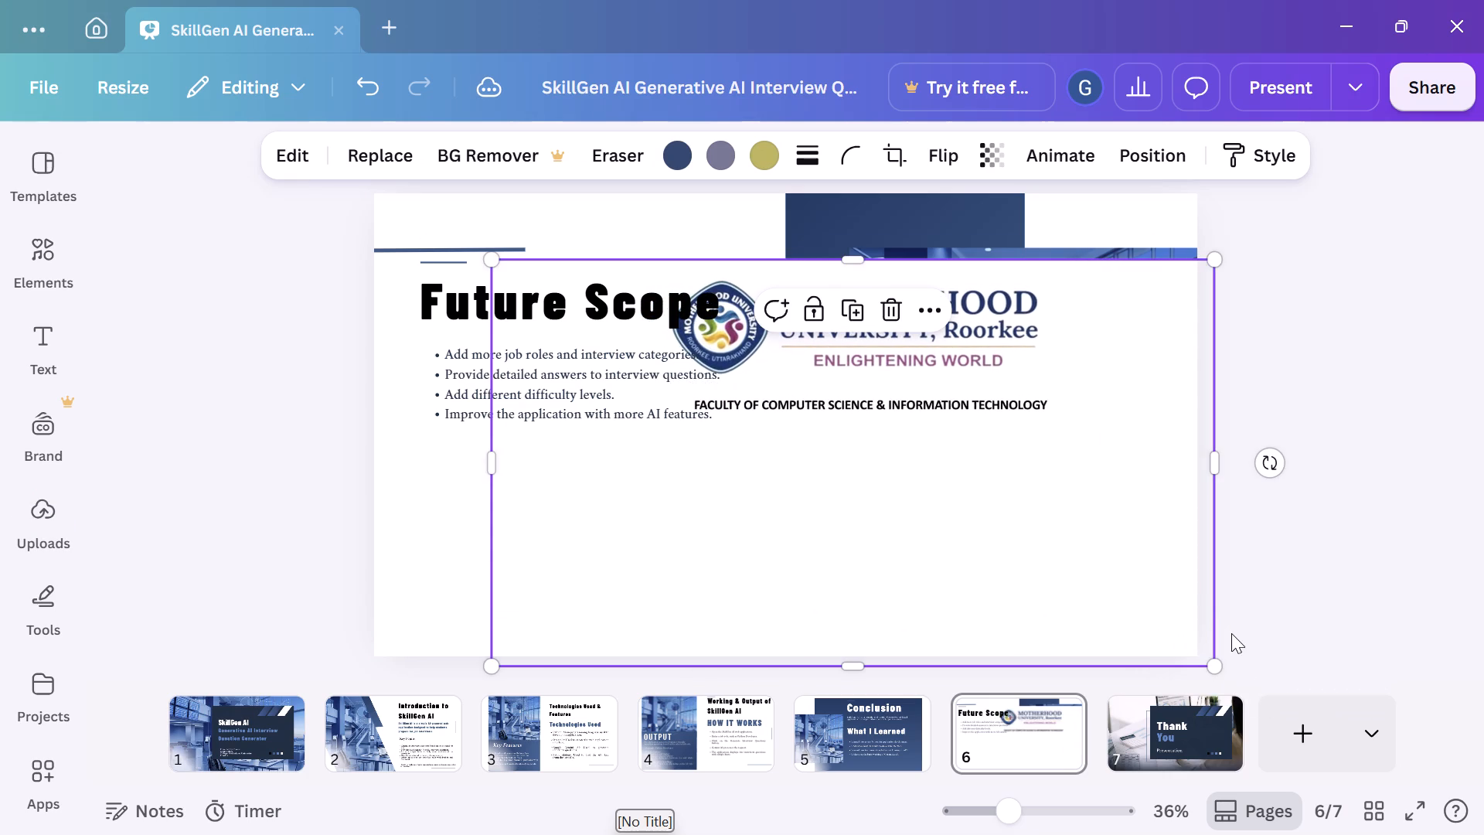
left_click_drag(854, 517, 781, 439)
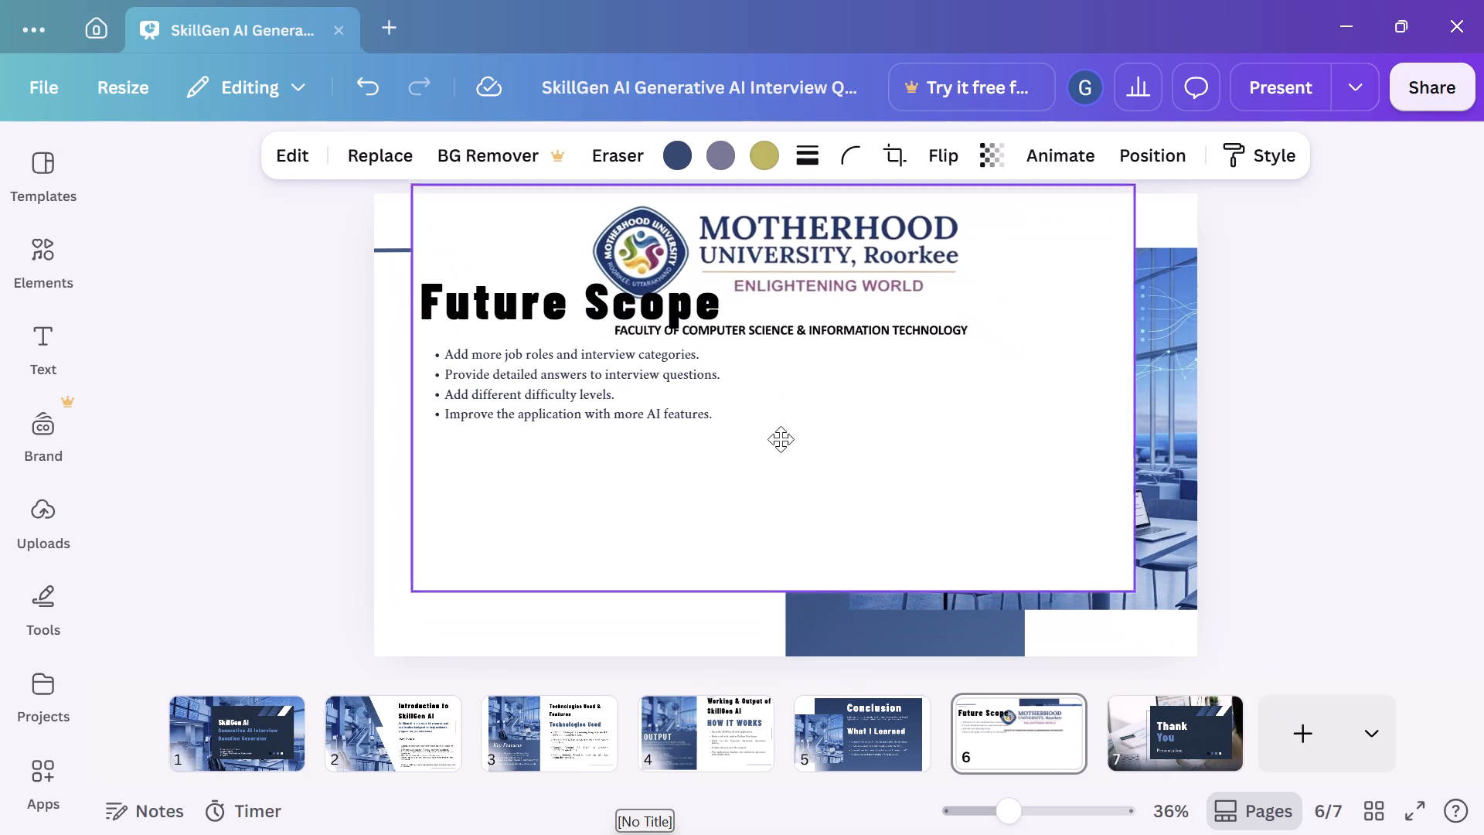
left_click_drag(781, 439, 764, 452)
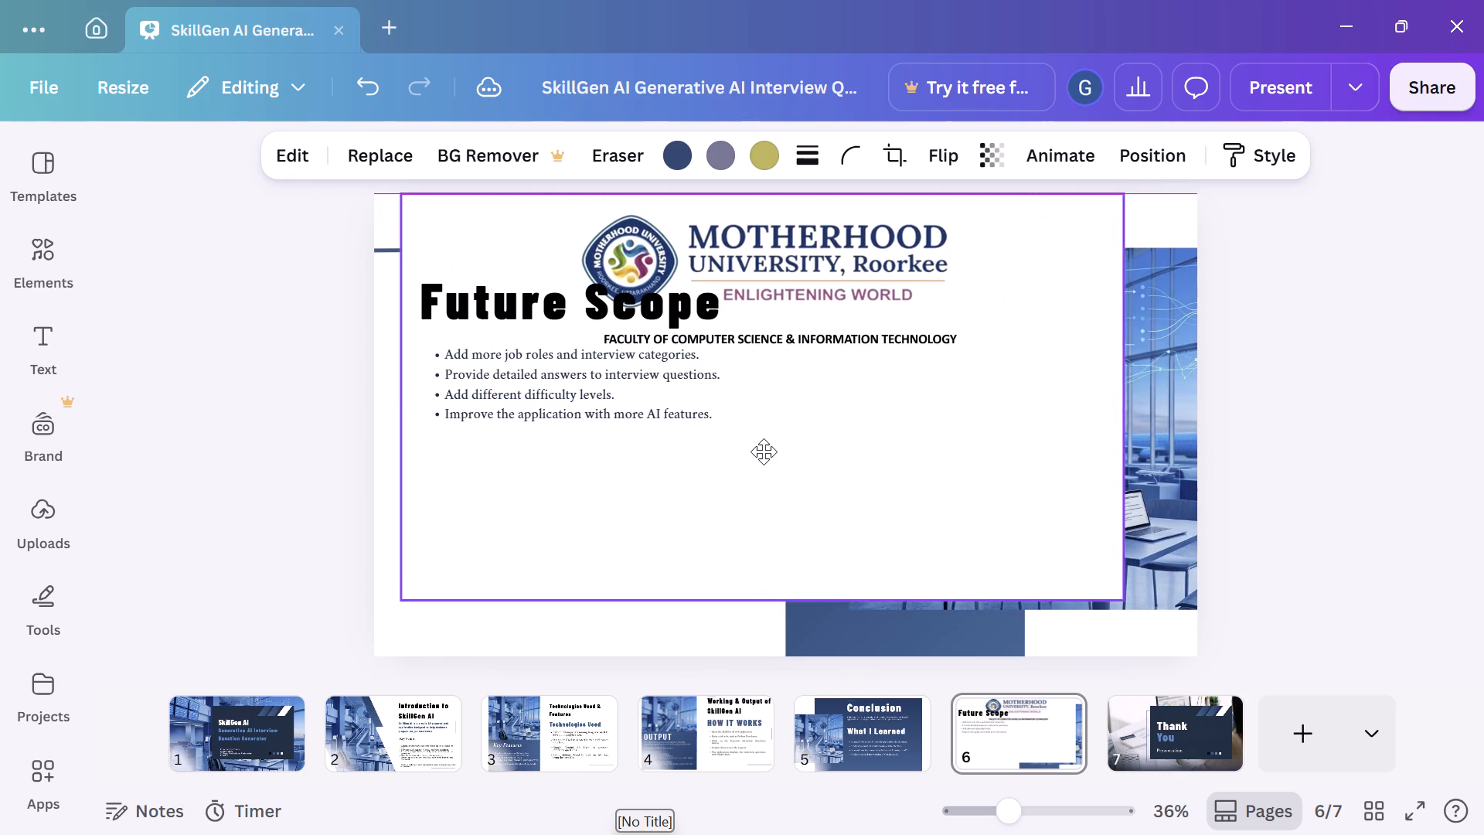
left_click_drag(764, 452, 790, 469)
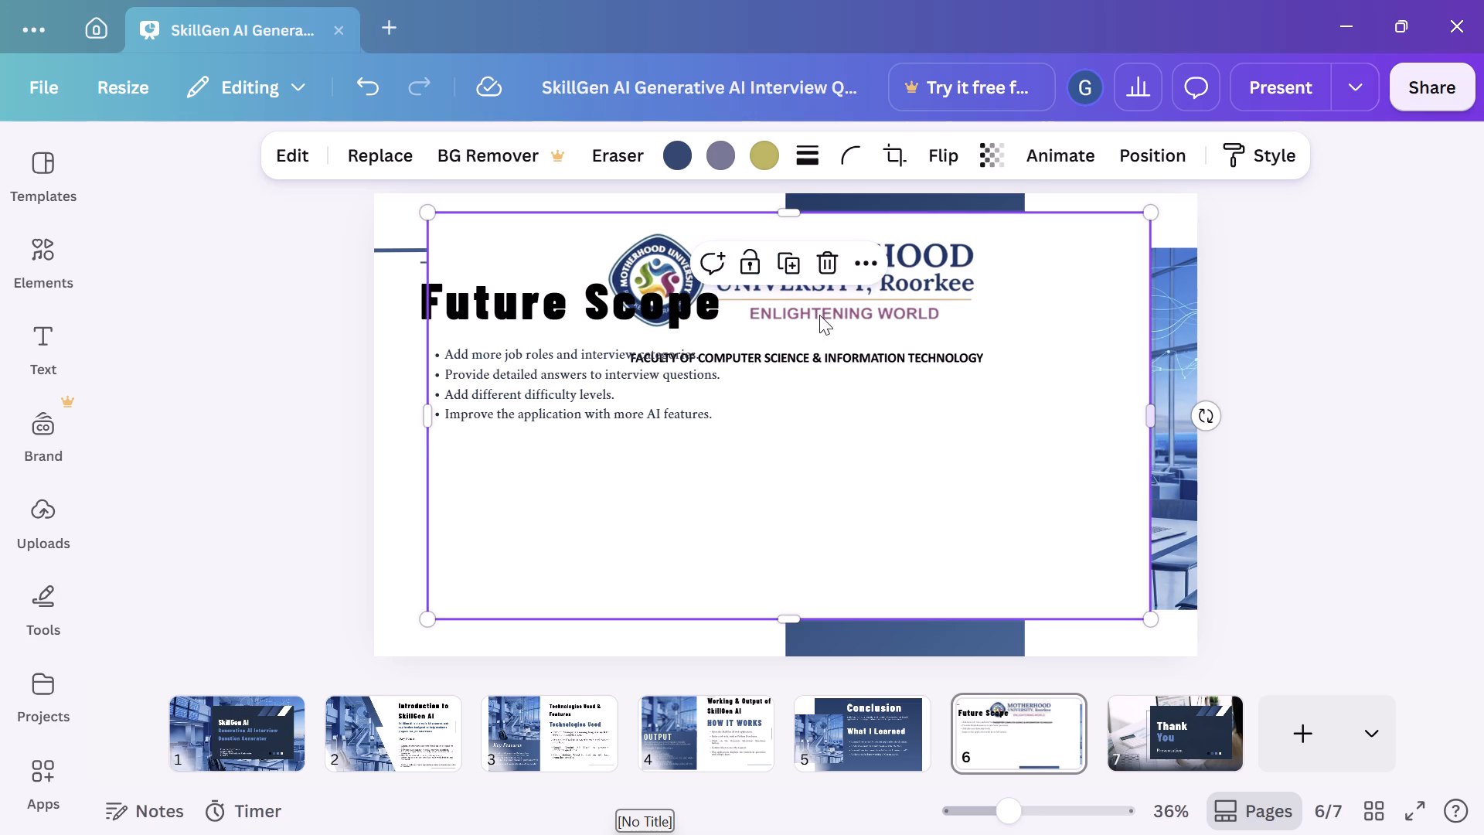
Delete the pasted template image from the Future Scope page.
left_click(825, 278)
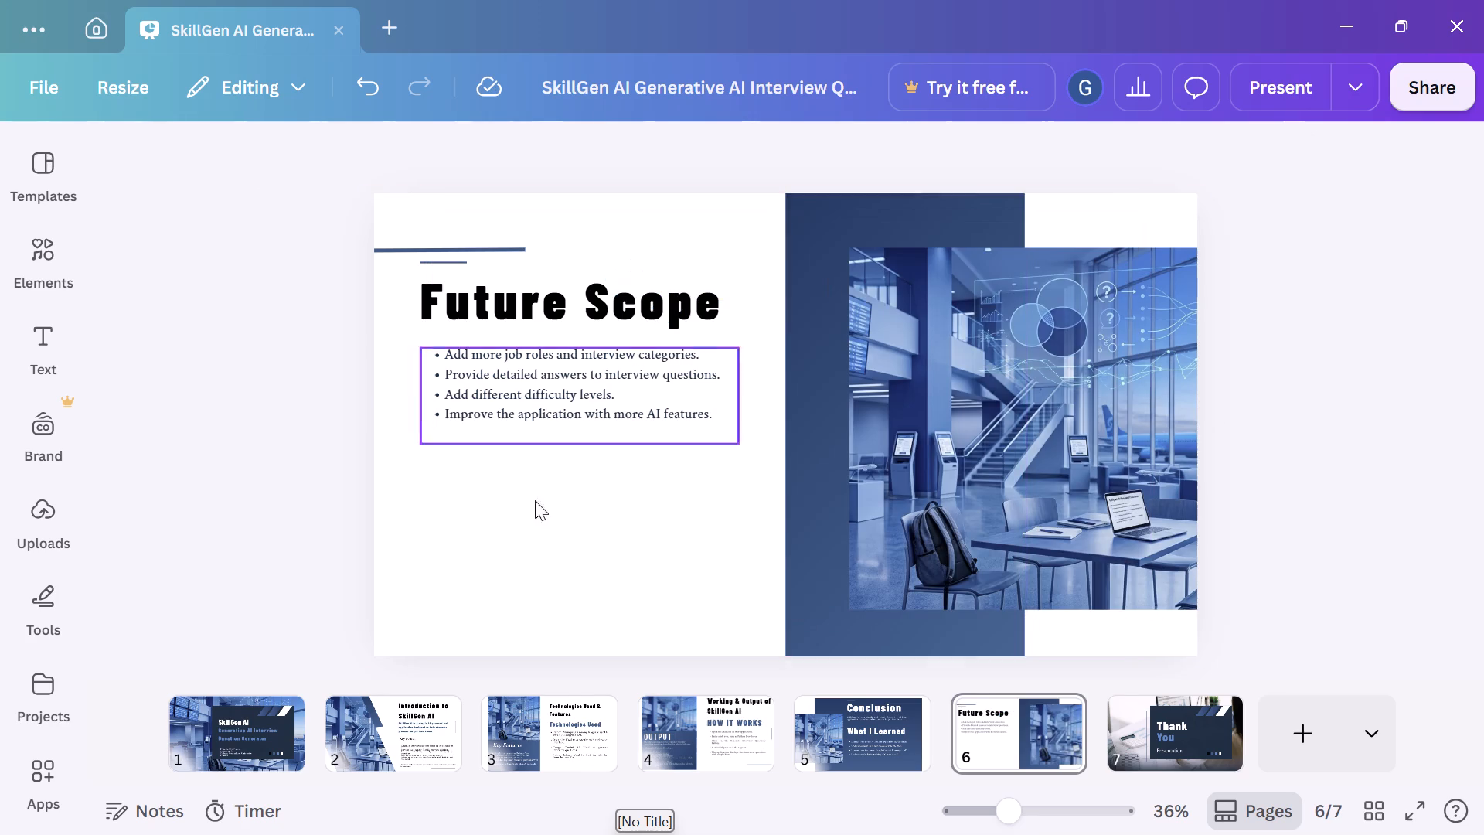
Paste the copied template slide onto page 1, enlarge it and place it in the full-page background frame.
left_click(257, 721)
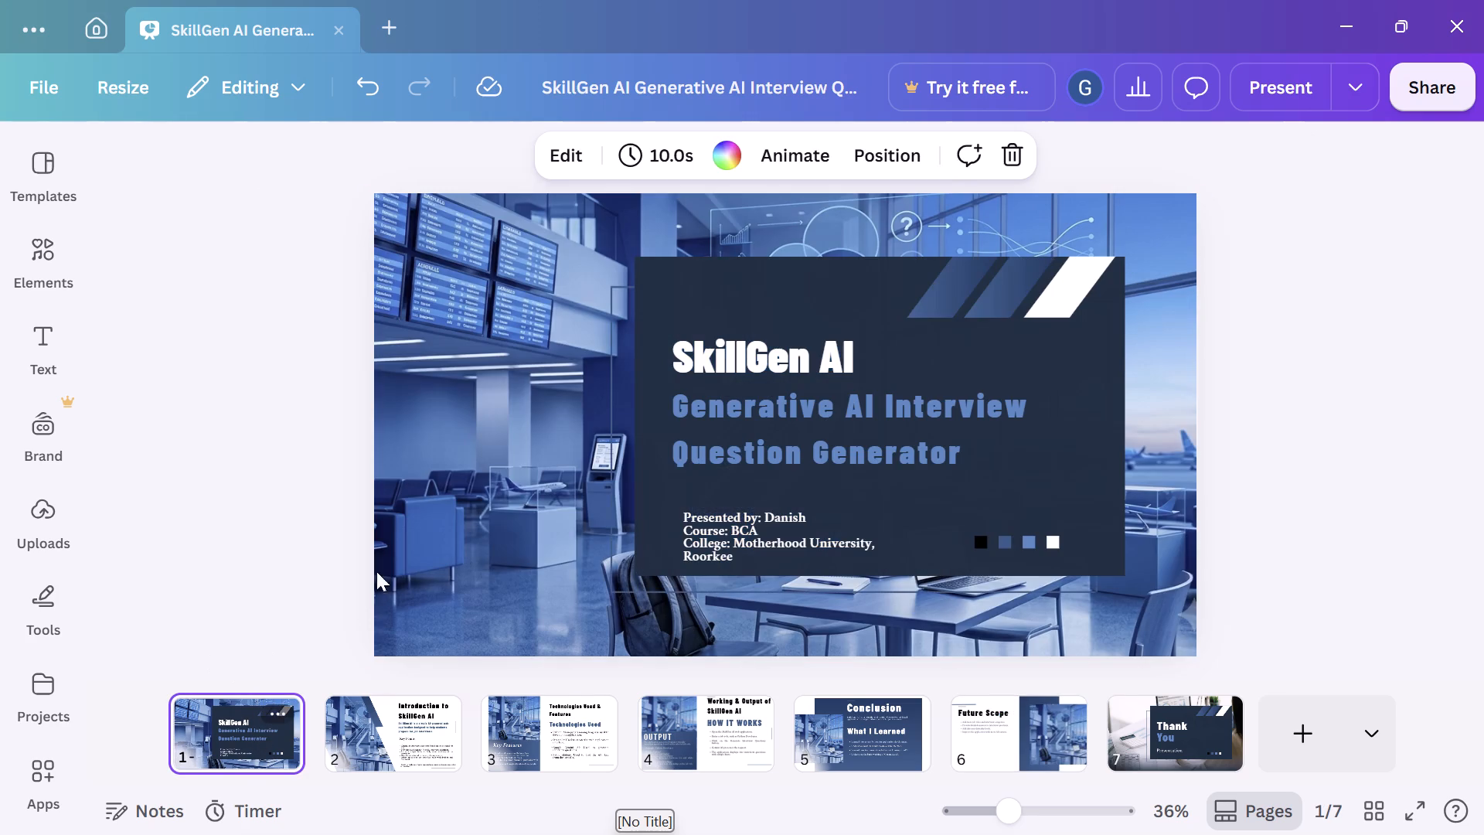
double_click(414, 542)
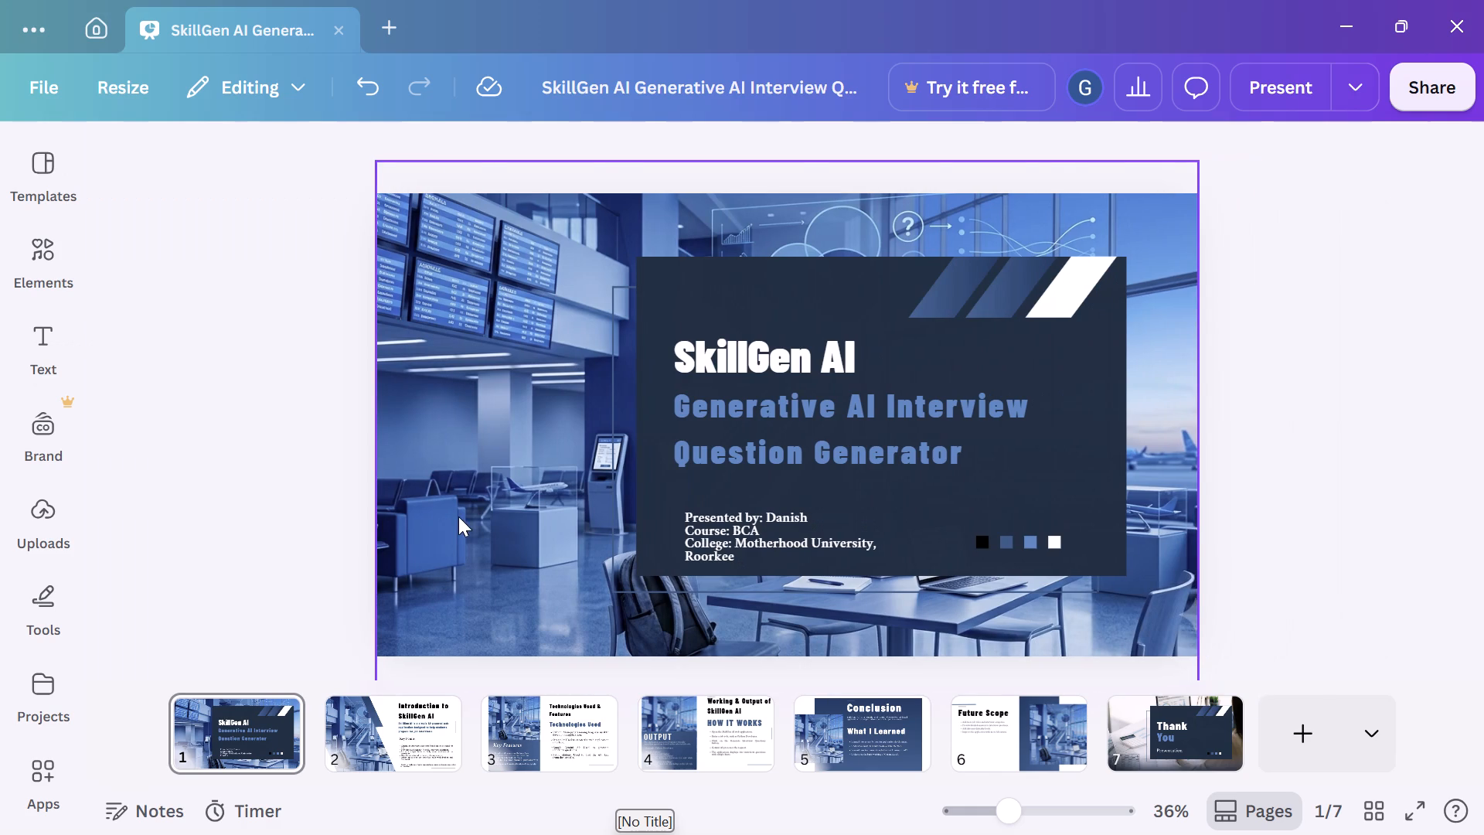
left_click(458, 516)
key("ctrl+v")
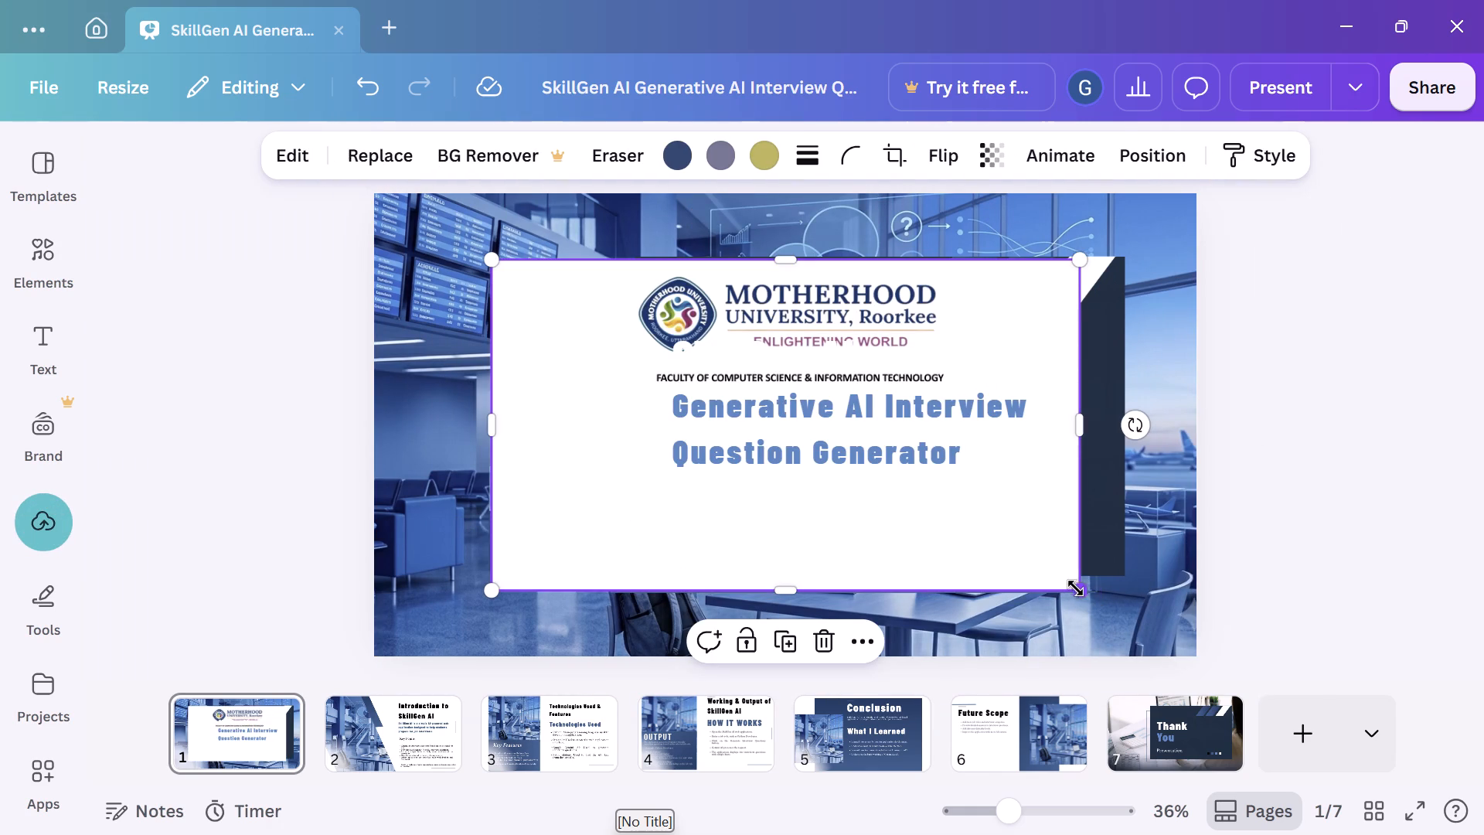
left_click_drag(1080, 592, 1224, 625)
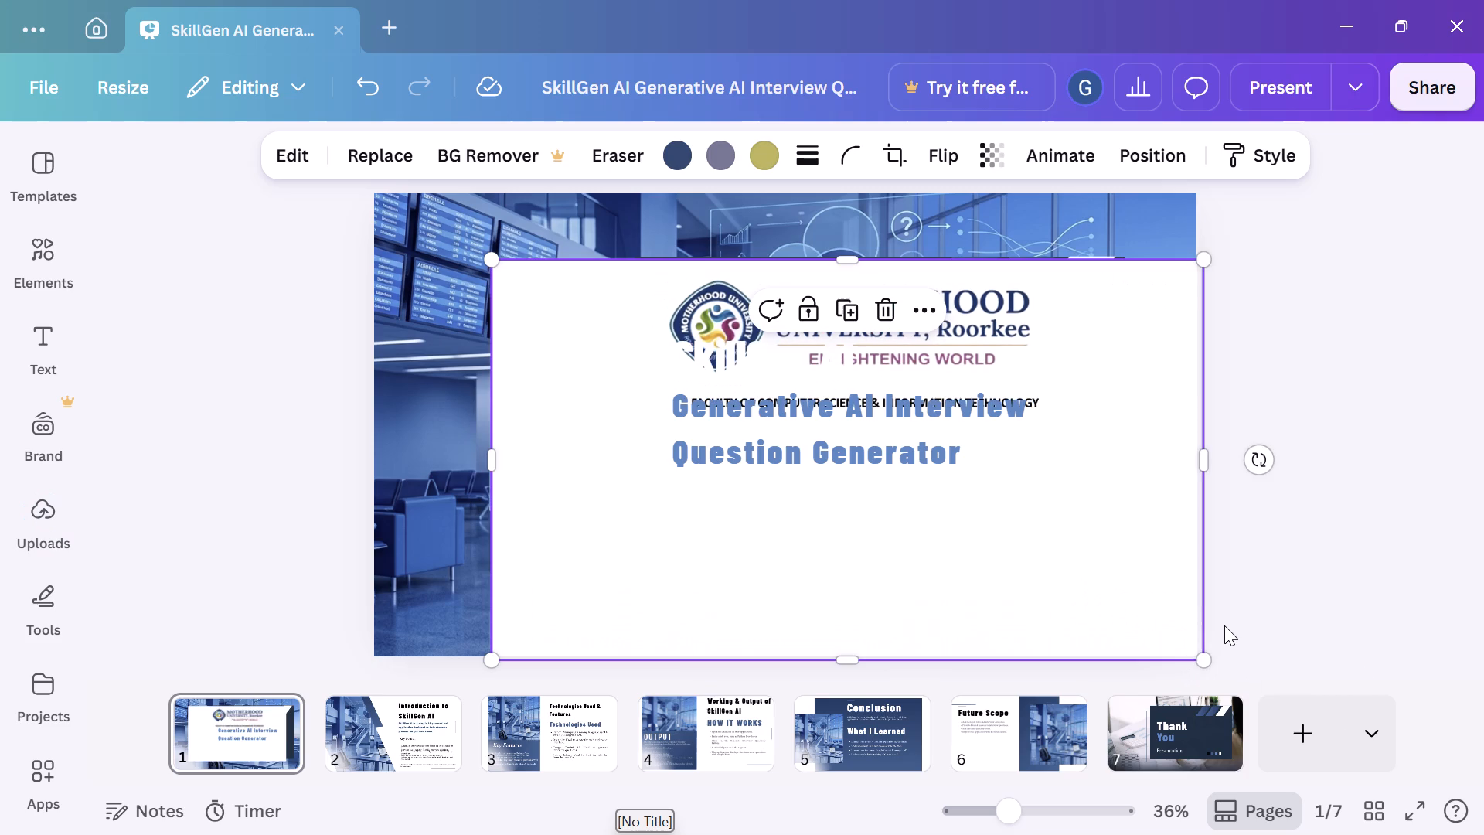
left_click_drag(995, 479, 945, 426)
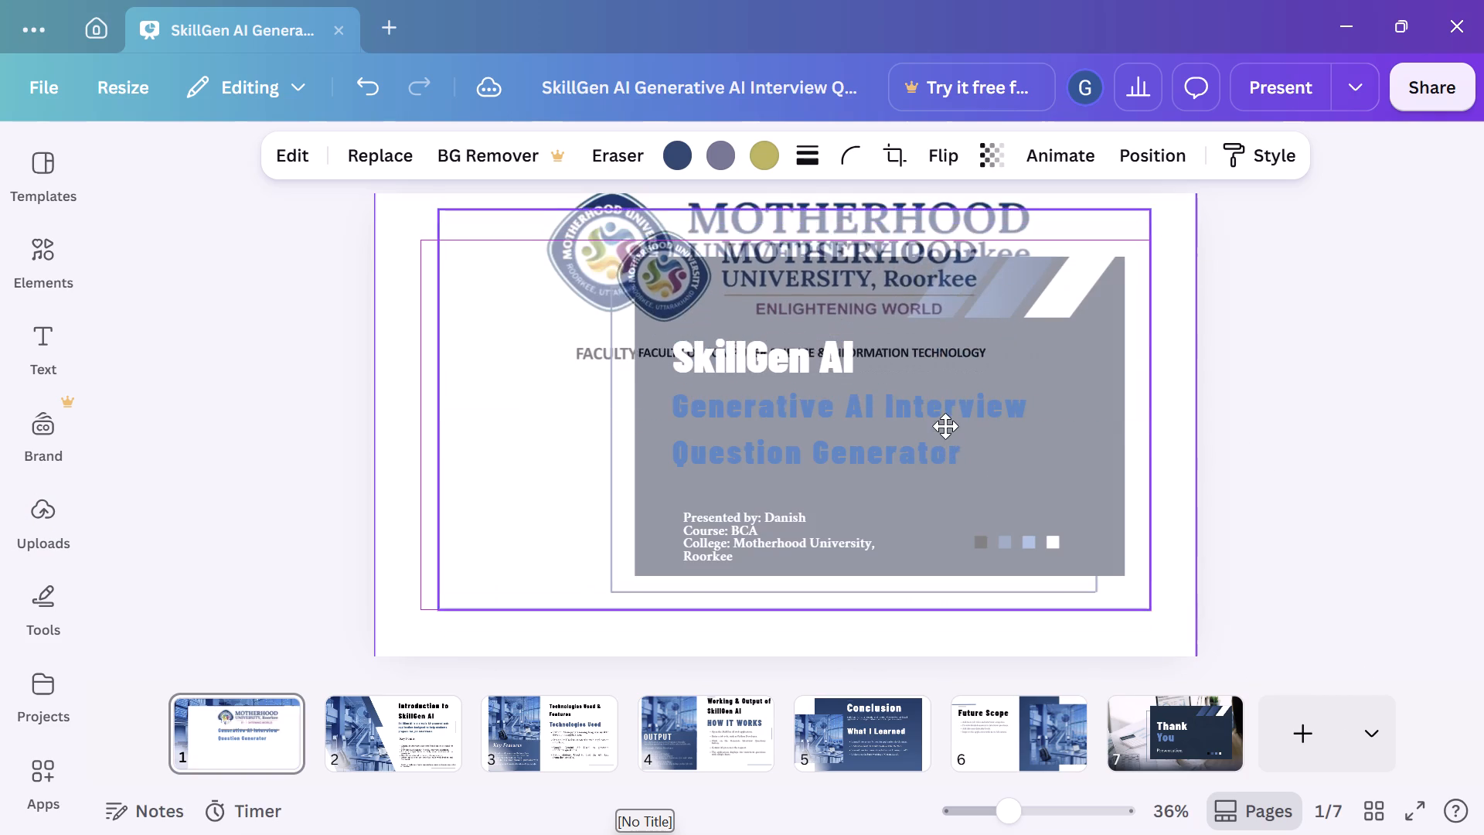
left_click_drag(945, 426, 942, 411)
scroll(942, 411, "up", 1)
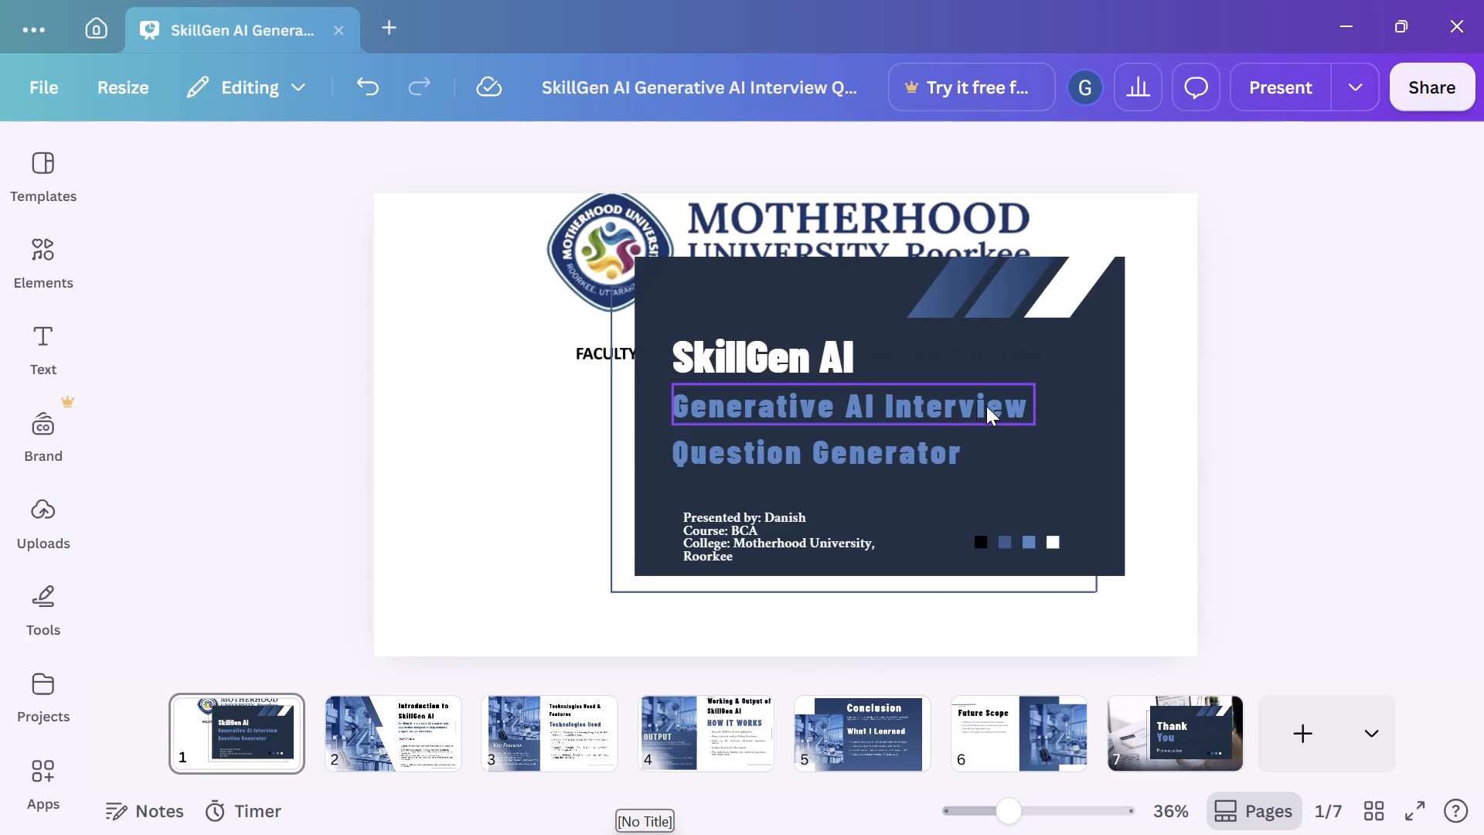
Move the dark title rectangle on page 1 down to just below the faculty line and centre it horizontally.
left_click_drag(962, 327, 972, 369)
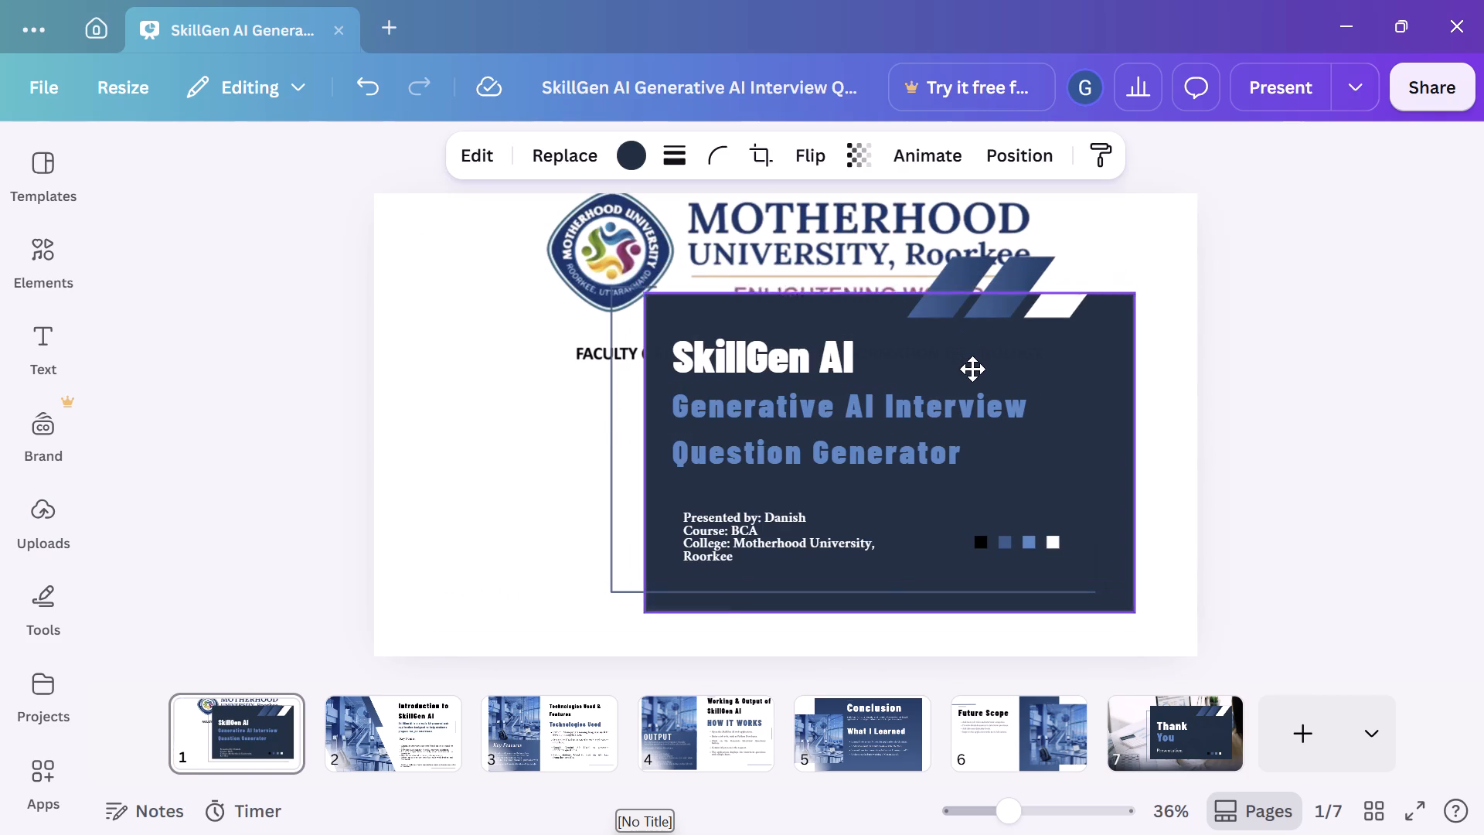
left_click_drag(972, 369, 912, 431)
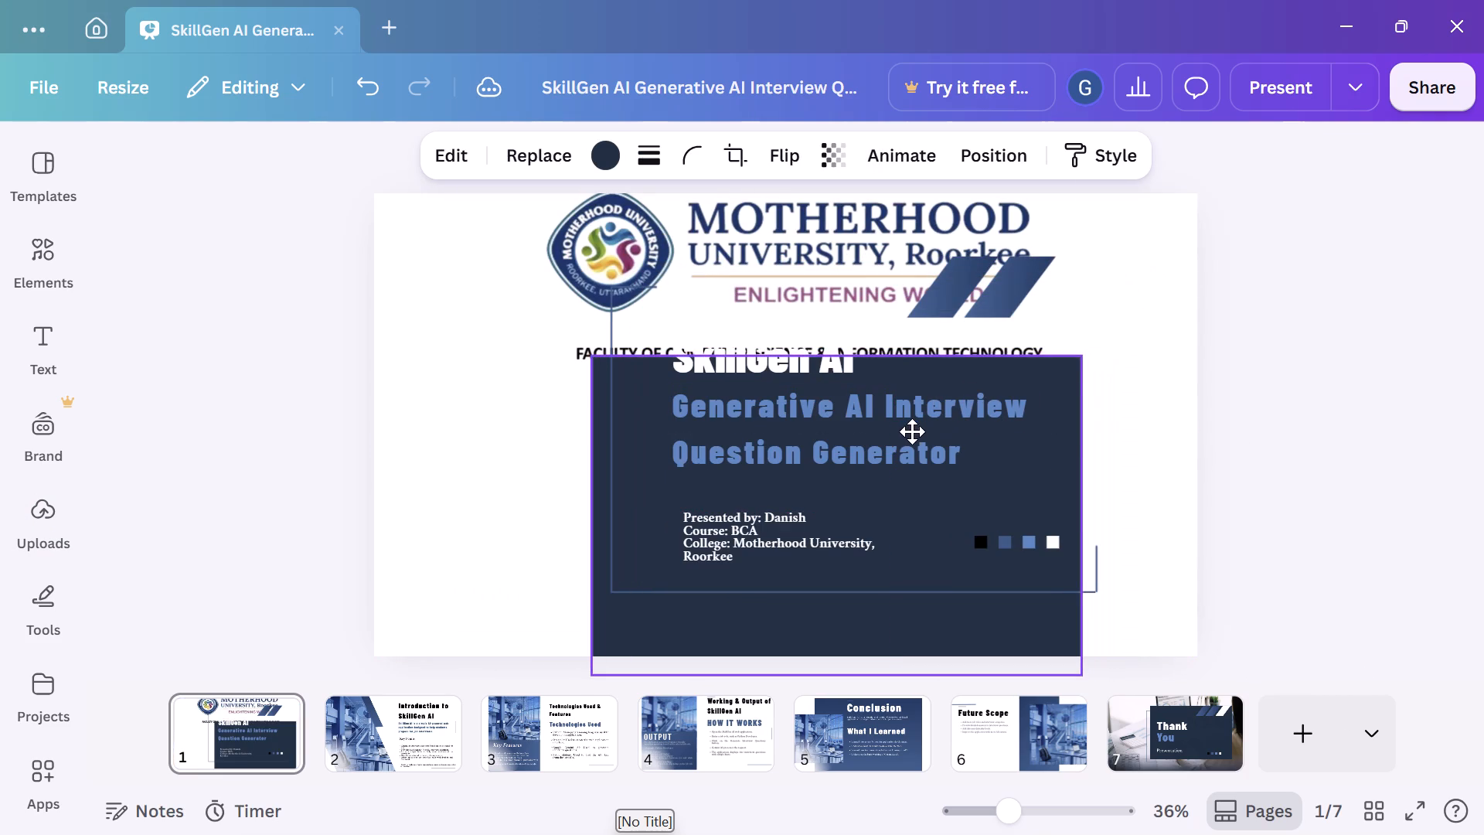
left_click_drag(912, 431, 866, 433)
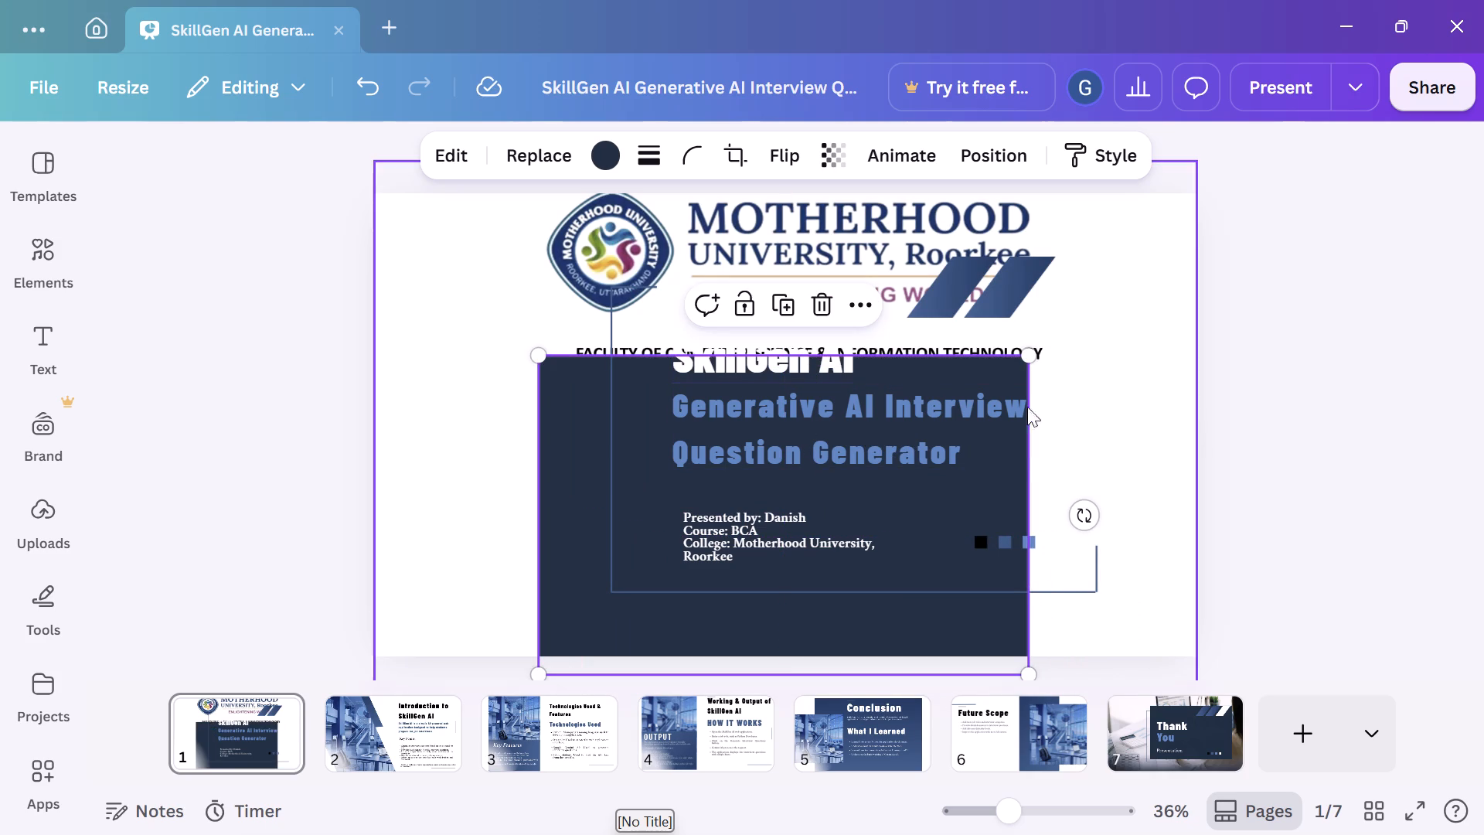
Delete the image inside page 1's background frame while keeping the frame.
left_click(441, 273)
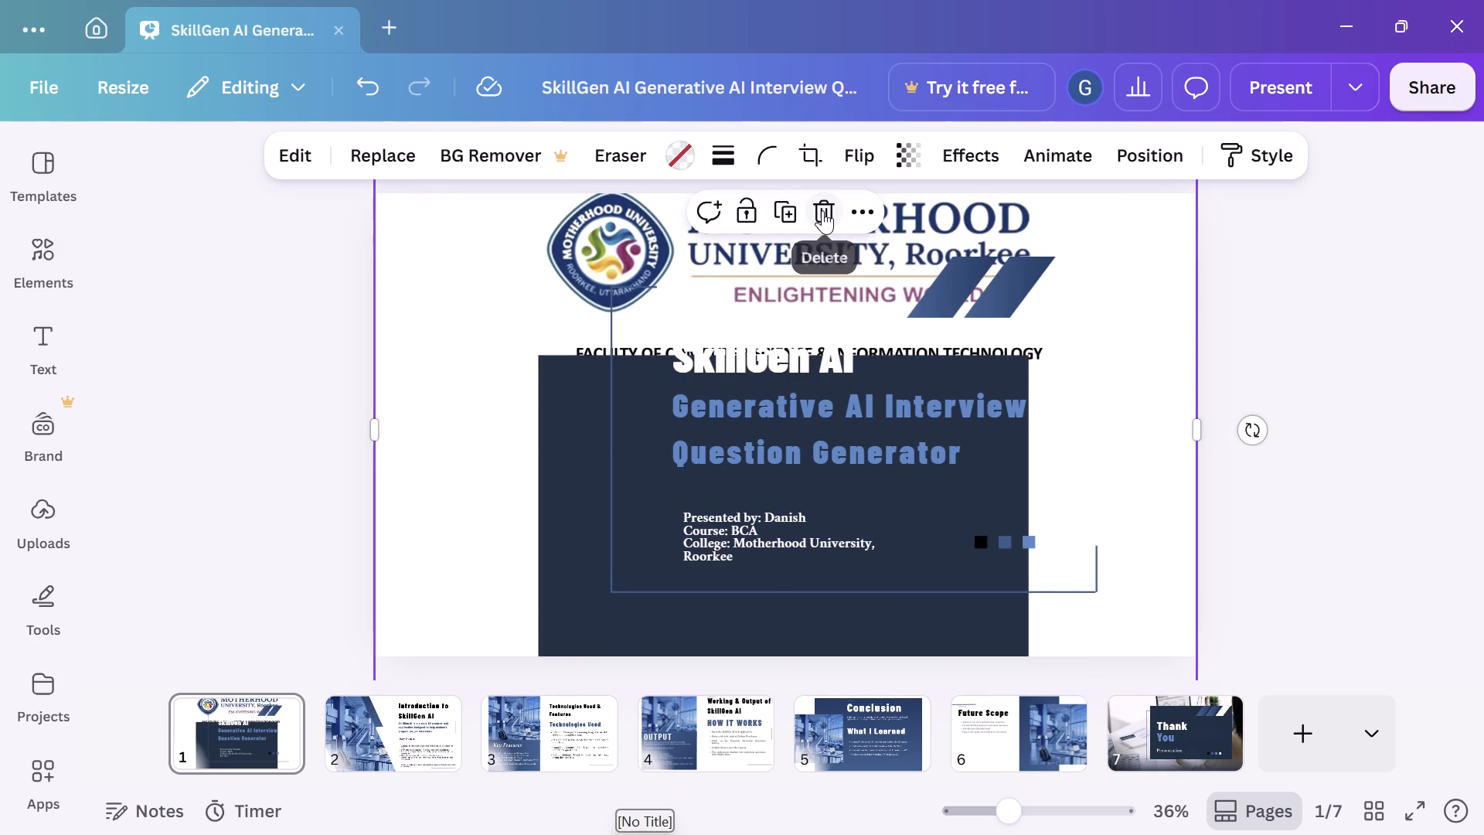
left_click(822, 210)
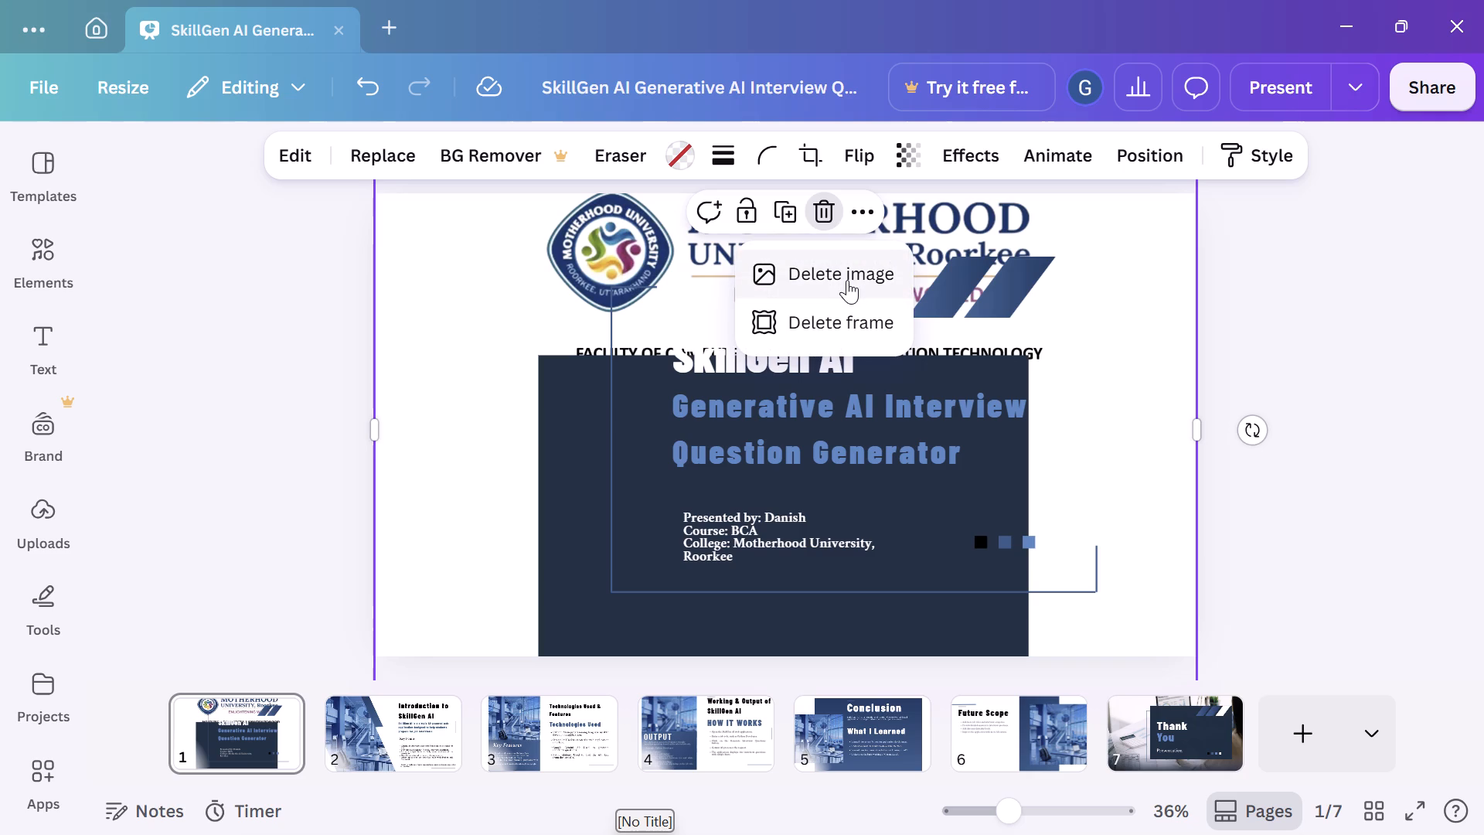
left_click(847, 280)
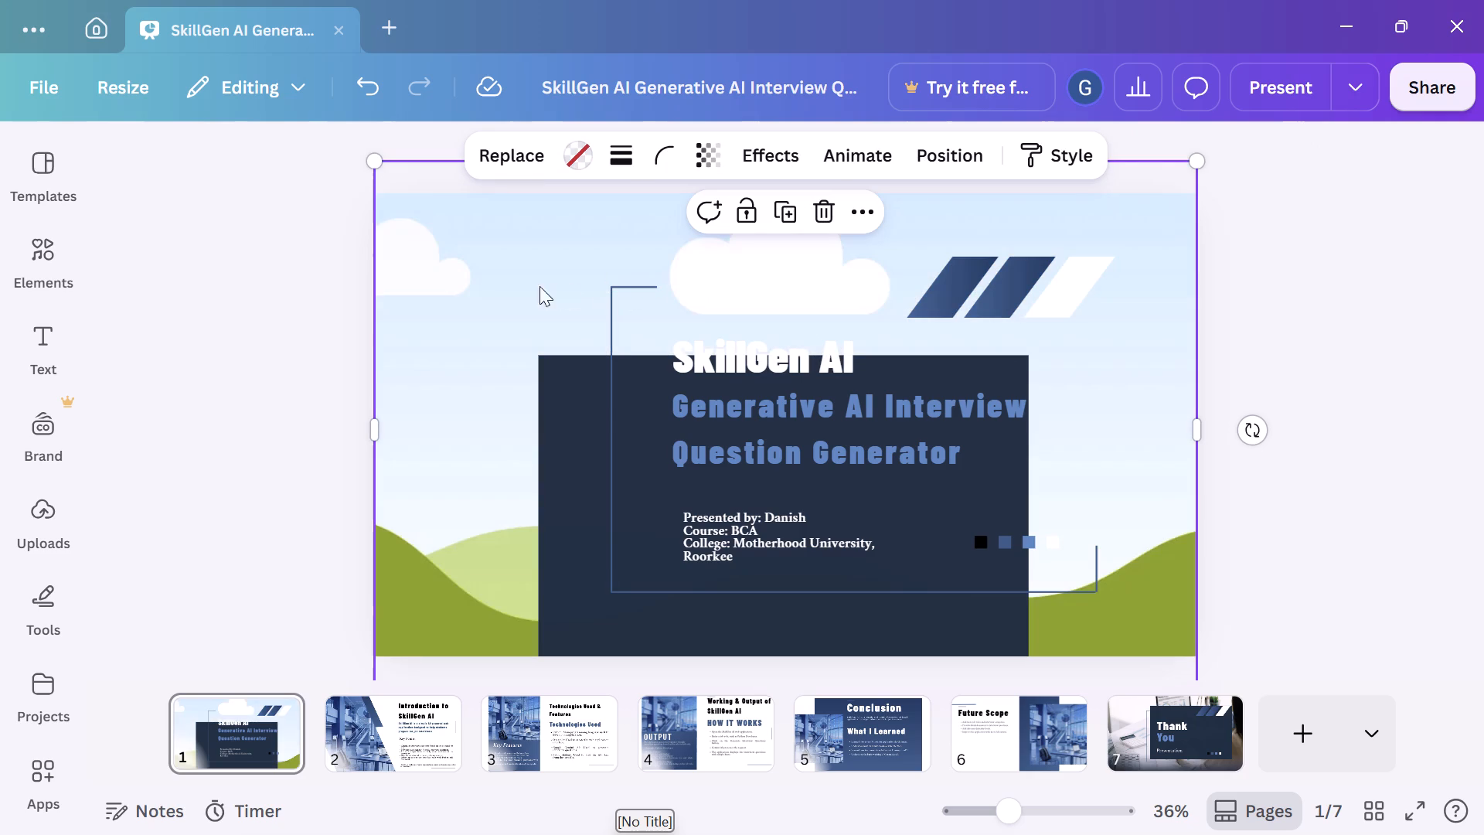
Undo the recent page 1 edits back to the original airport background photo, including the pasted template slide and the dark rectangle's move.
left_click(522, 287)
left_click(346, 76)
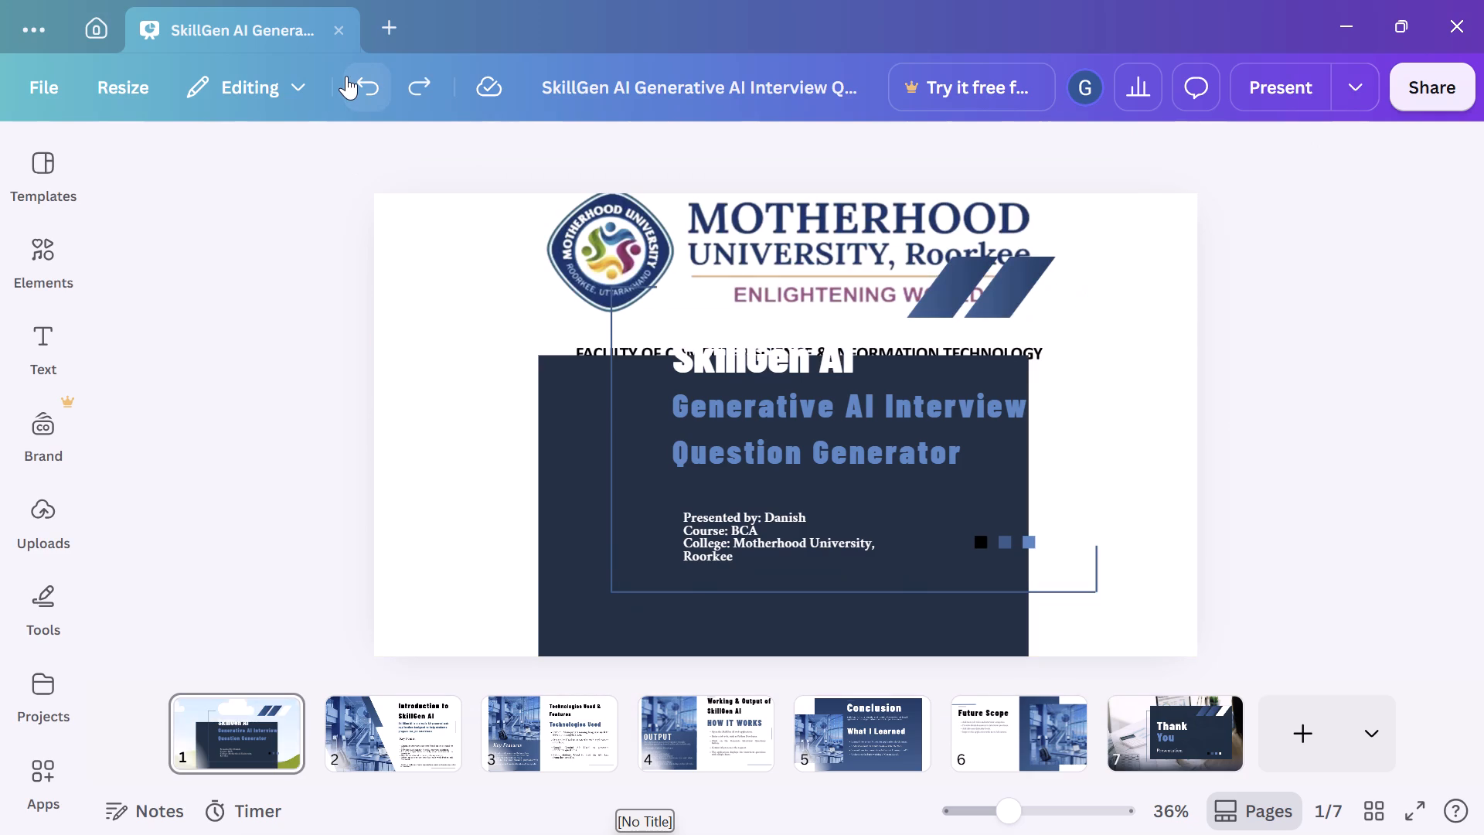
left_click(346, 76)
left_click(346, 76)
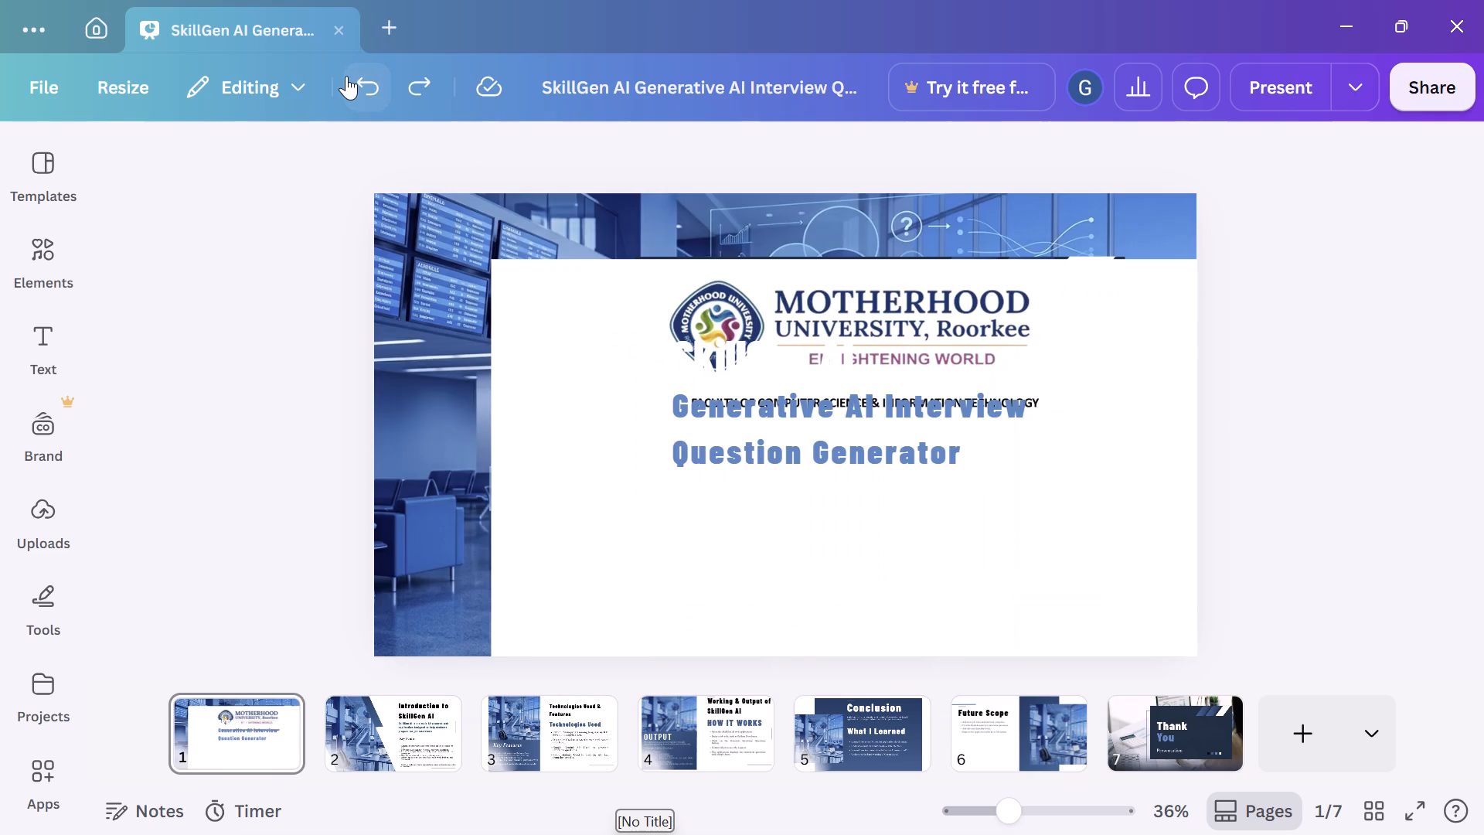
left_click(346, 76)
left_click(346, 76)
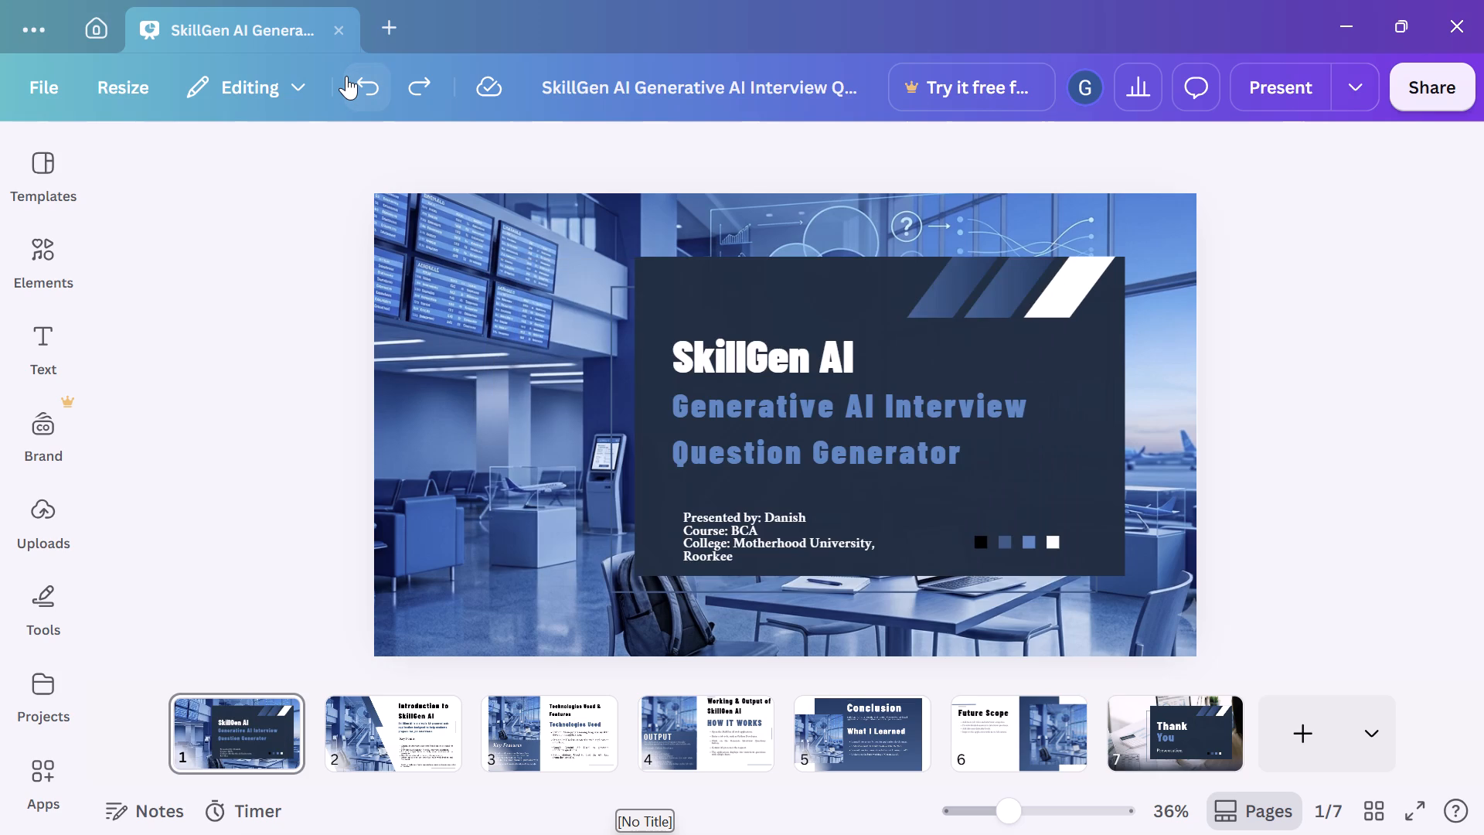
Send page 1's airport background photo backward one layer.
left_click(533, 490)
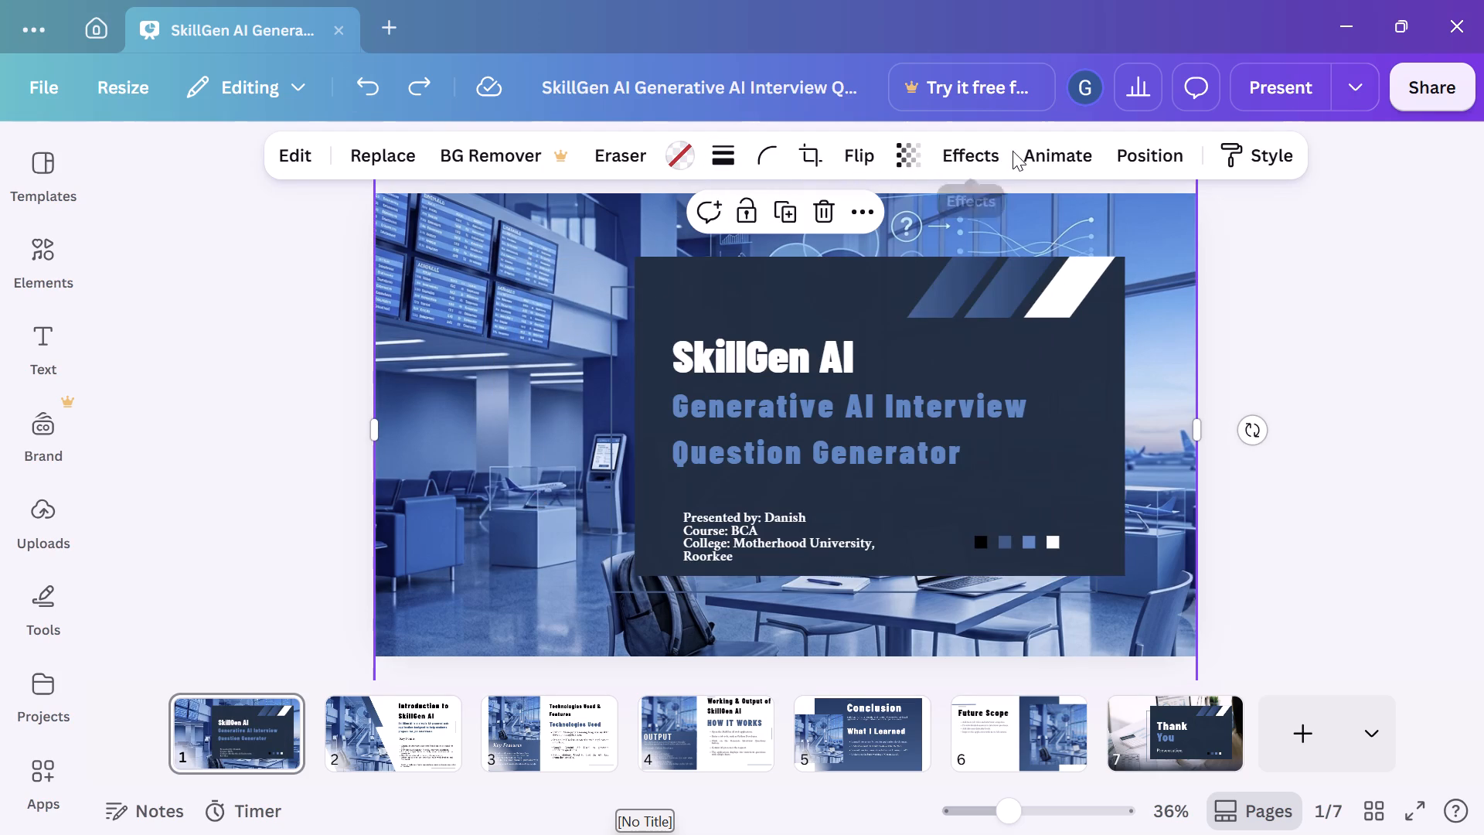
left_click(863, 210)
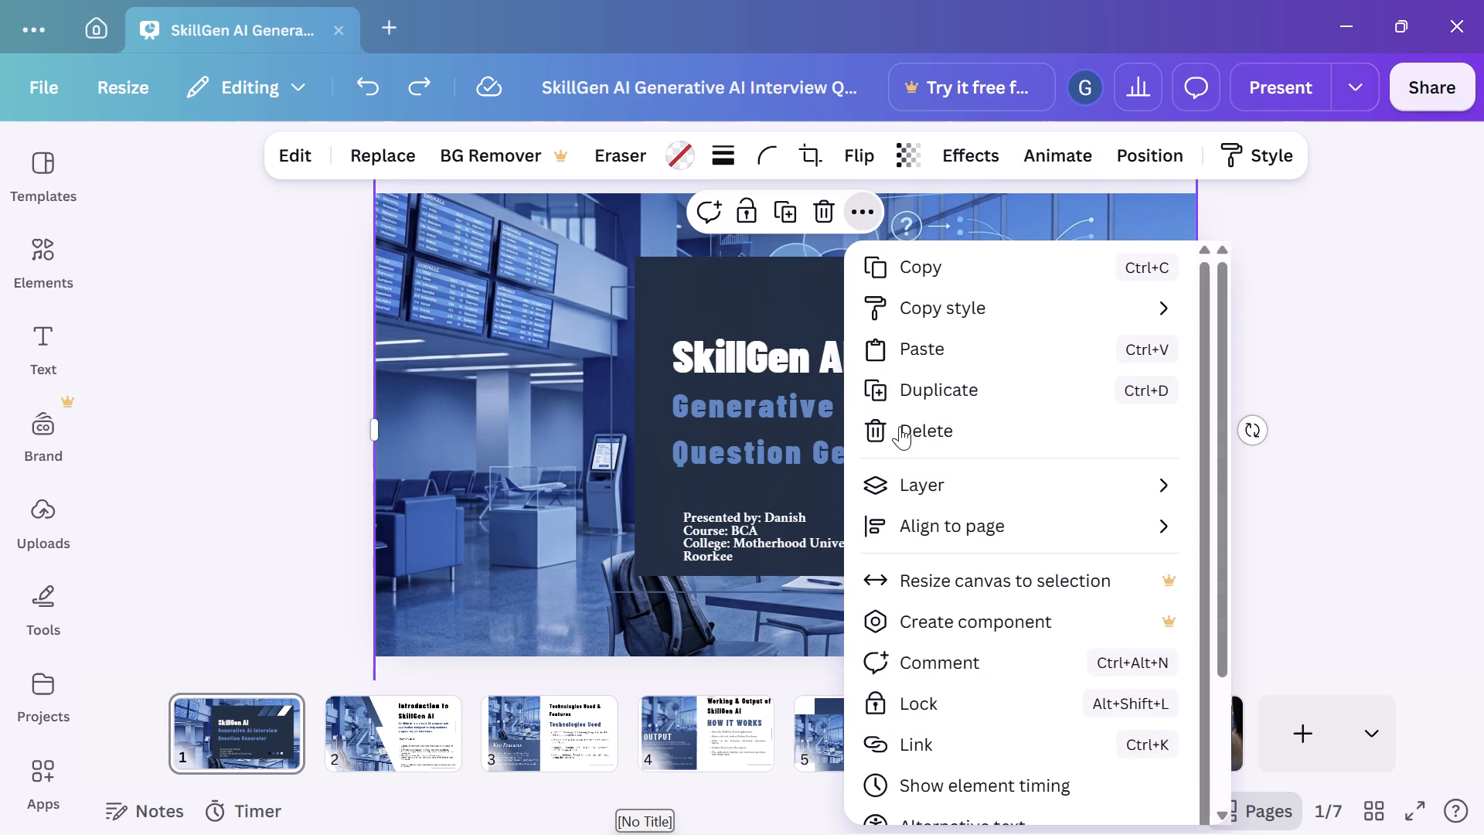
left_click(911, 489)
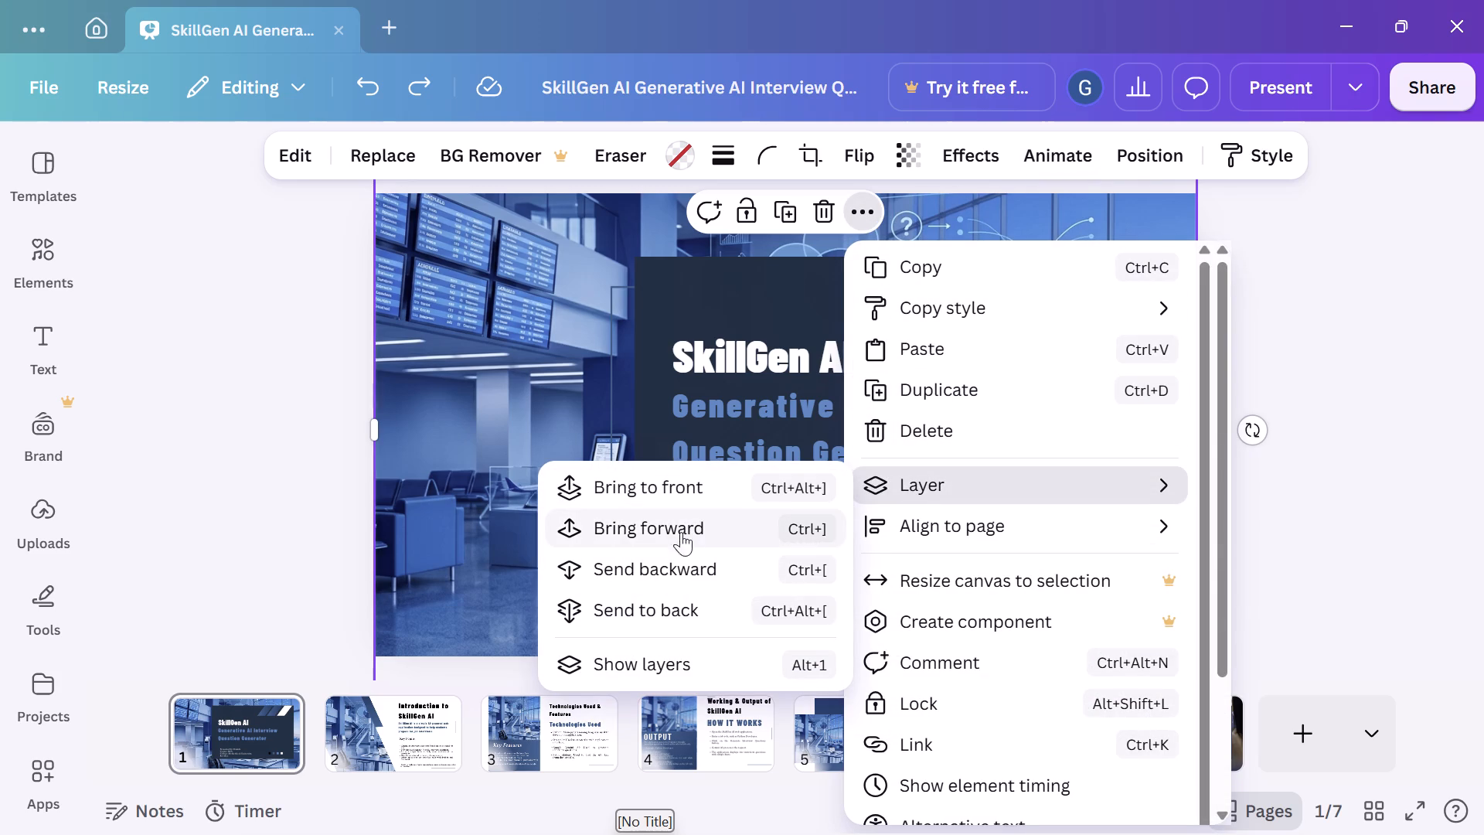
left_click(670, 574)
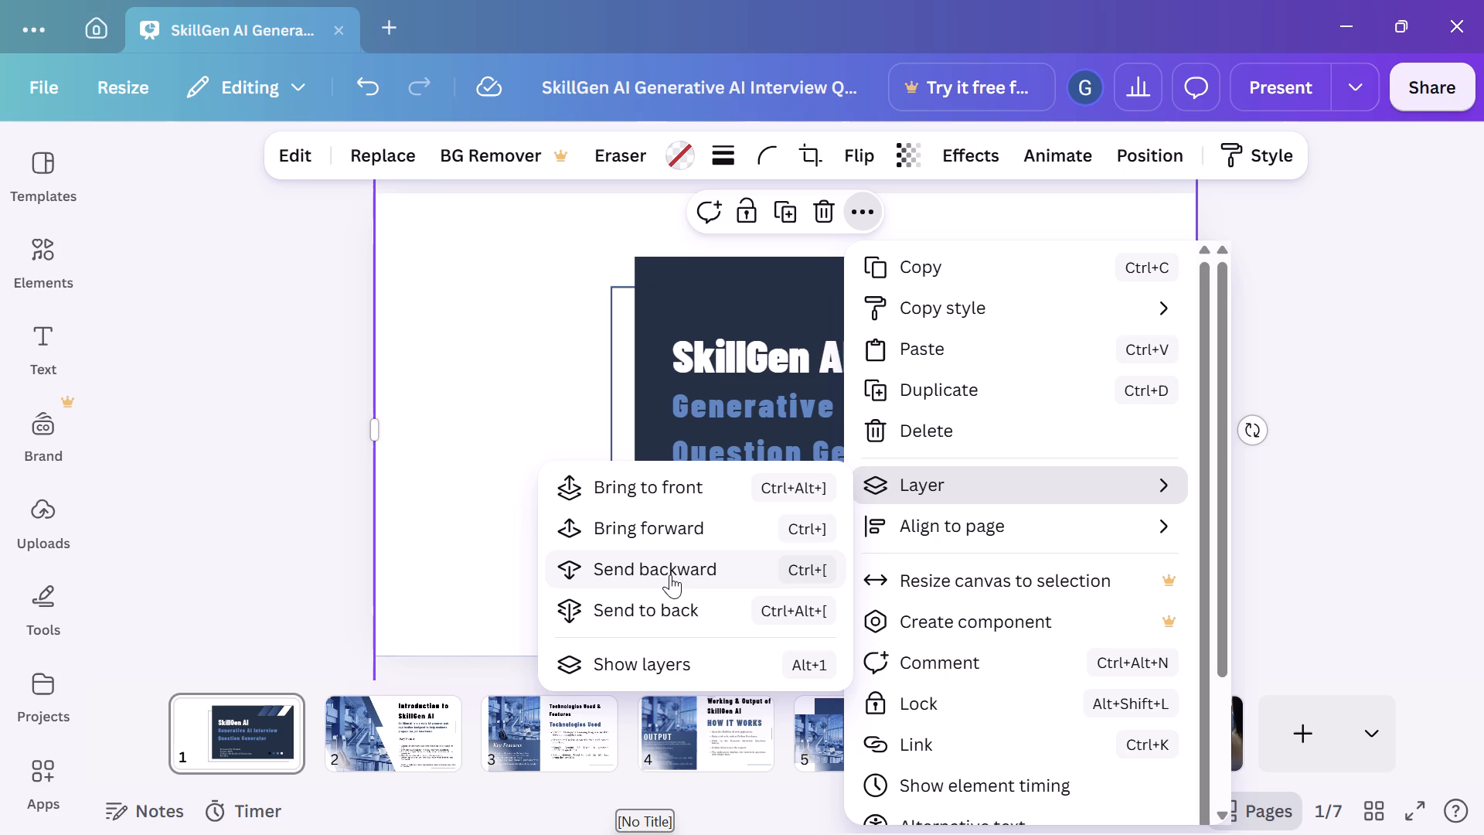
left_click(458, 518)
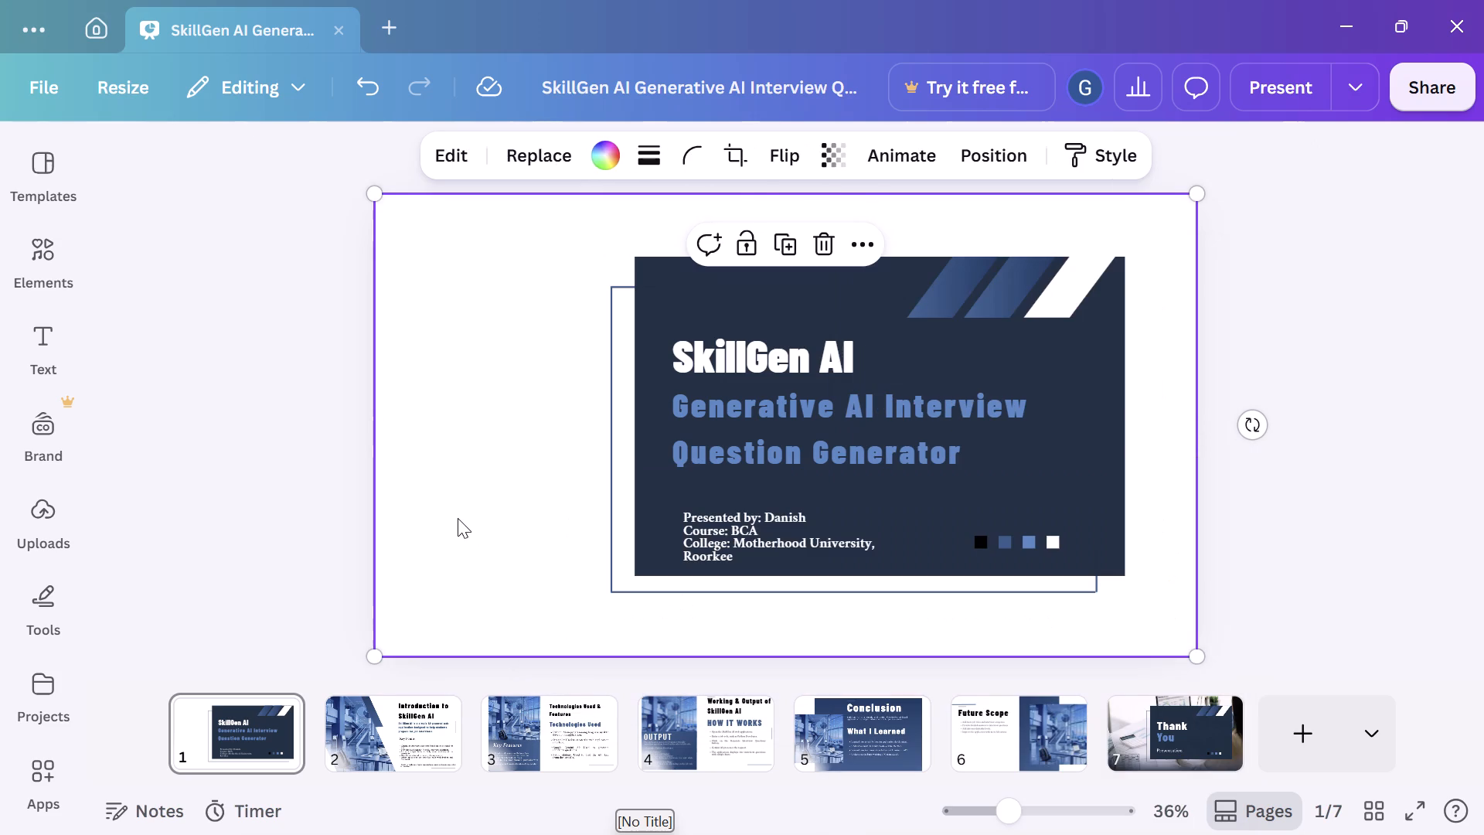
Paste the copied Motherhood University template slide onto page 1 and send it to the back layer.
key("ctrl+v")
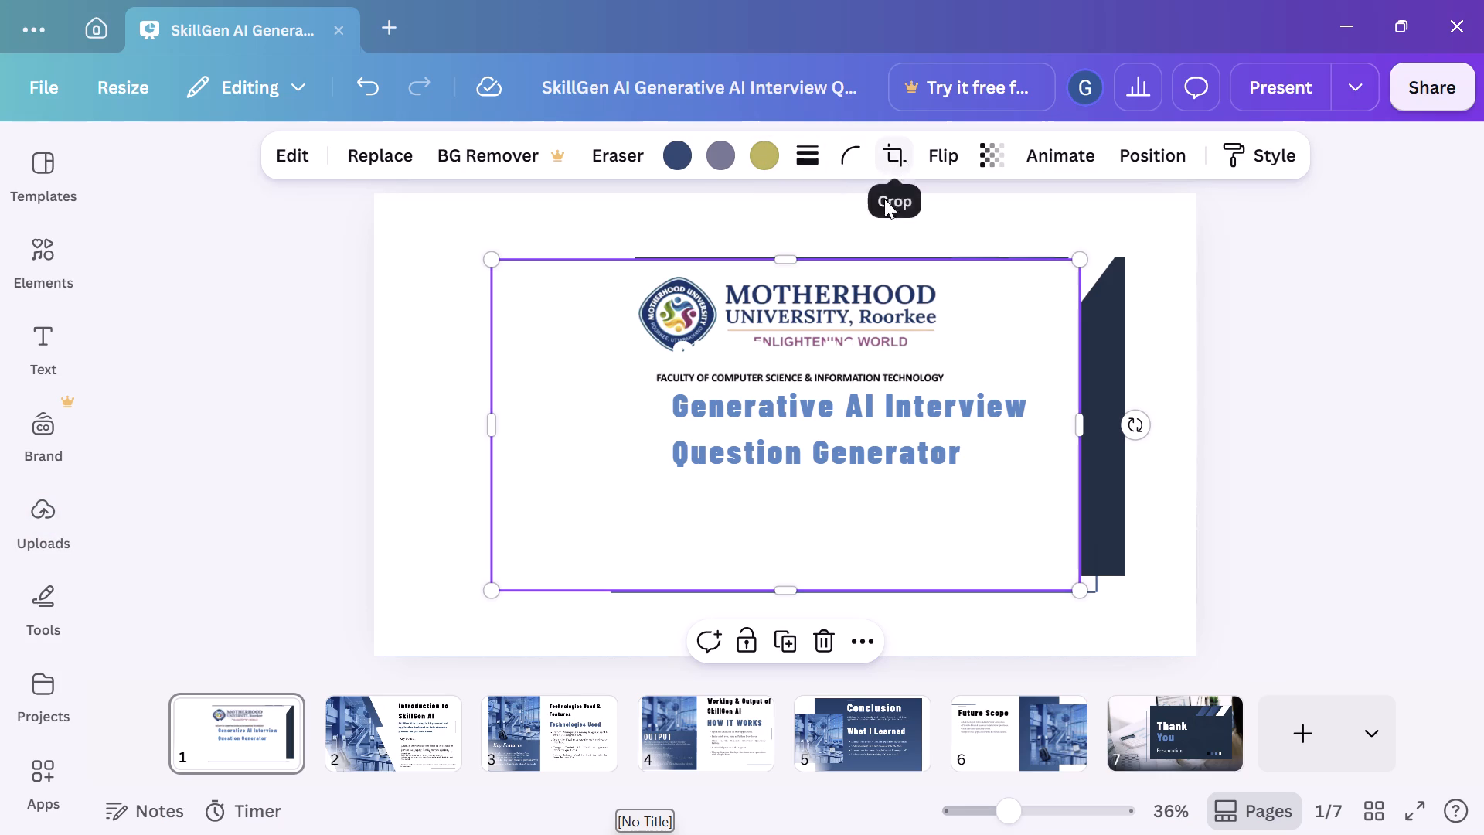
left_click(529, 375)
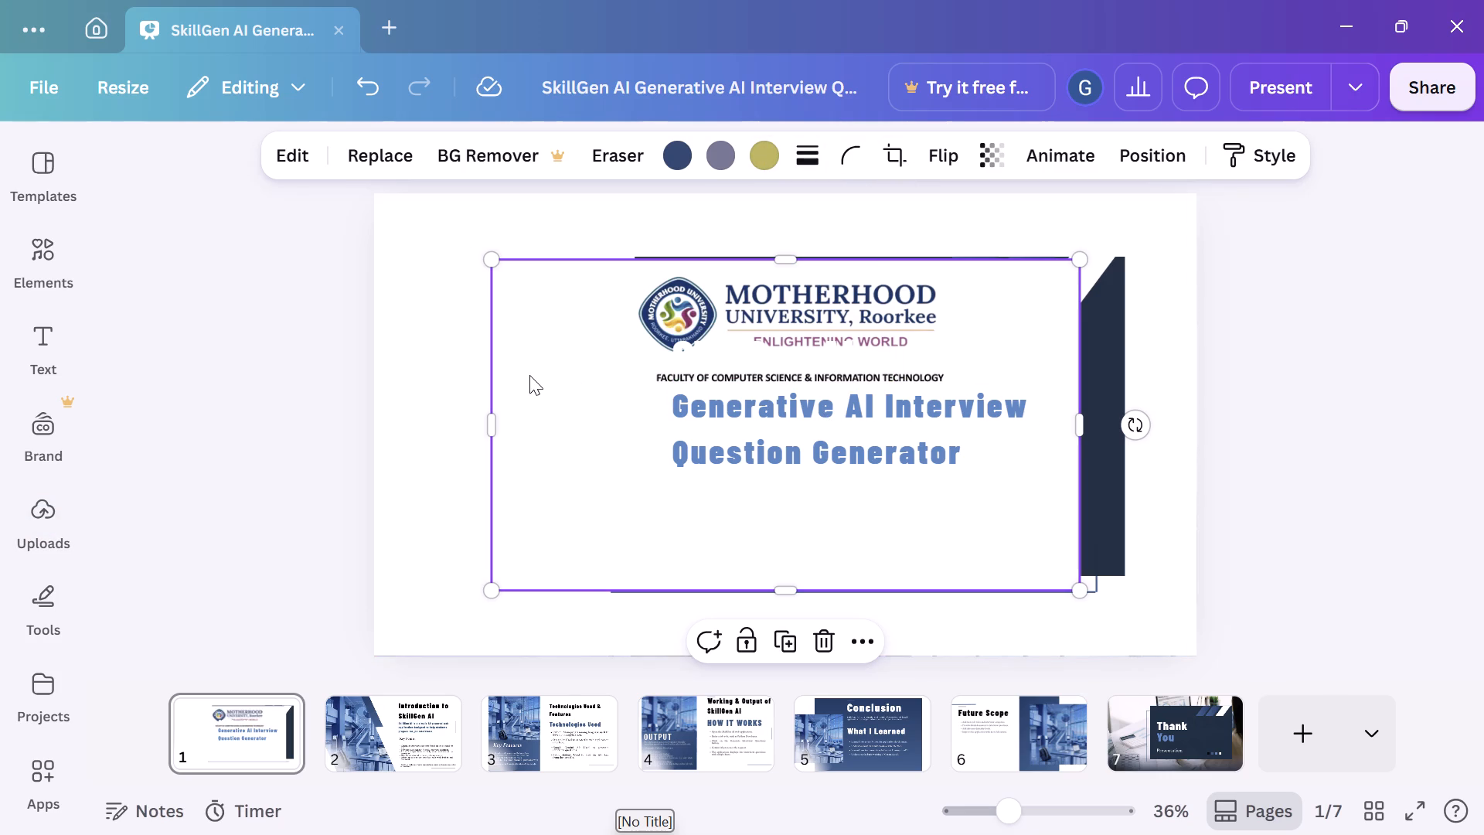
left_click(641, 535)
left_click(866, 632)
left_click(927, 310)
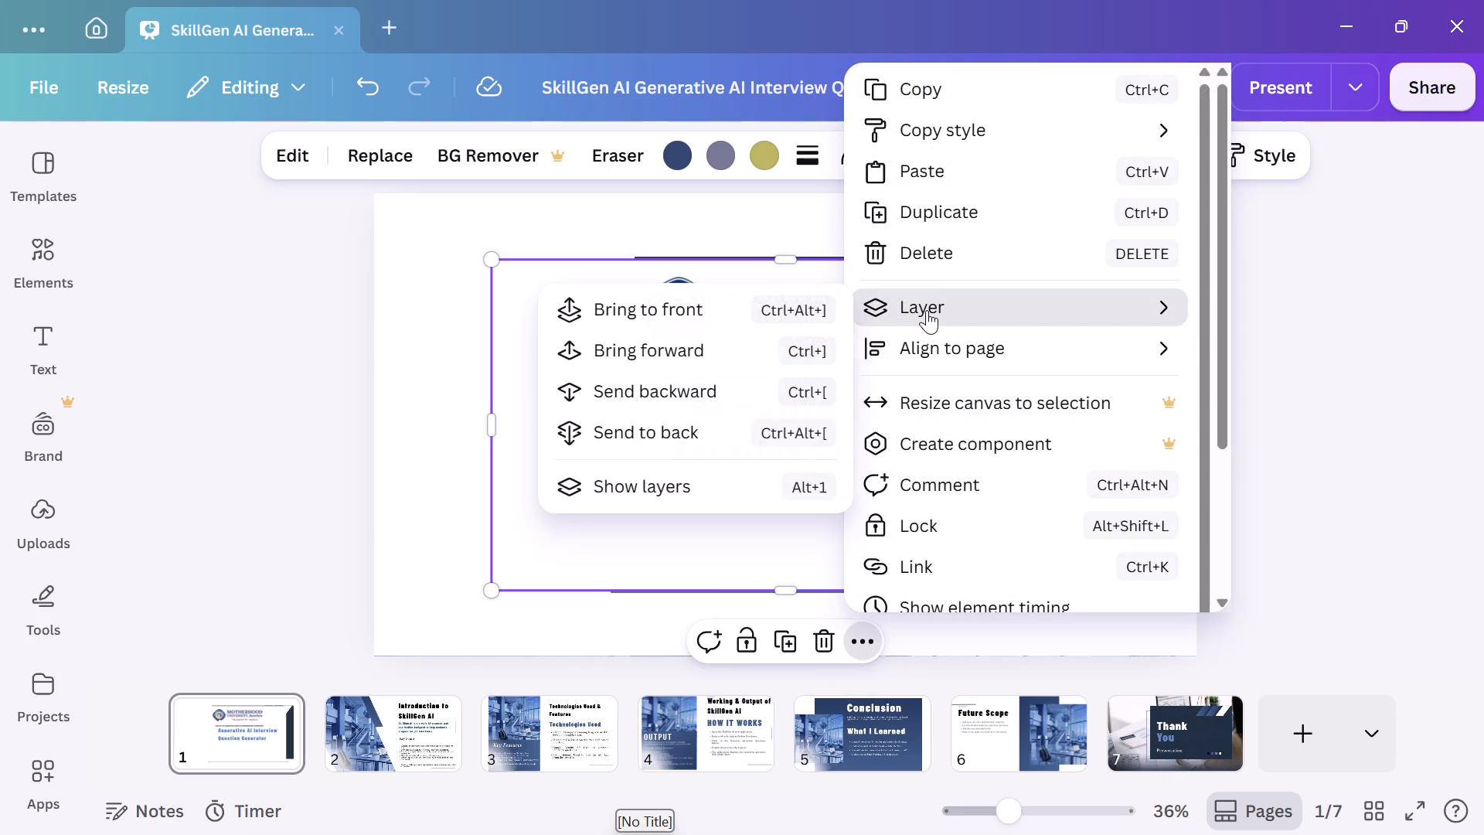
left_click(659, 402)
left_click(659, 402)
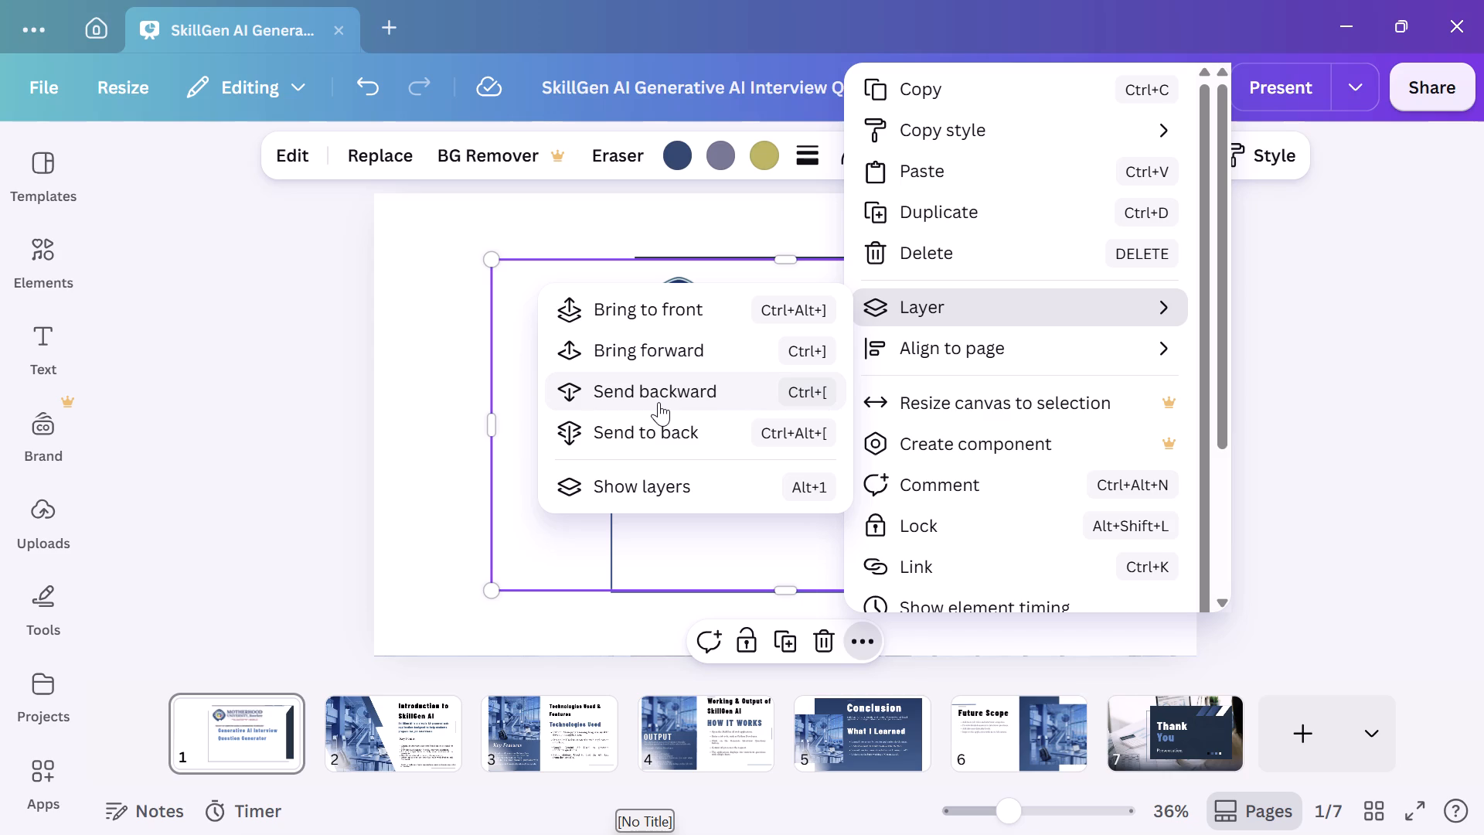
key("ctrl+bracketleft")
key("bracketleft")
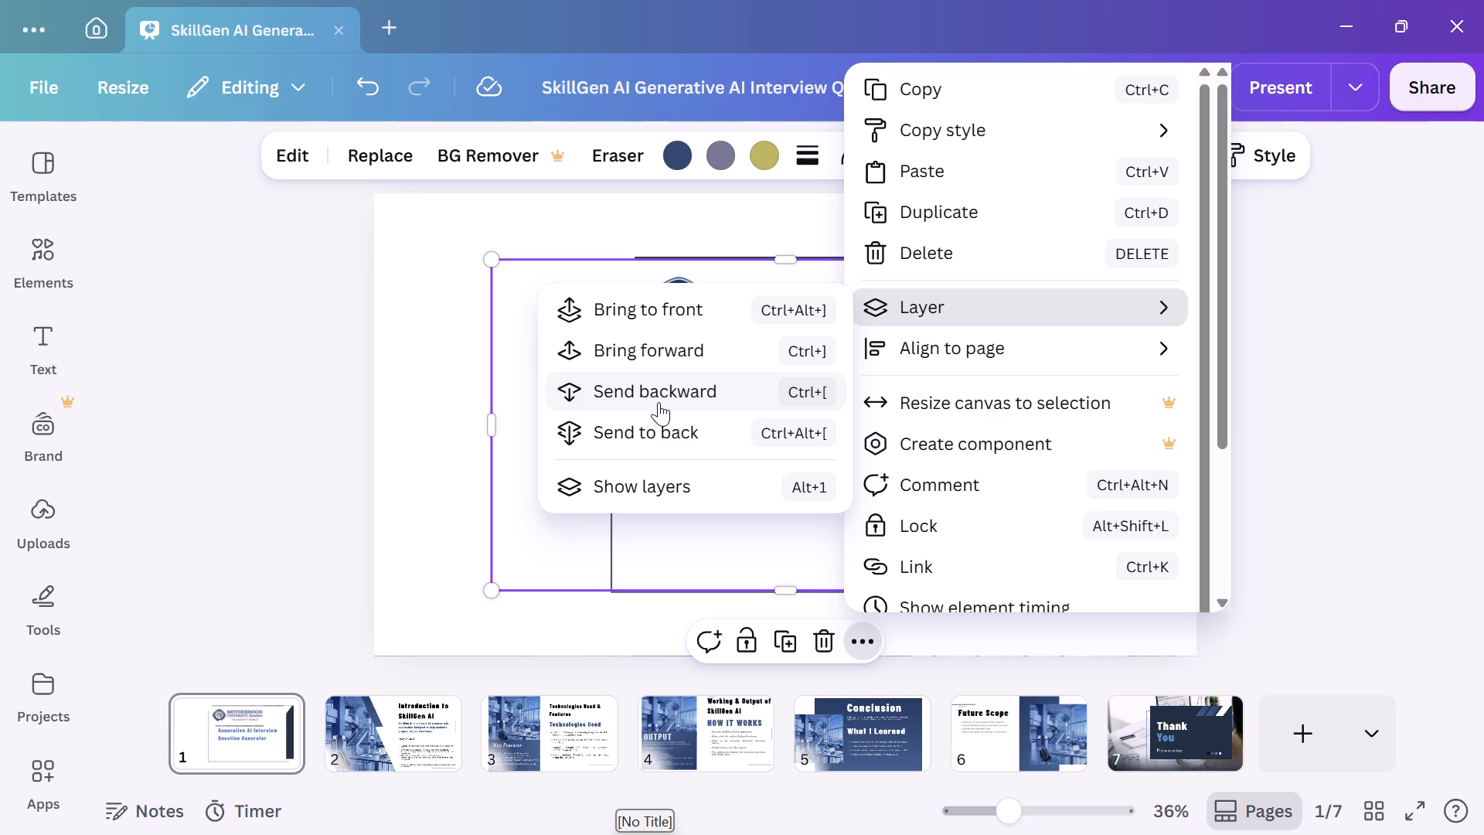
double_click(659, 402)
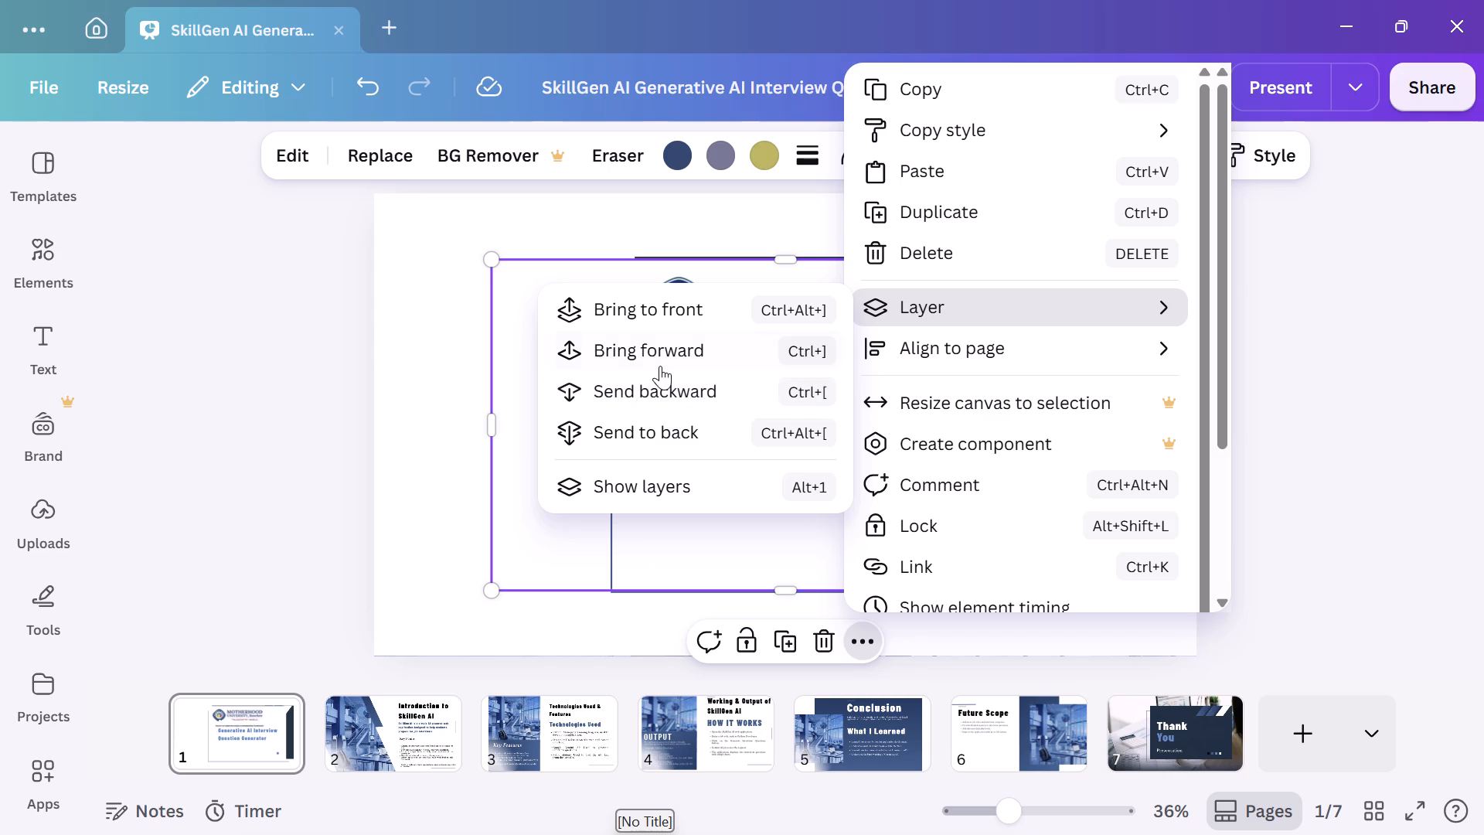
left_click(662, 363)
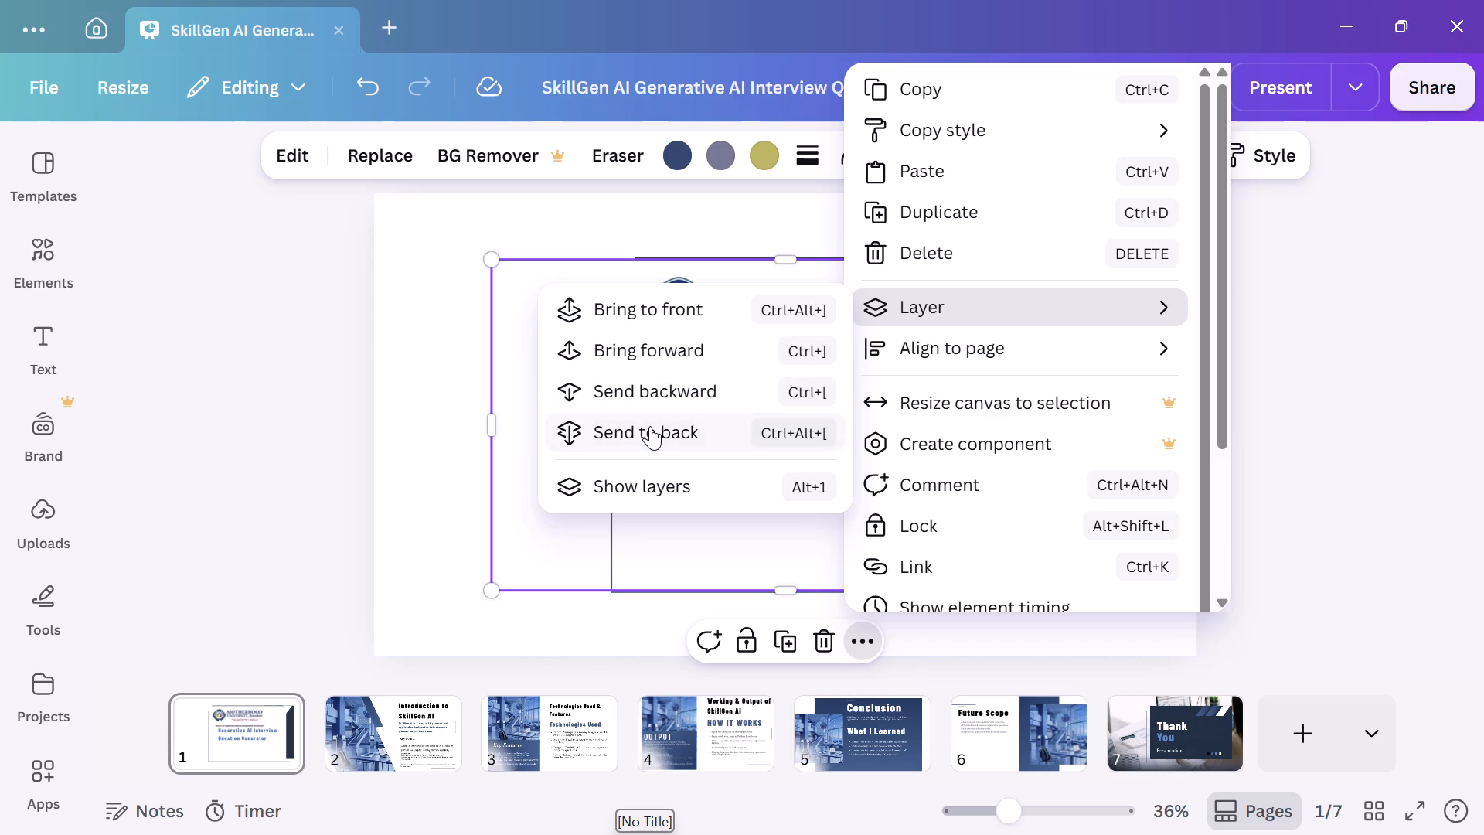
left_click(650, 426)
left_click(650, 426)
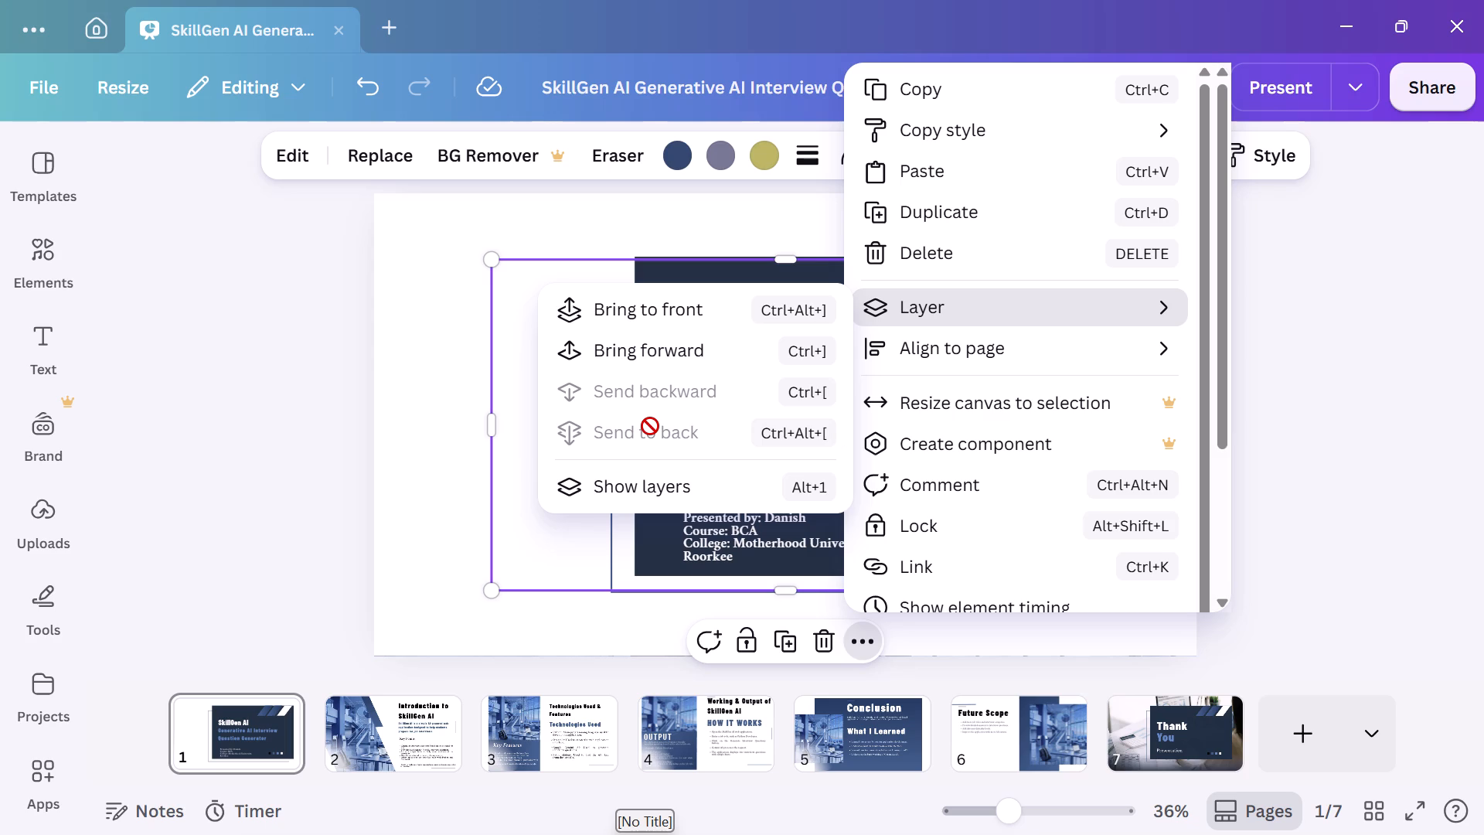
double_click(650, 426)
Delete the white full-page rectangle that covers the airport background photo on page 1.
left_click(459, 380)
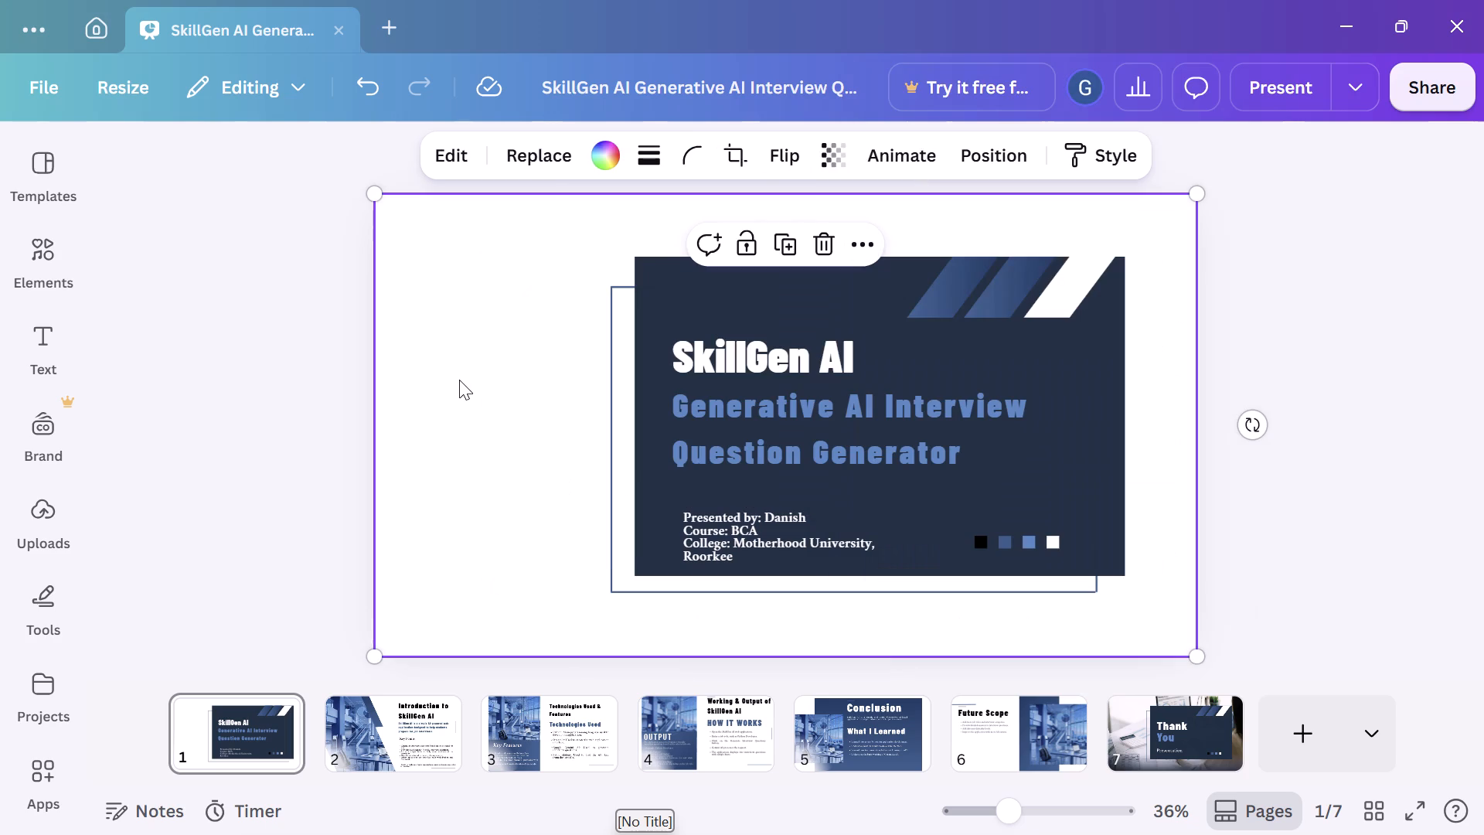
left_click(463, 380)
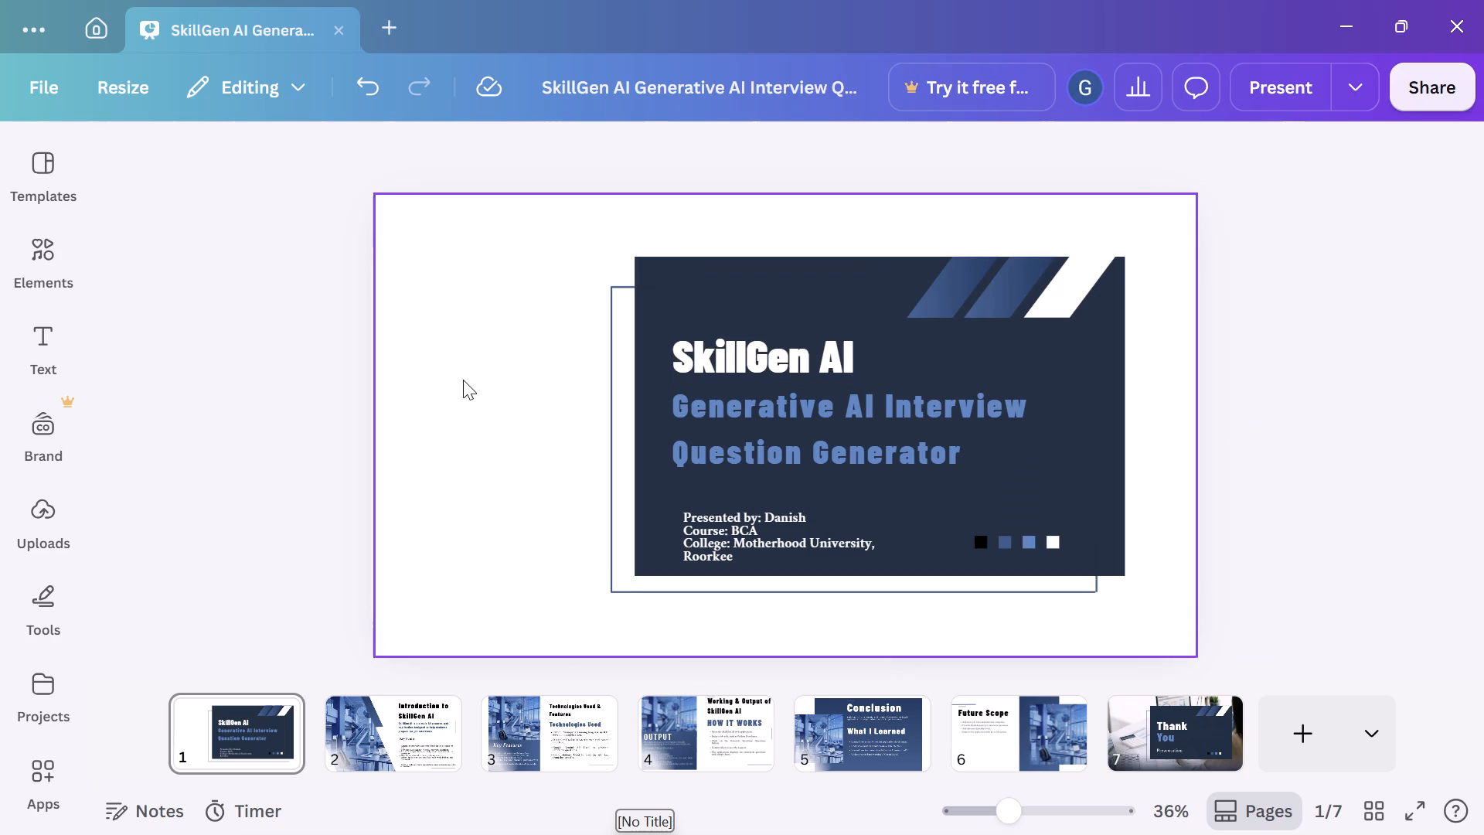
left_click_drag(463, 380, 534, 429)
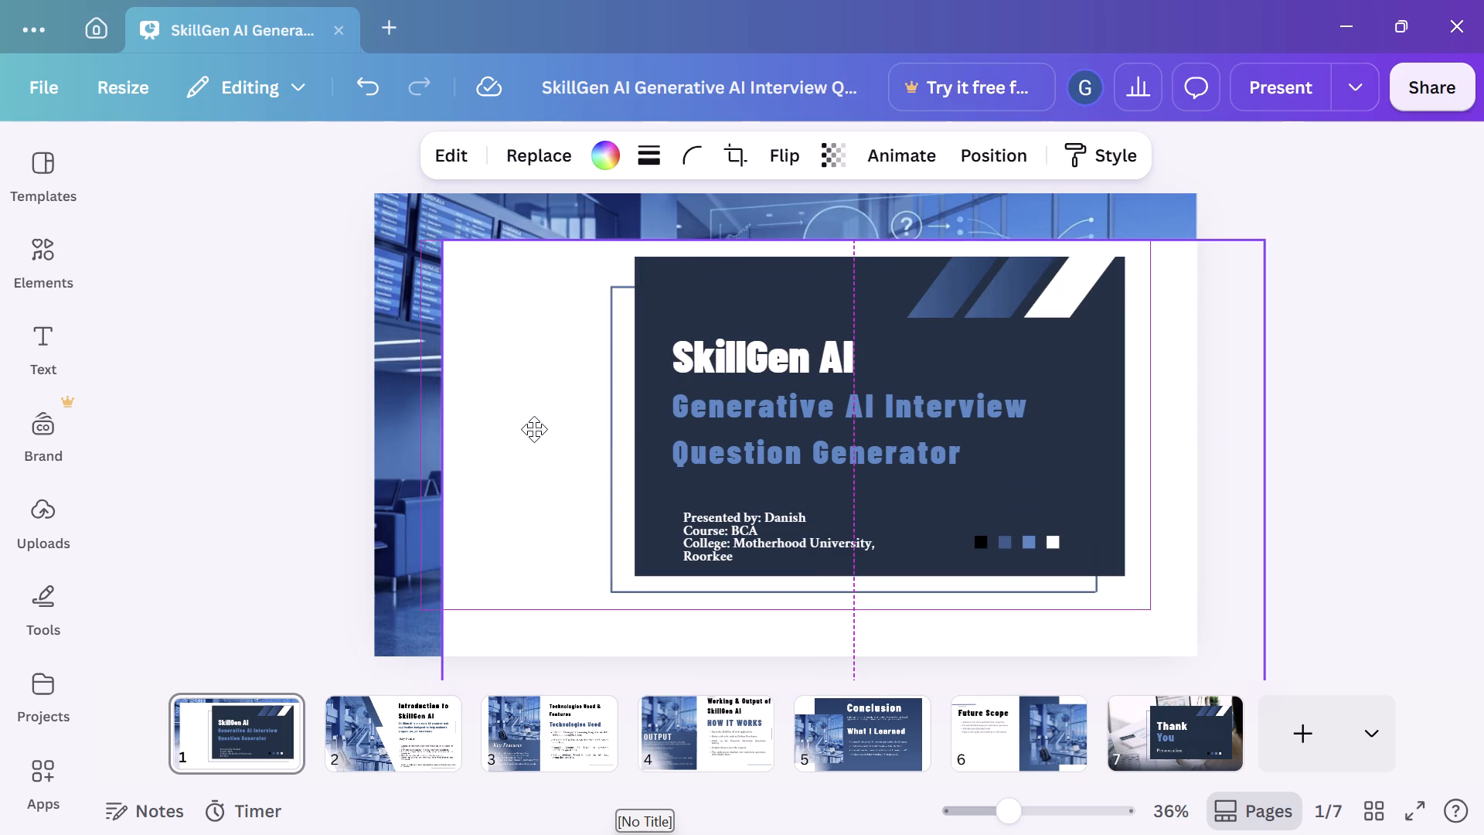
left_click_drag(534, 429, 459, 366)
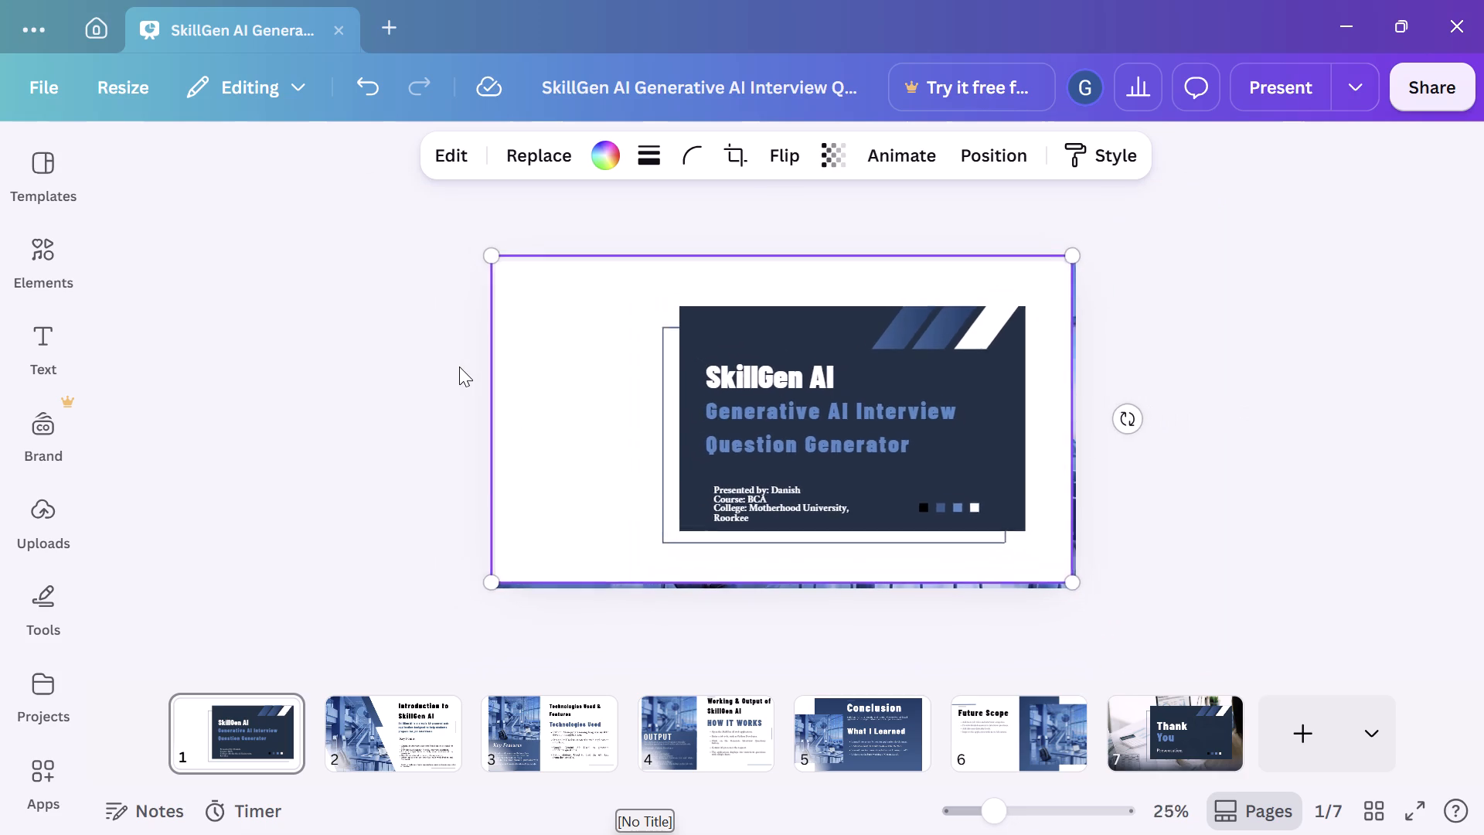
left_click(459, 366)
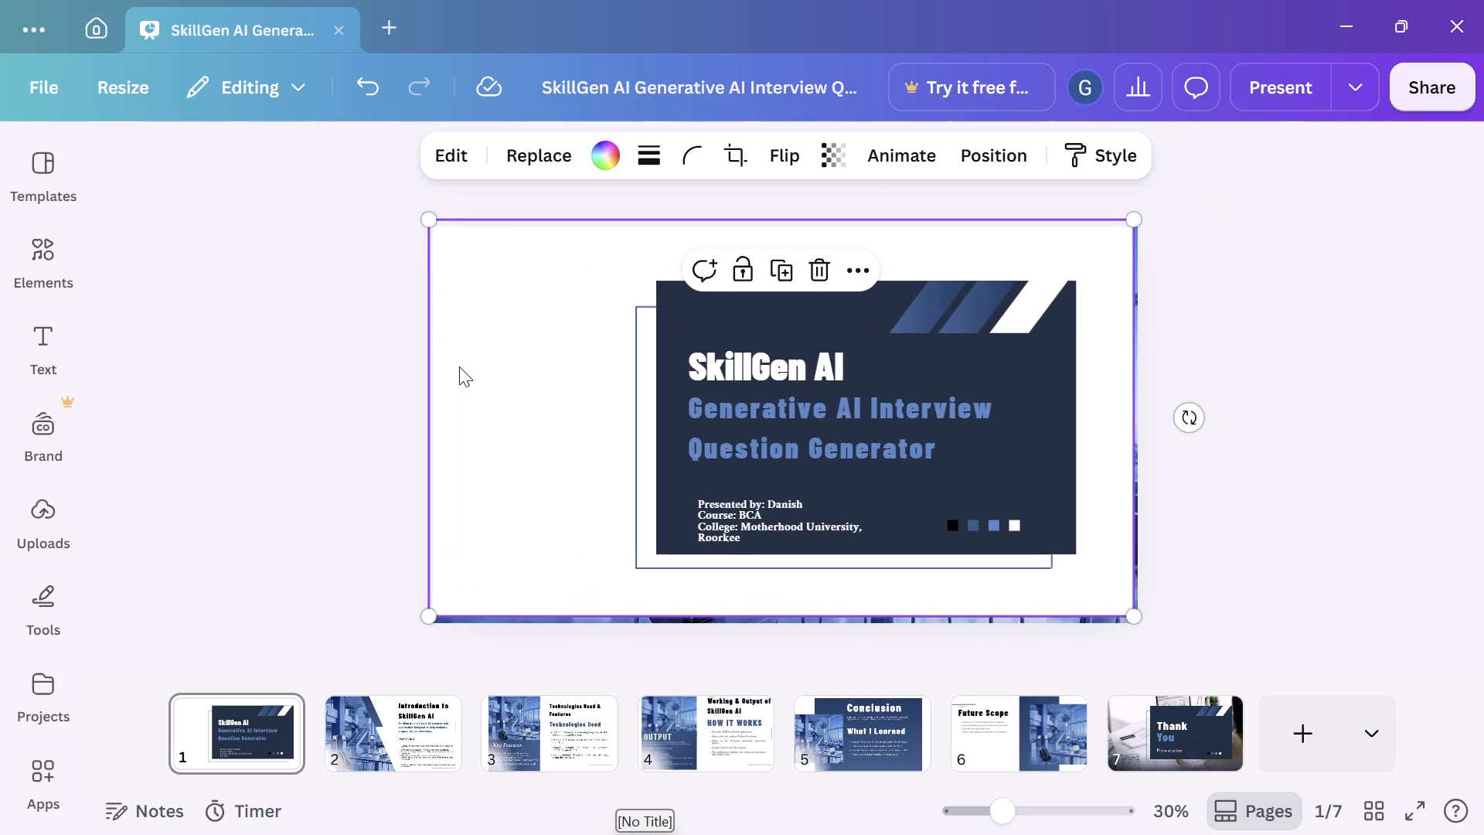
double_click(585, 311)
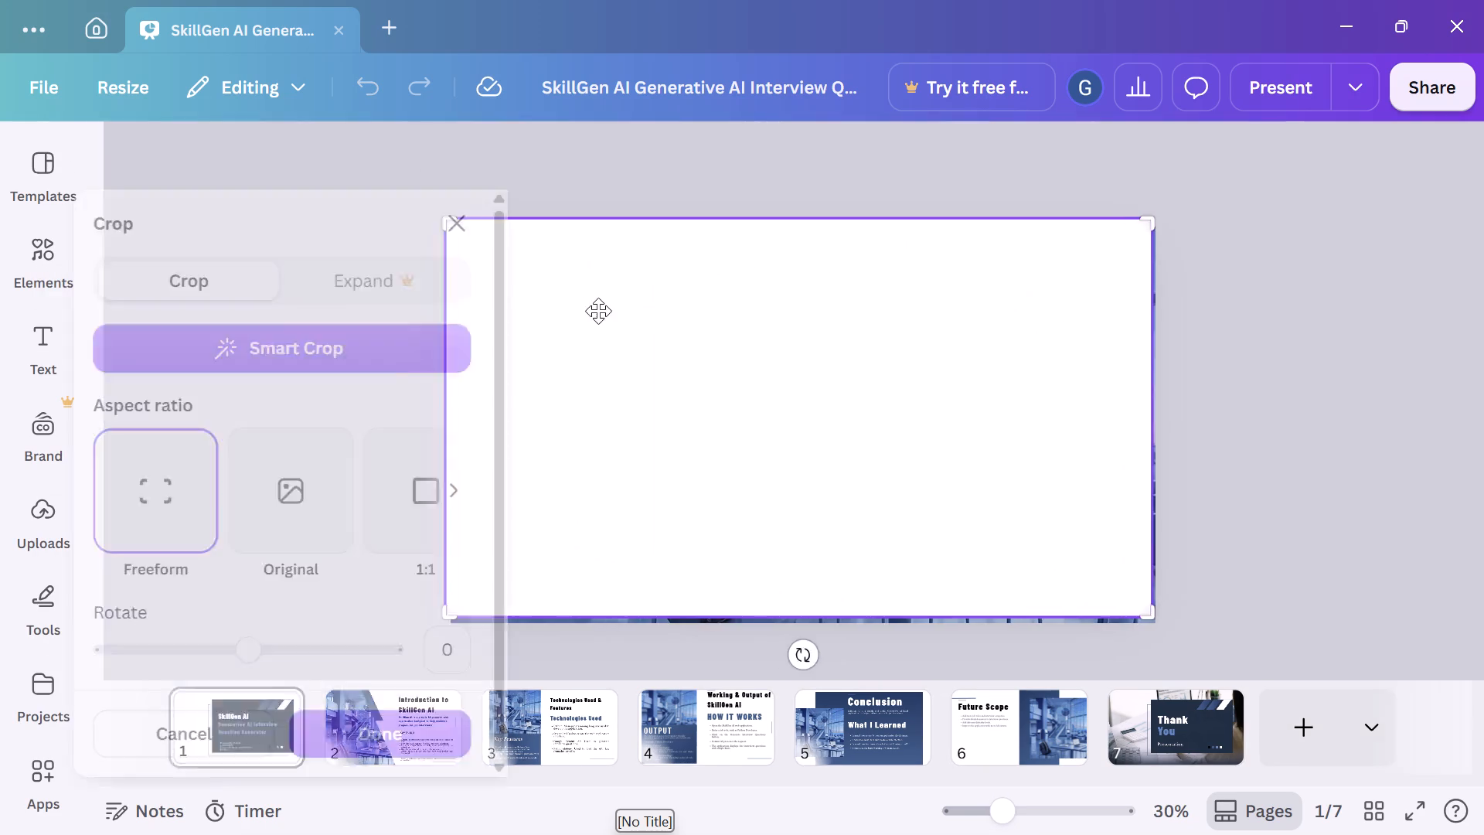
left_click(614, 328)
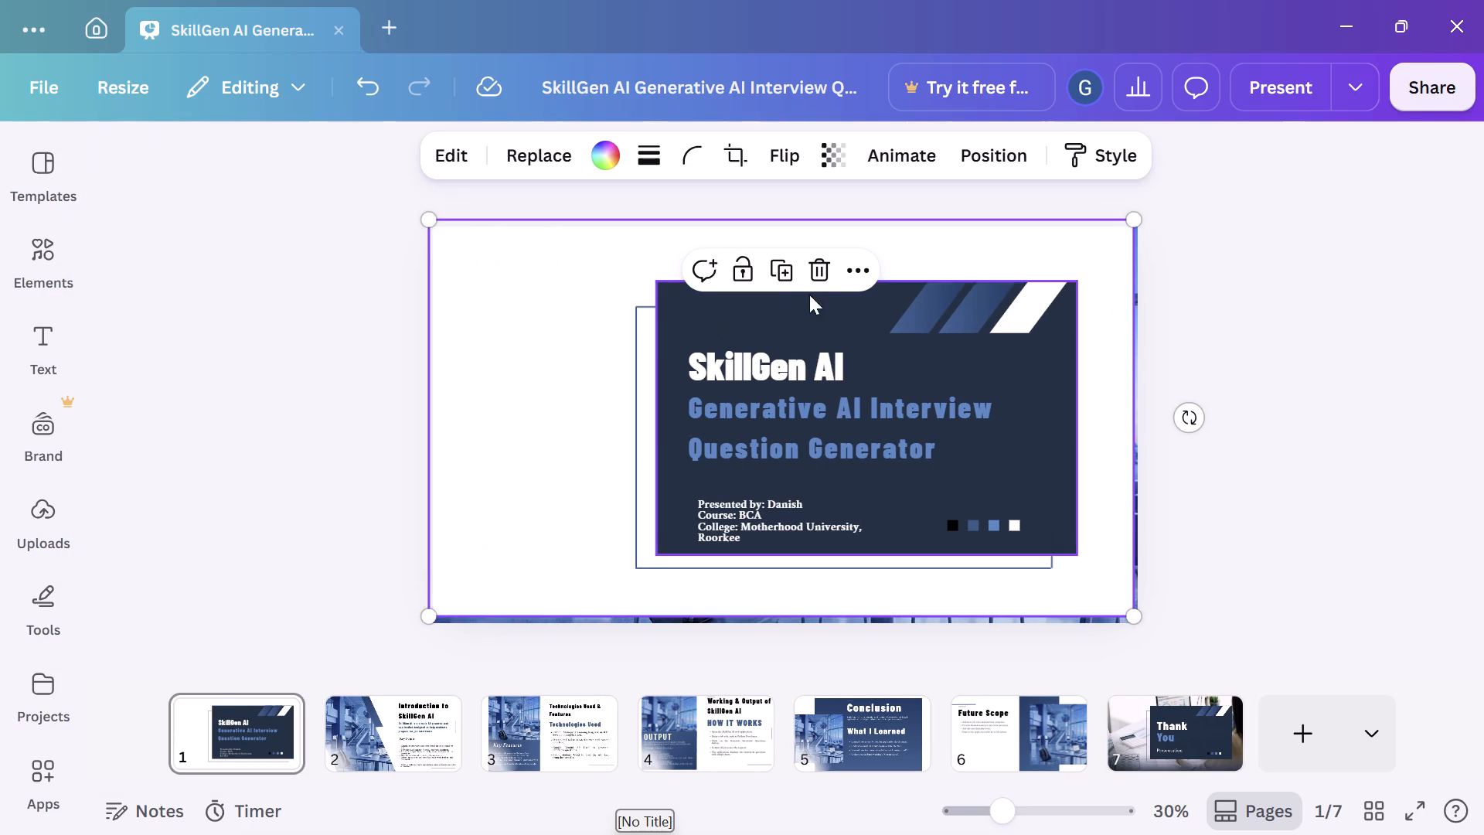
left_click(822, 281)
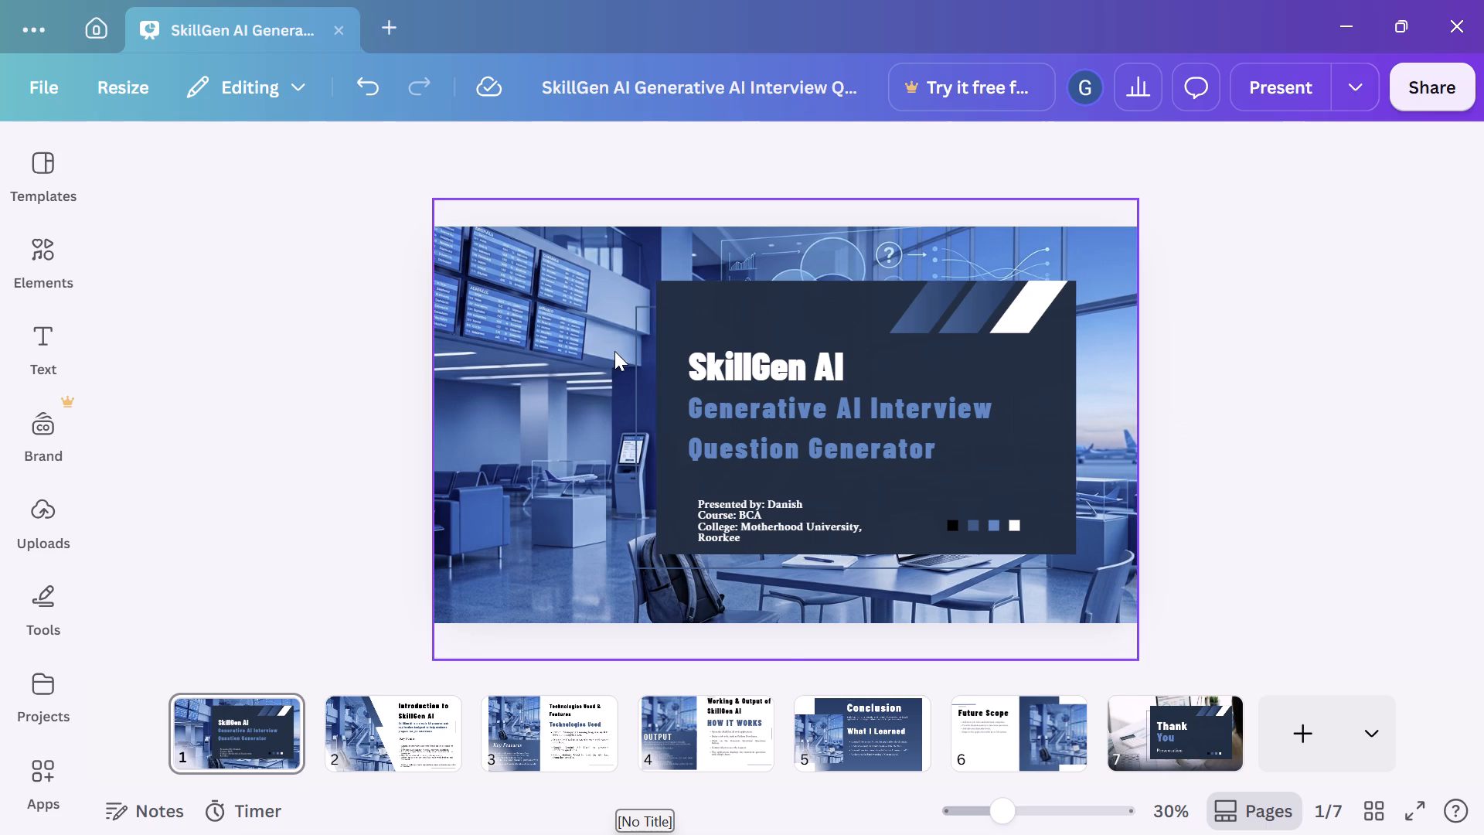
Replace page 1's airport background photo with the uploaded Motherhood University template image.
left_click(614, 351)
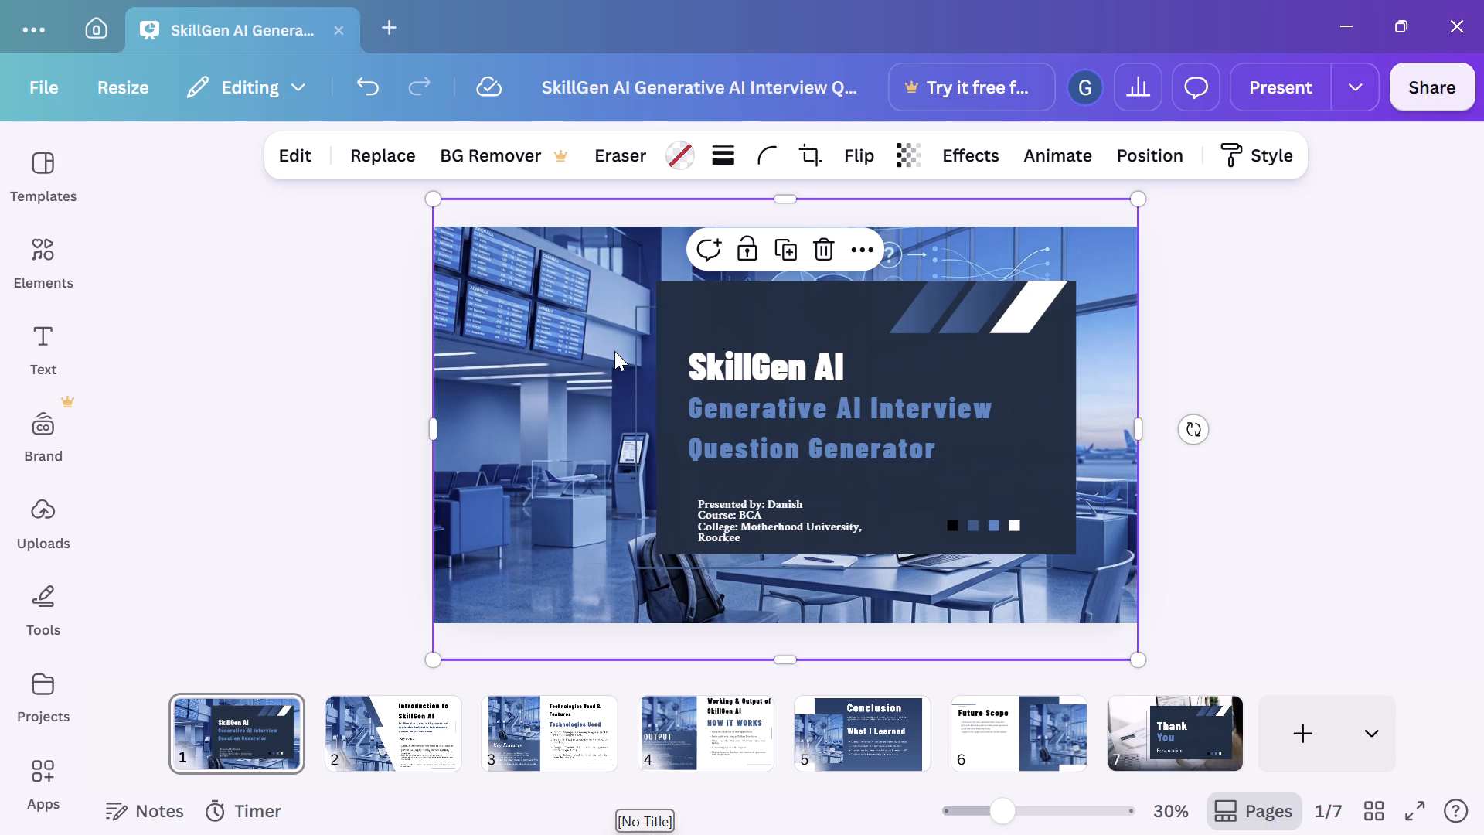
double_click(614, 351)
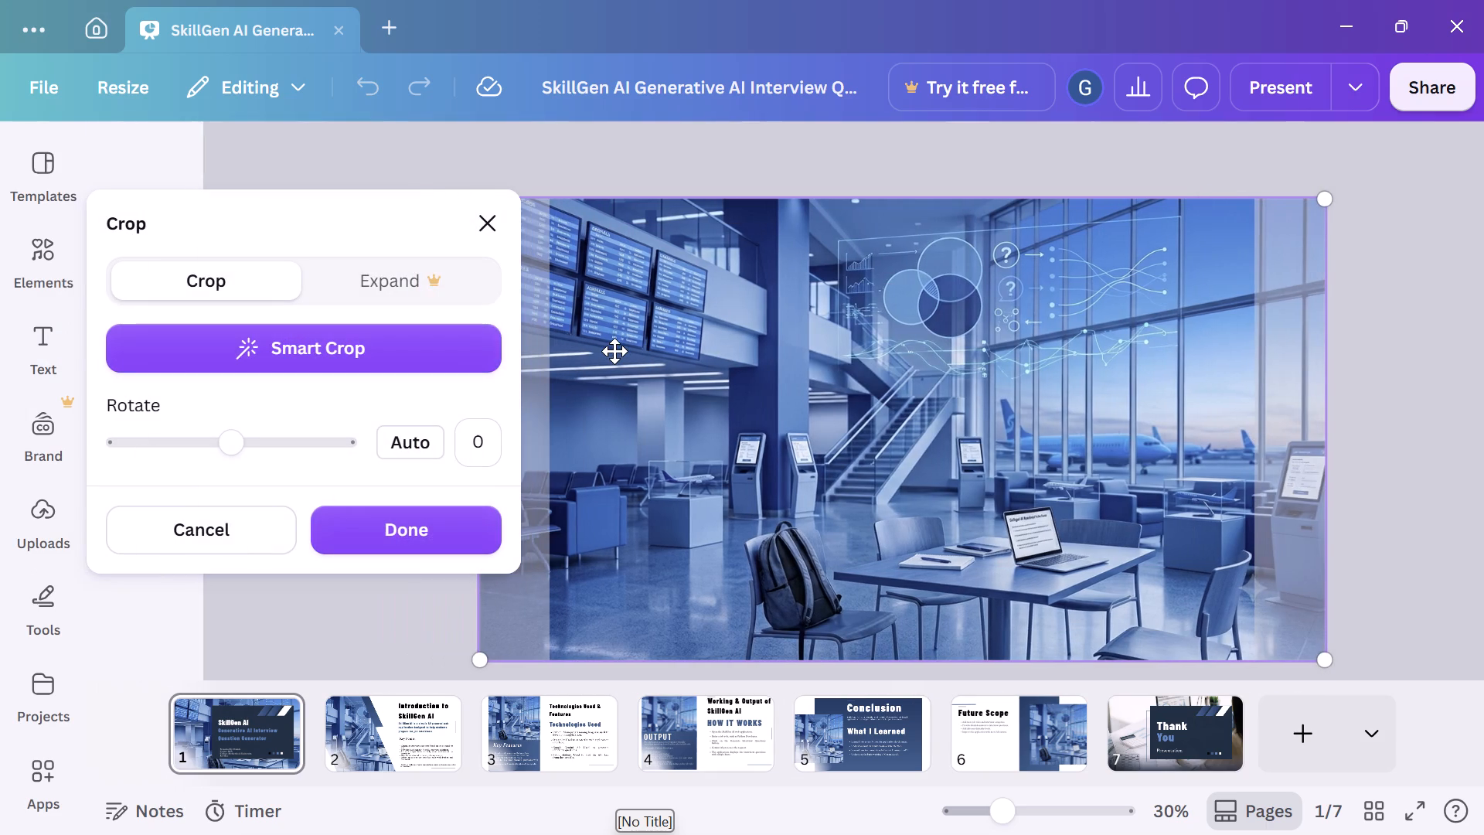
left_click(495, 233)
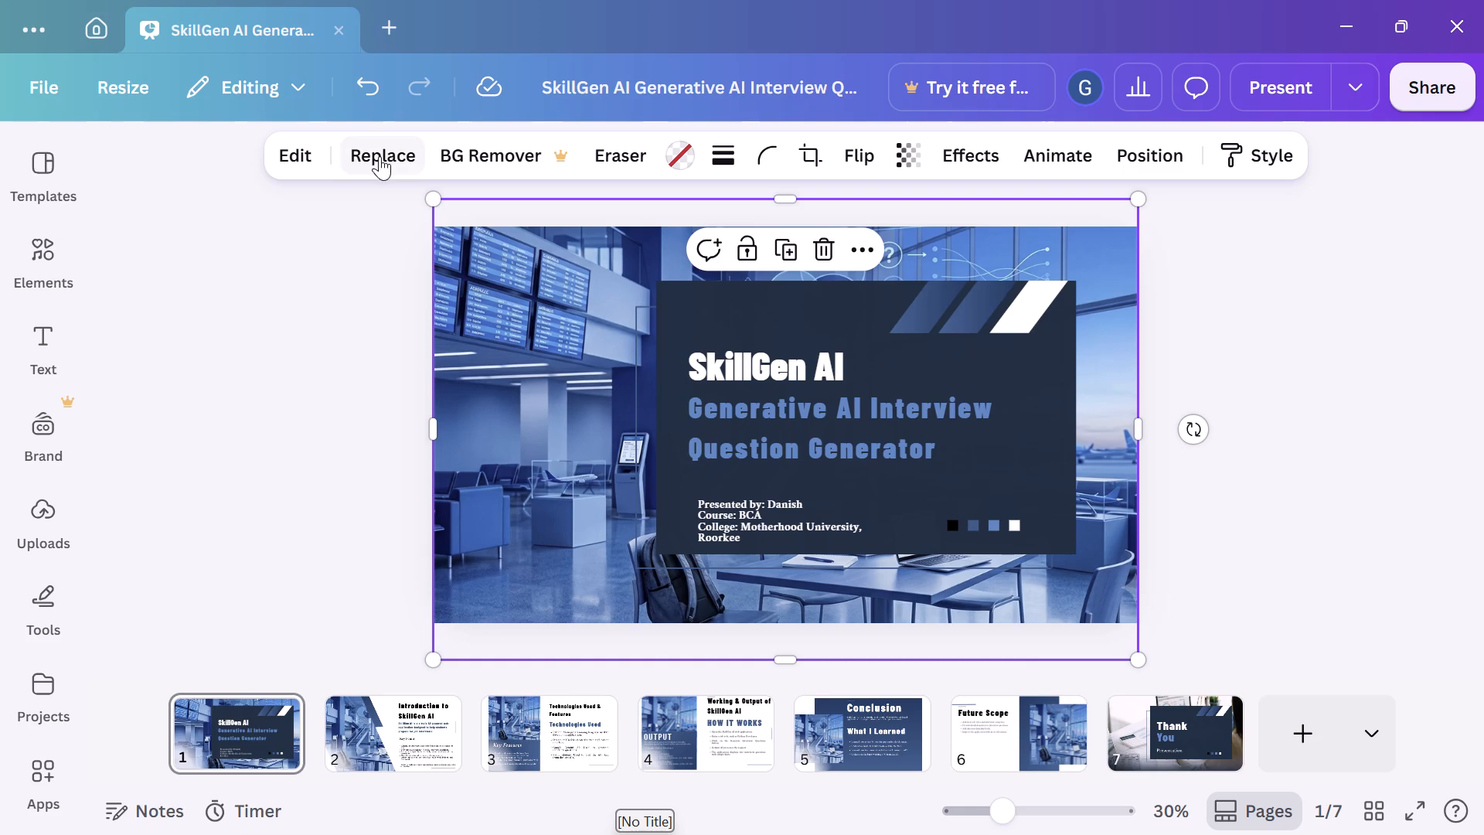
left_click(380, 156)
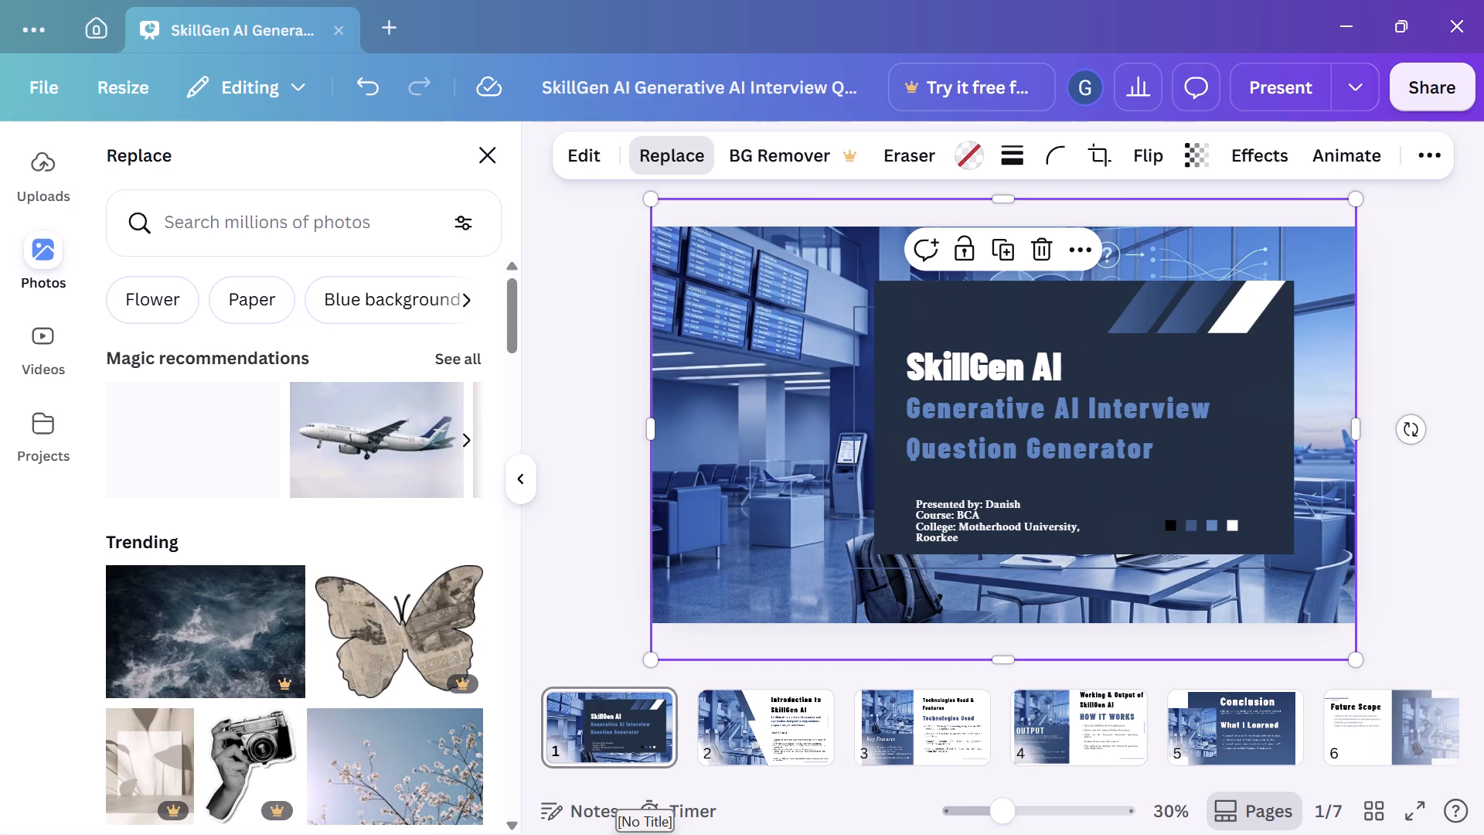
left_click(65, 196)
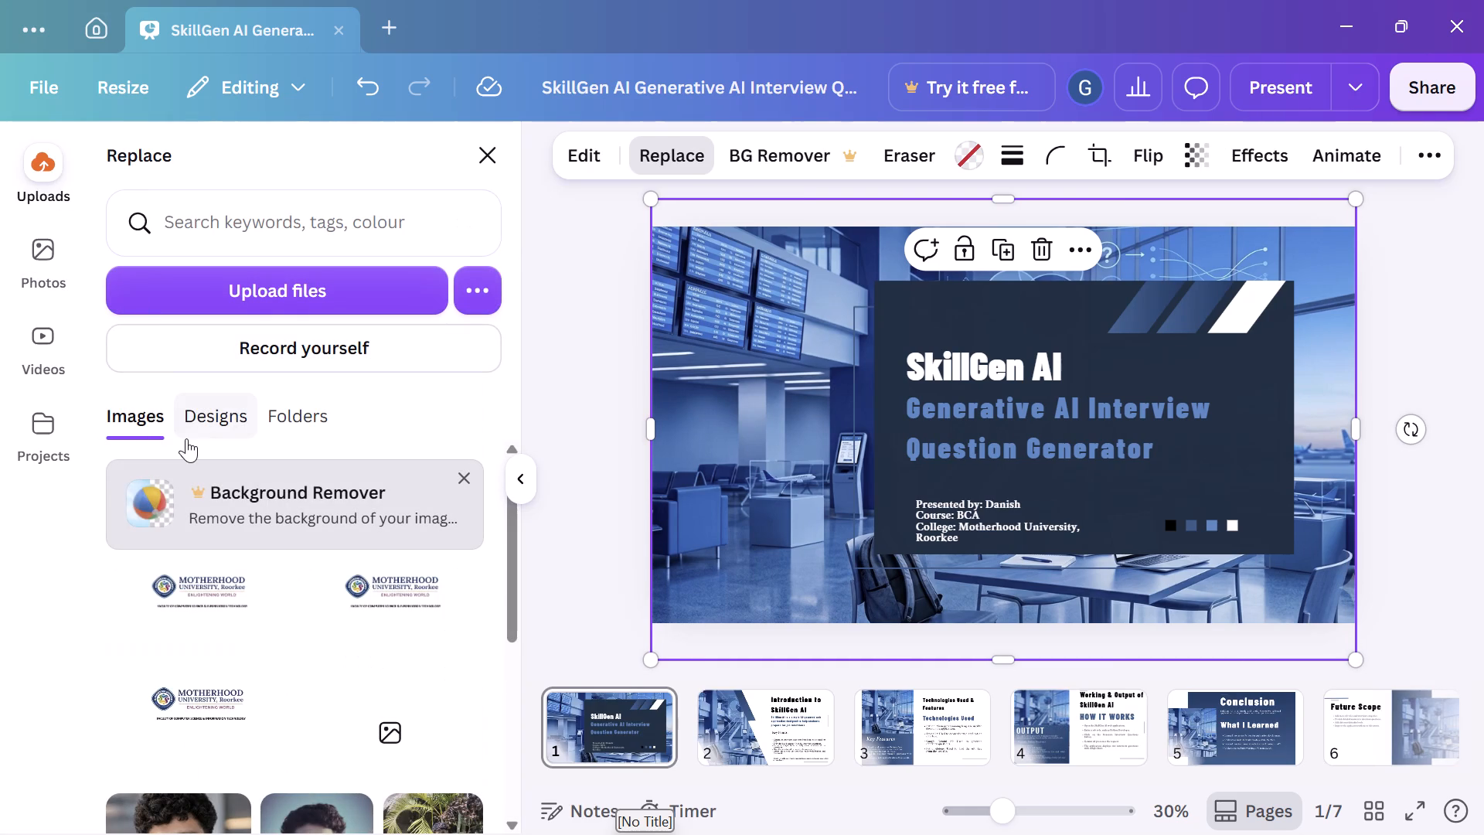
left_click(200, 612)
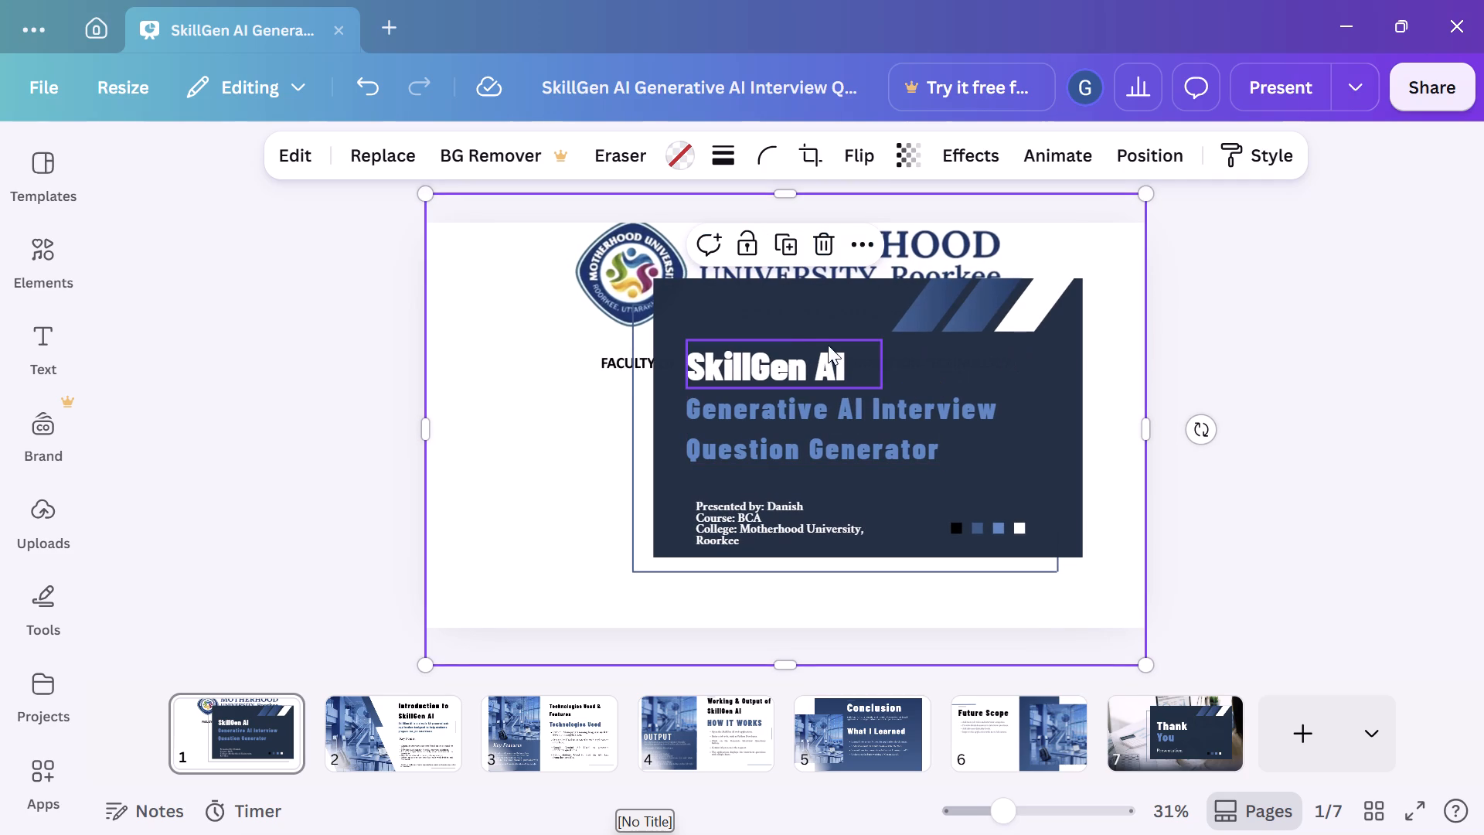
left_click(563, 389)
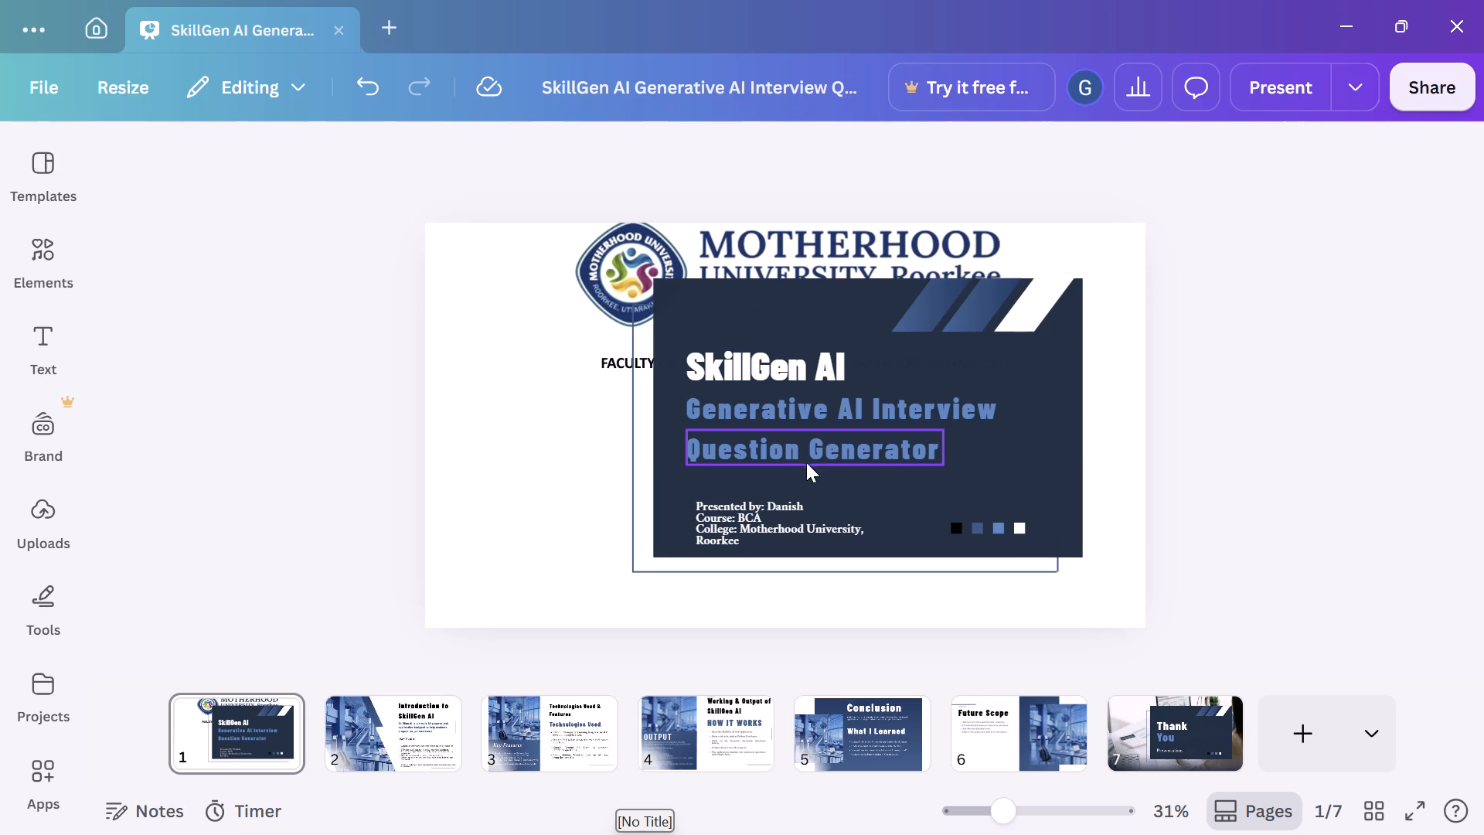
Select all elements on page 1 and shift them together slightly down and to the right.
double_click(863, 406)
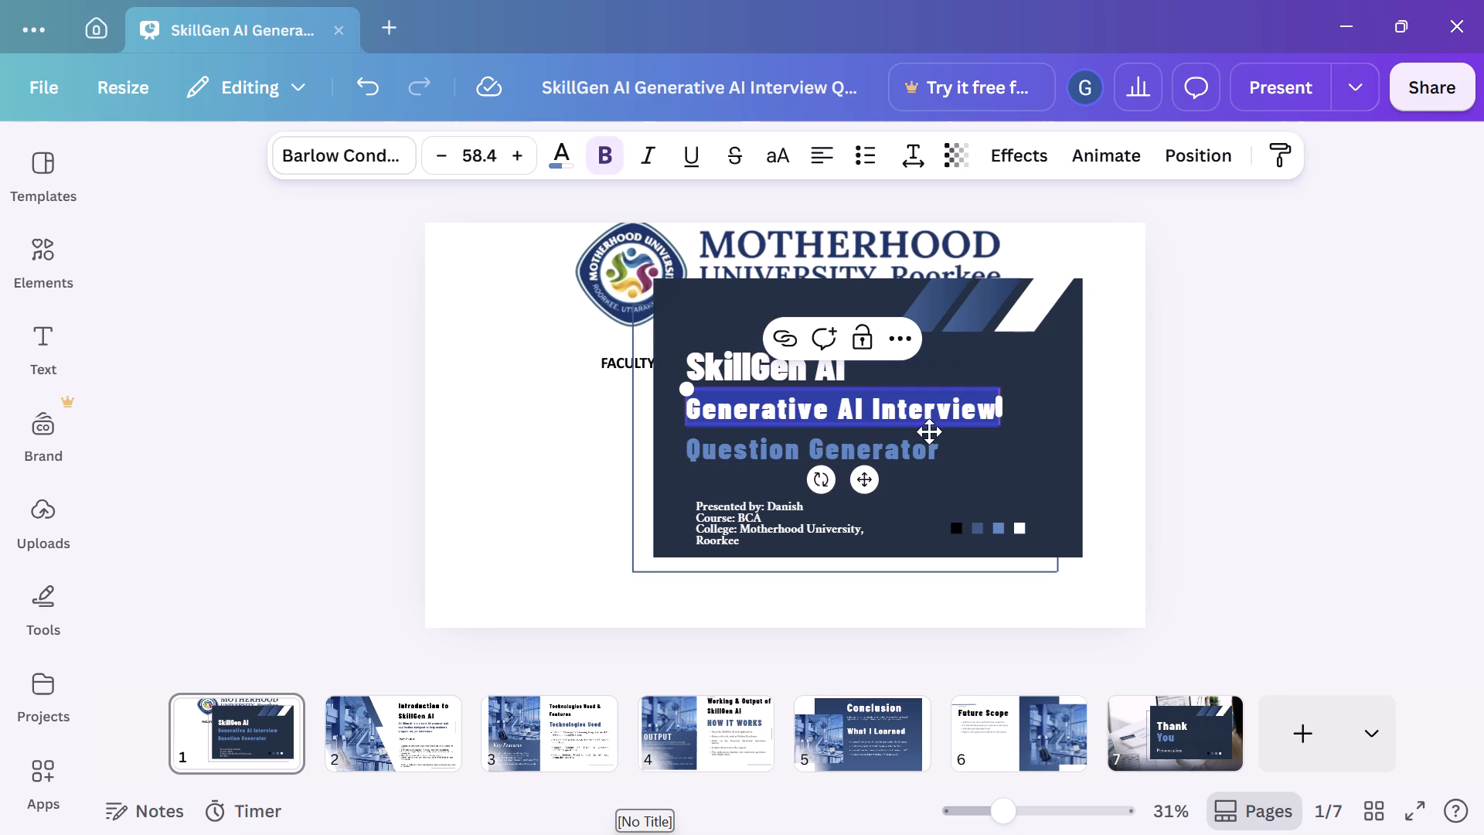
left_click(939, 446)
left_click(997, 448)
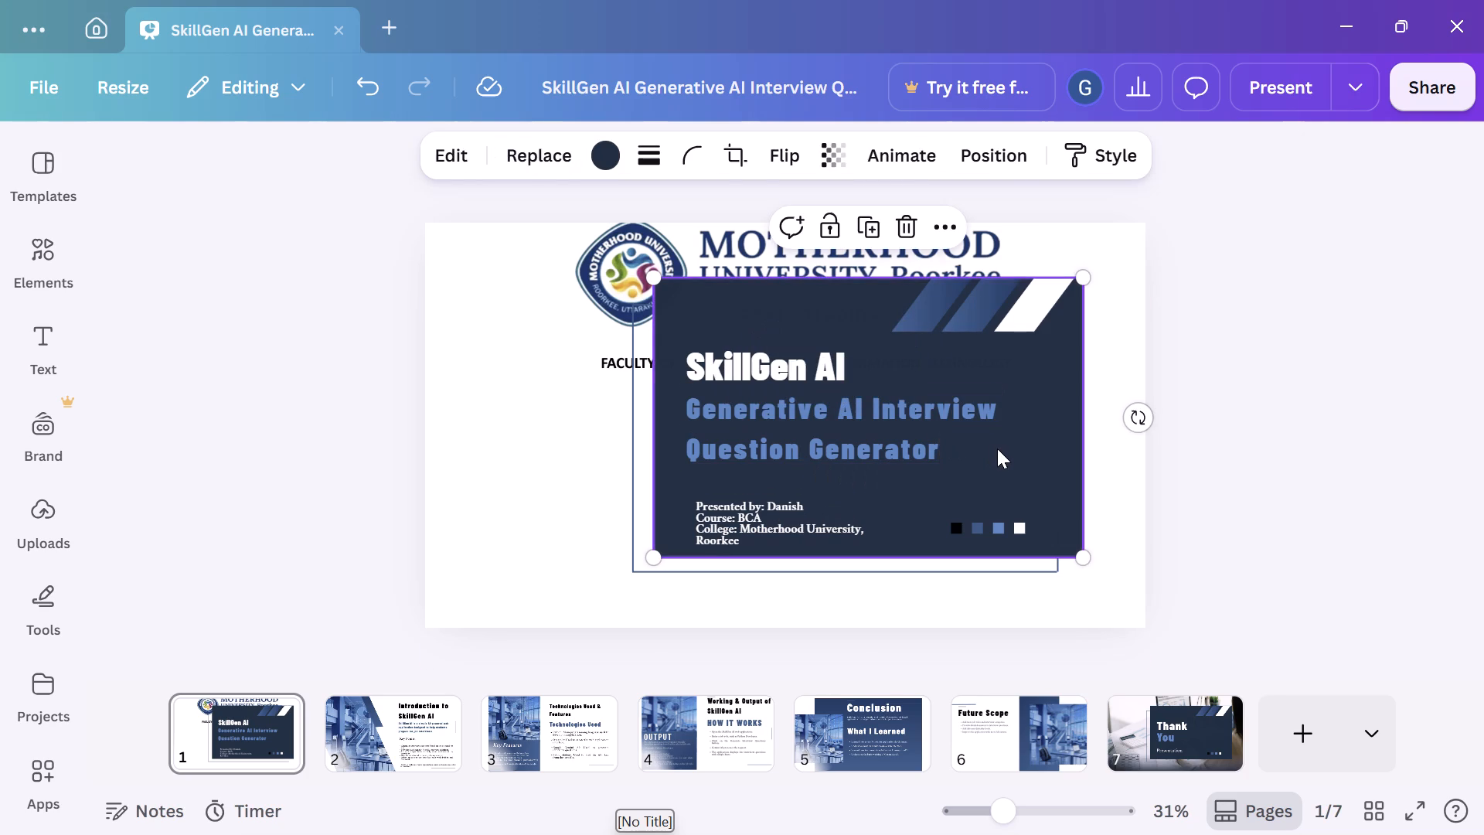
key("ctrl+a")
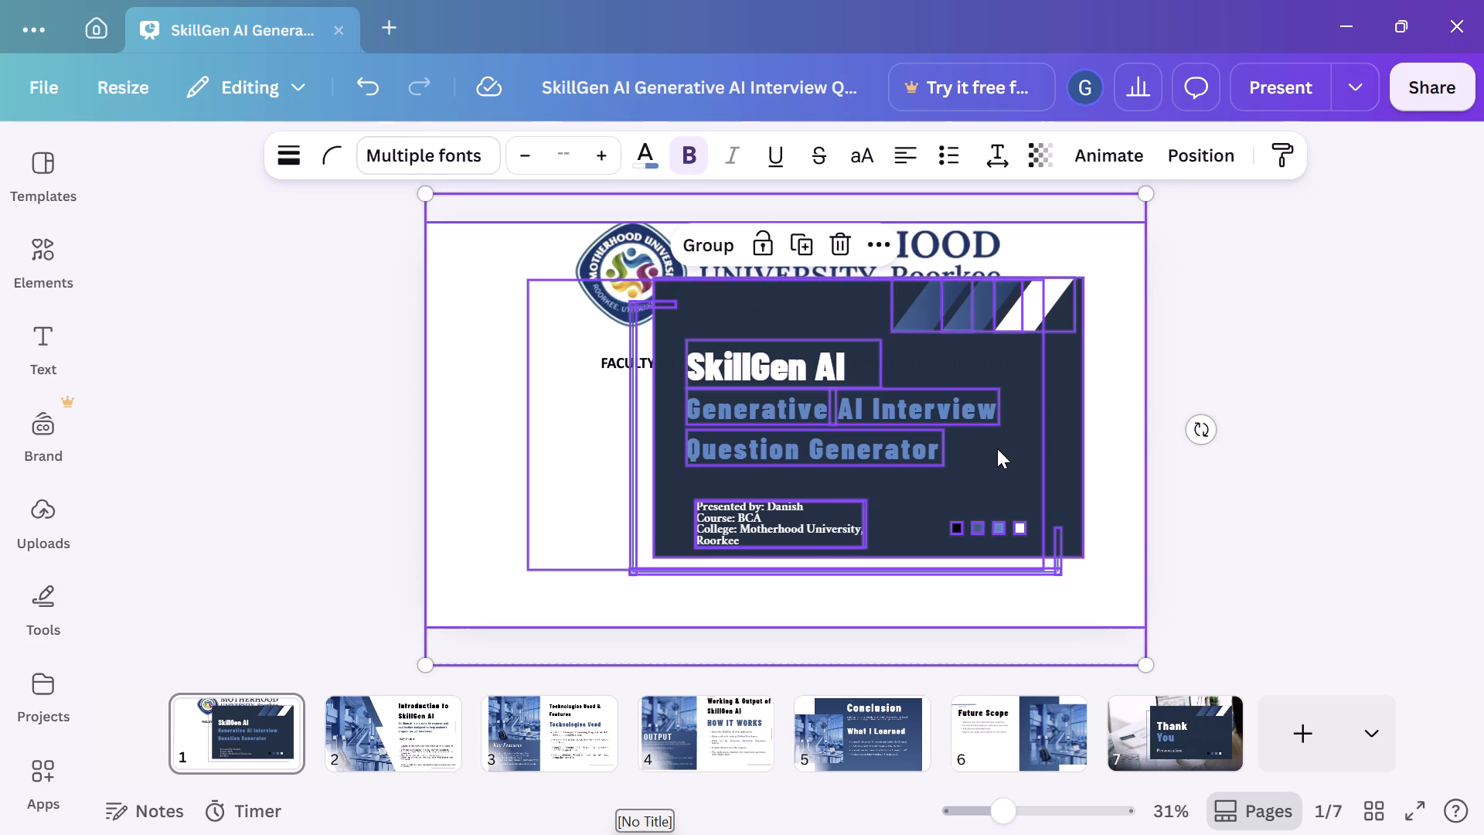
left_click_drag(997, 448, 1003, 490)
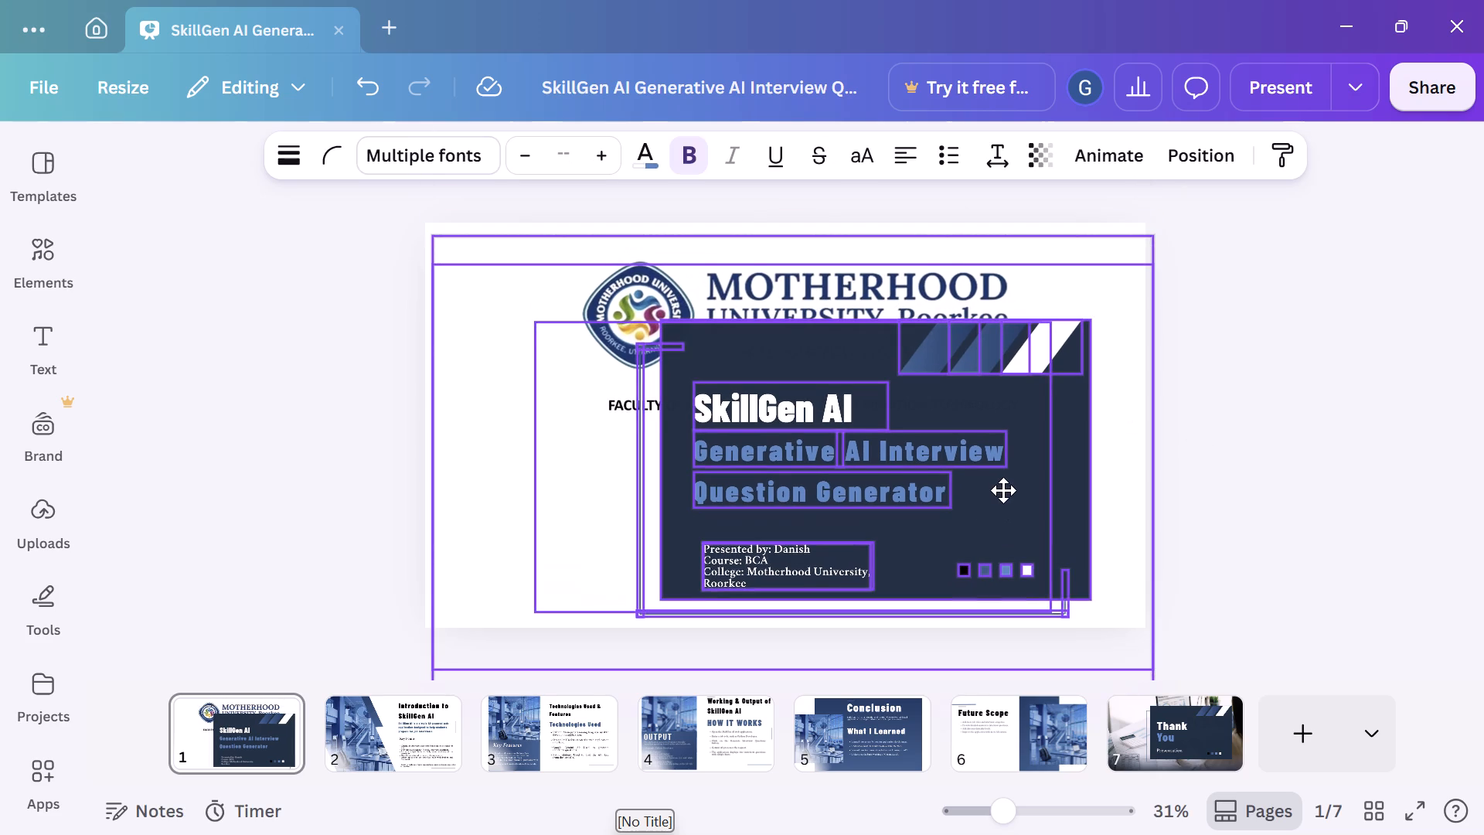
left_click_drag(1003, 490, 1009, 462)
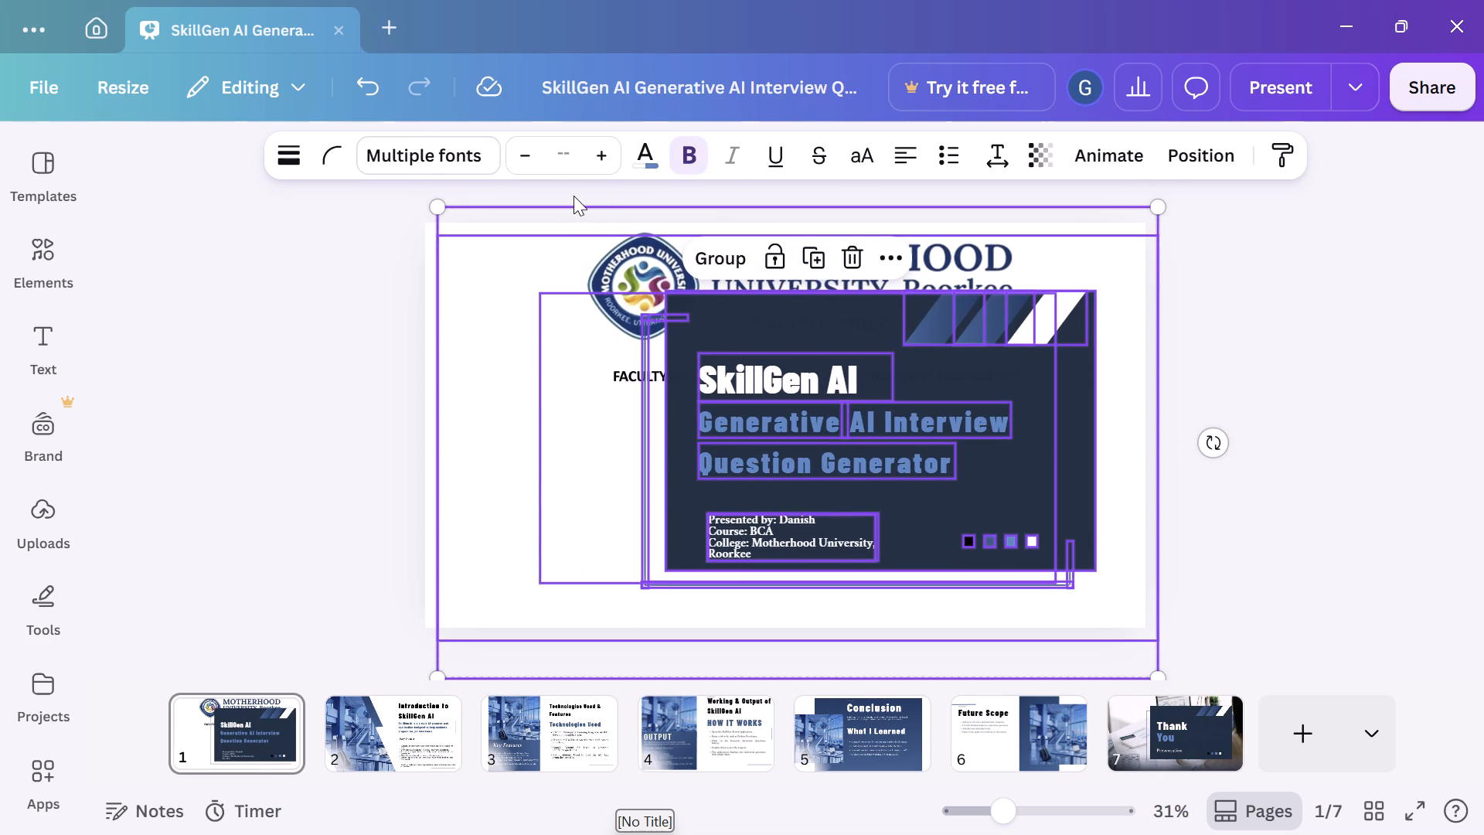
left_click(574, 196)
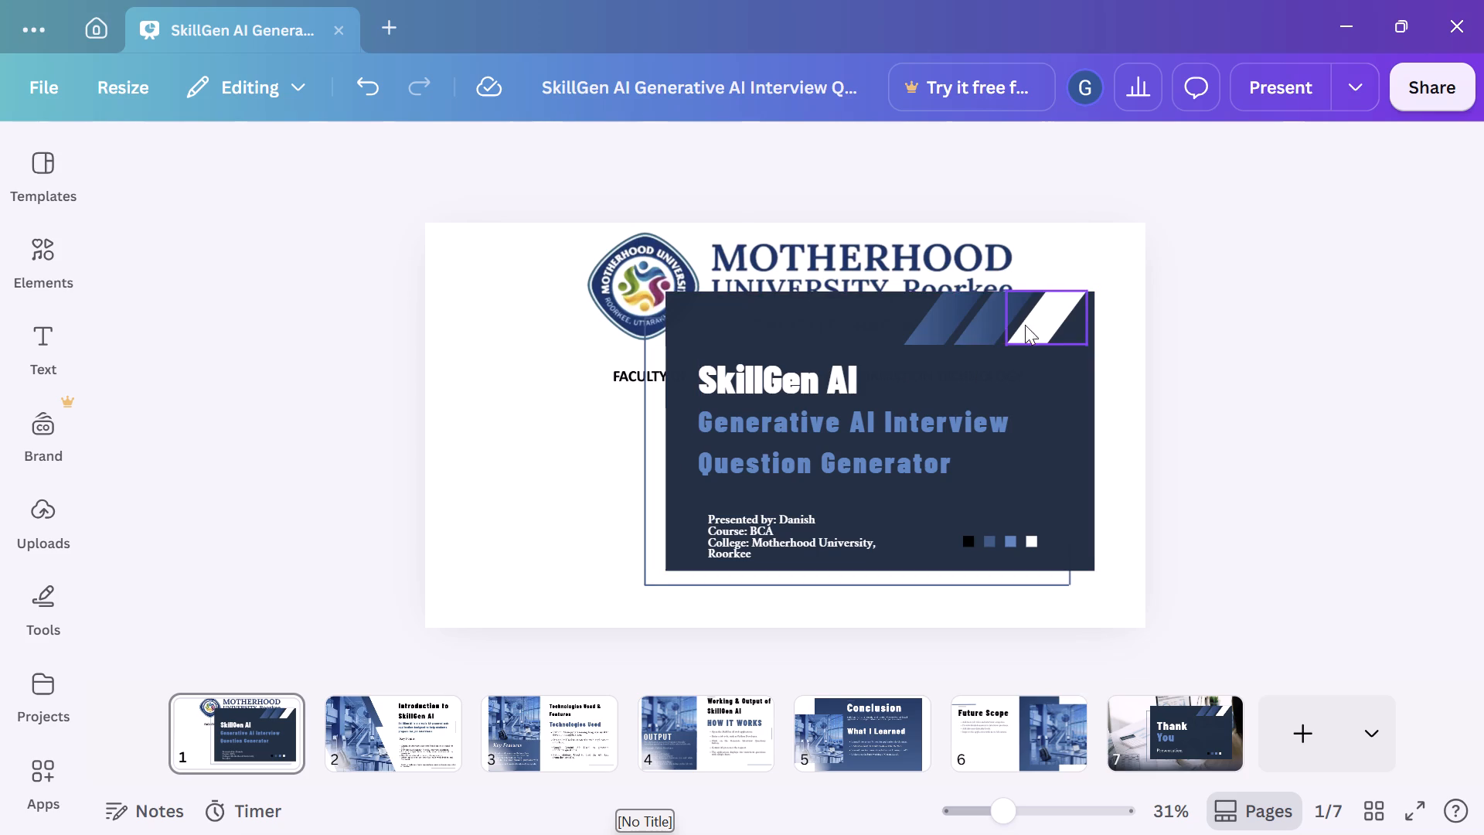
Move only the dark navy title panel on page 1 down until it reaches the page's bottom edge.
double_click(1008, 410)
double_click(1058, 413)
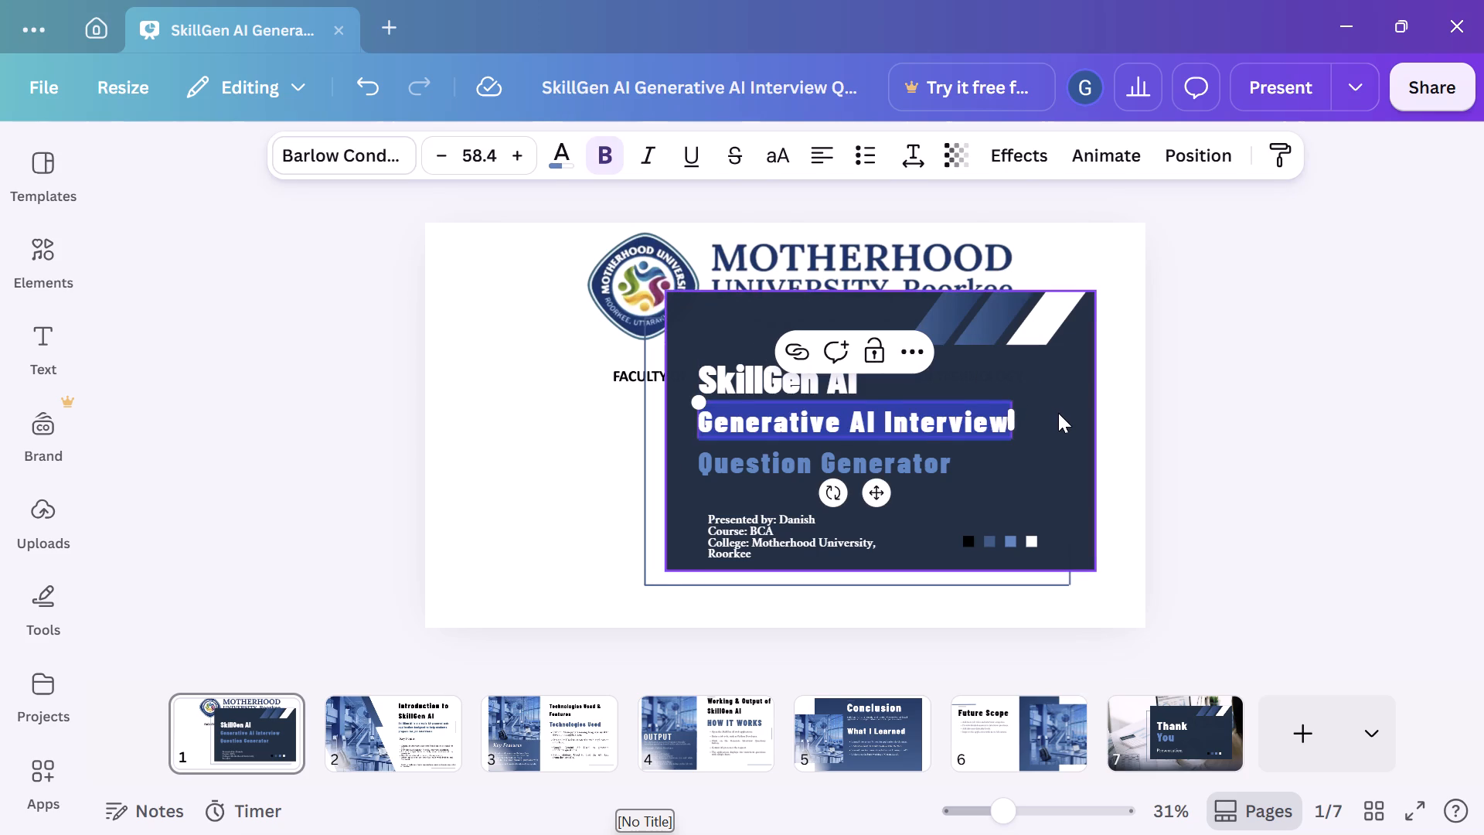
double_click(1058, 413)
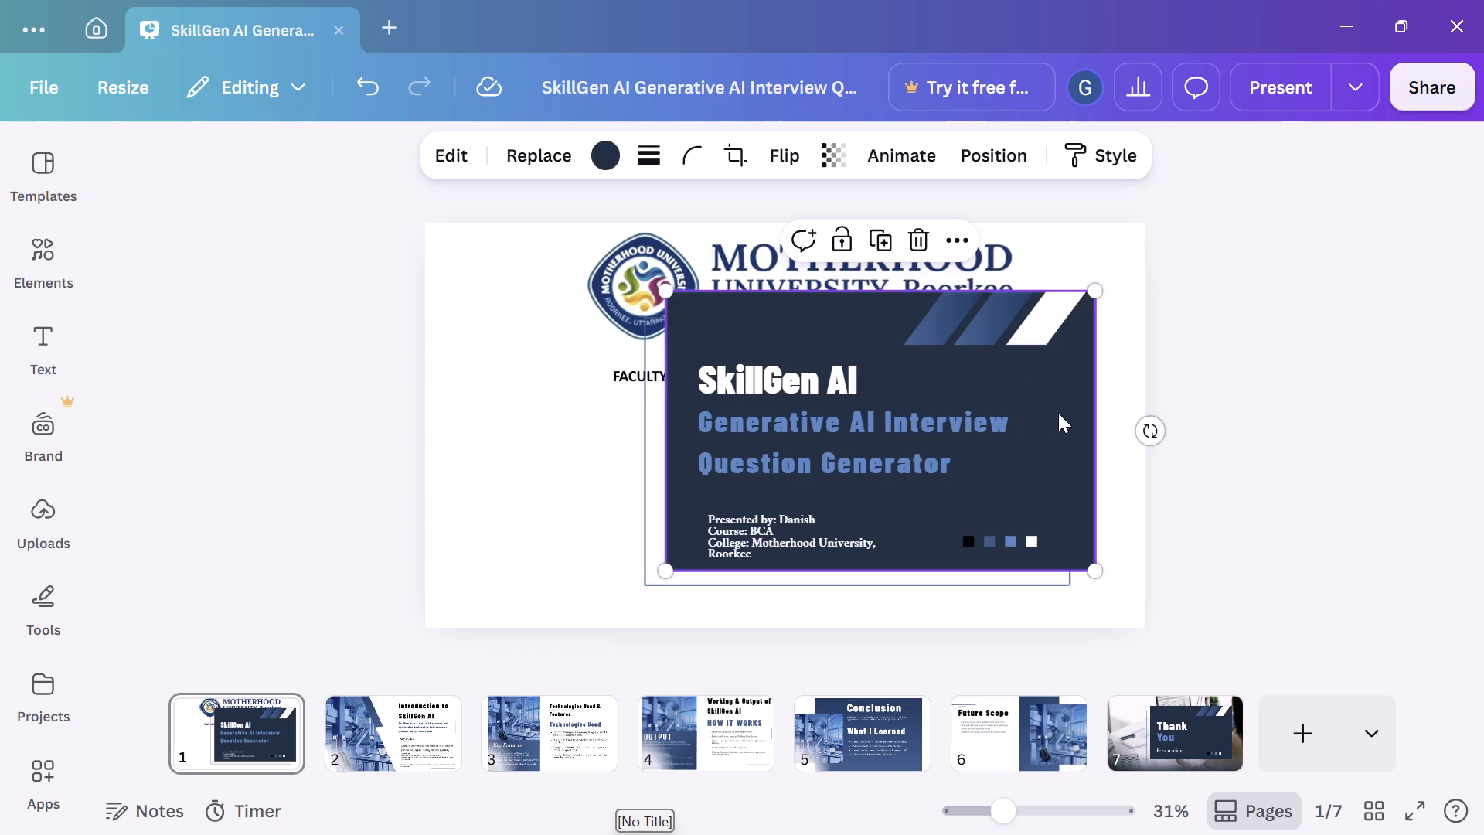
left_click_drag(1058, 413, 1054, 435)
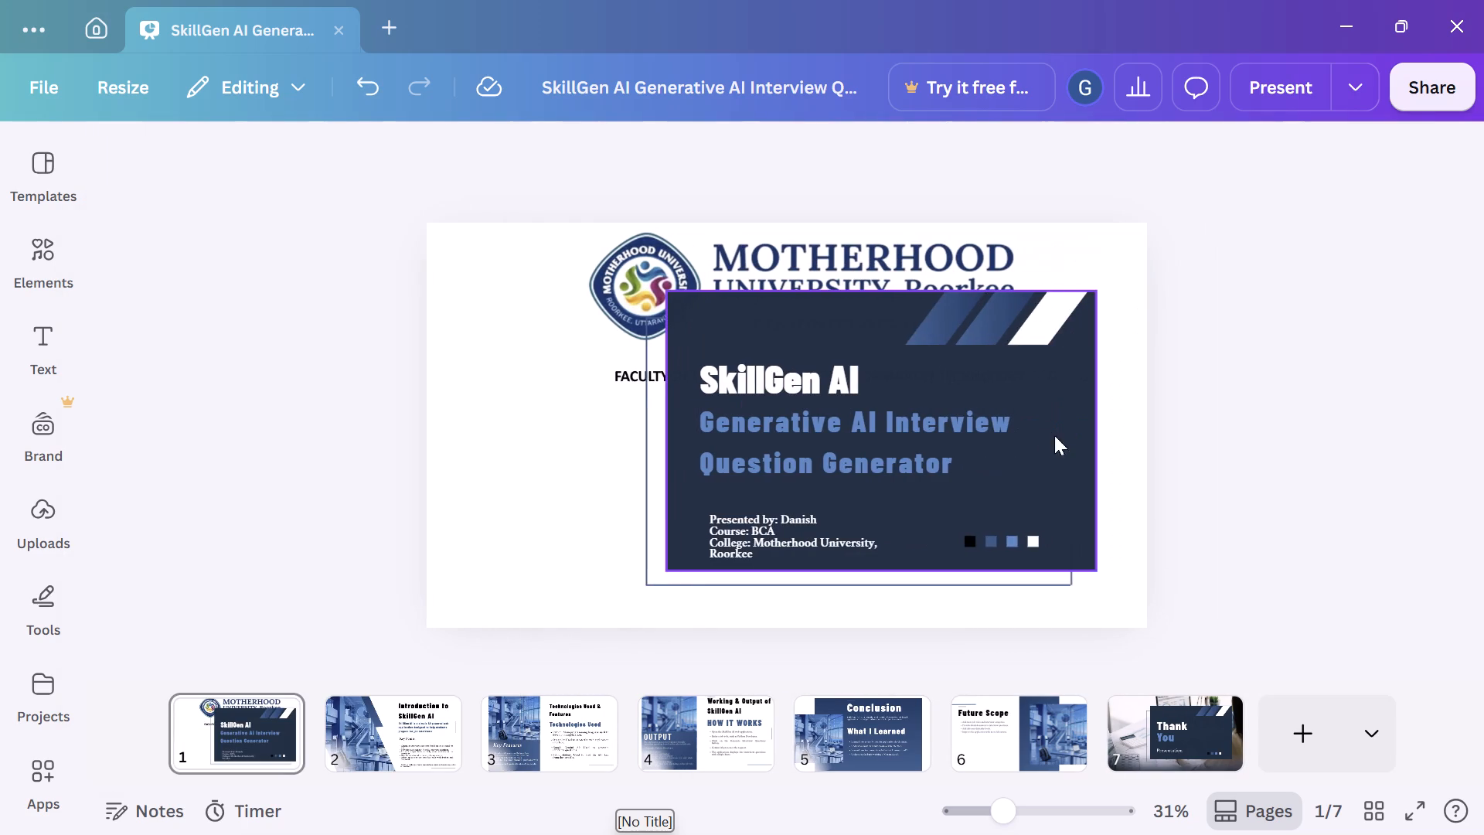
left_click_drag(1054, 435, 1050, 478)
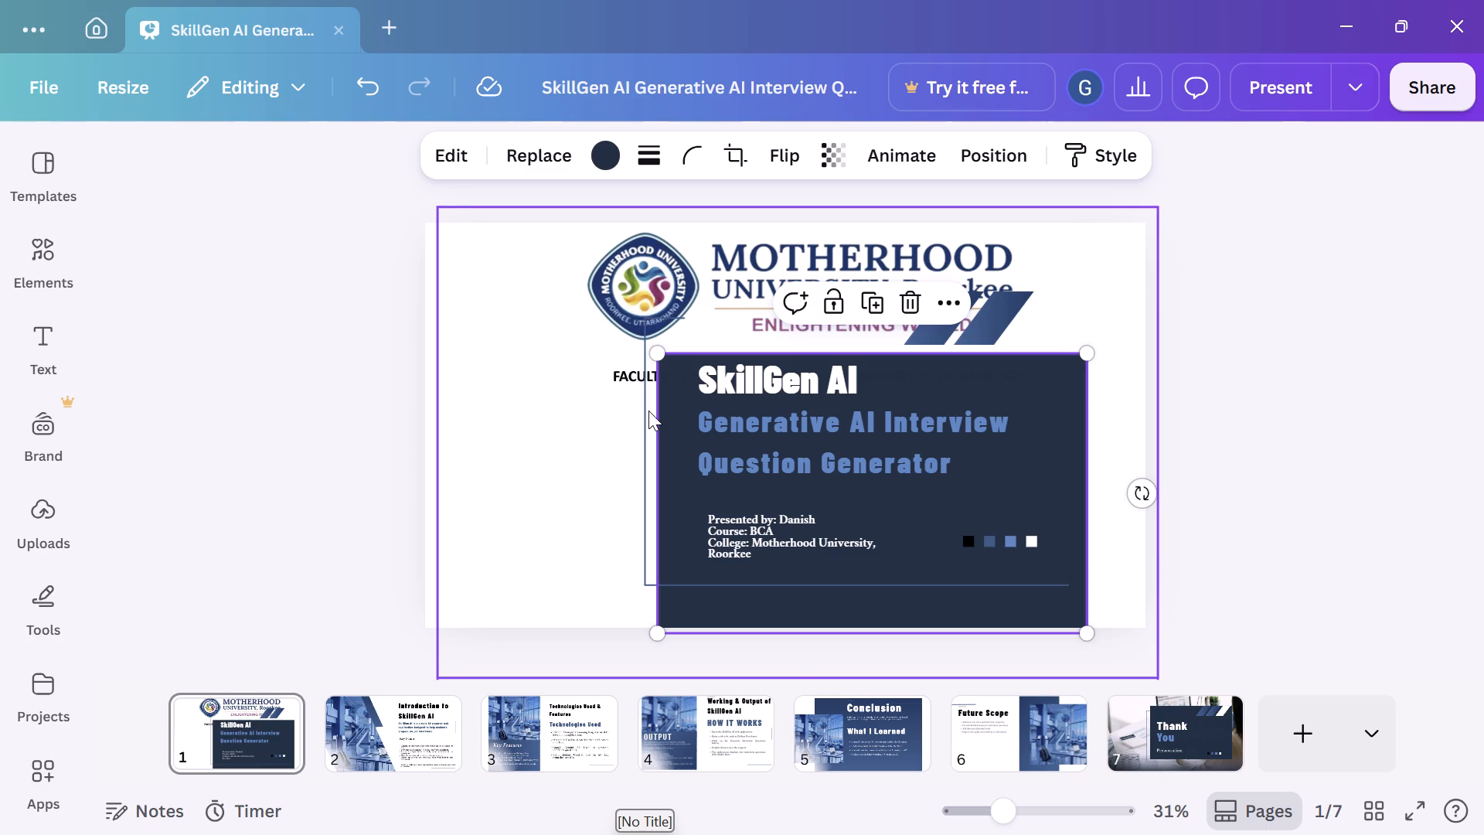
Reposition the Motherhood University background image on page 1 further left, keeping its logo and heading near the page top.
left_click_drag(648, 411, 652, 452)
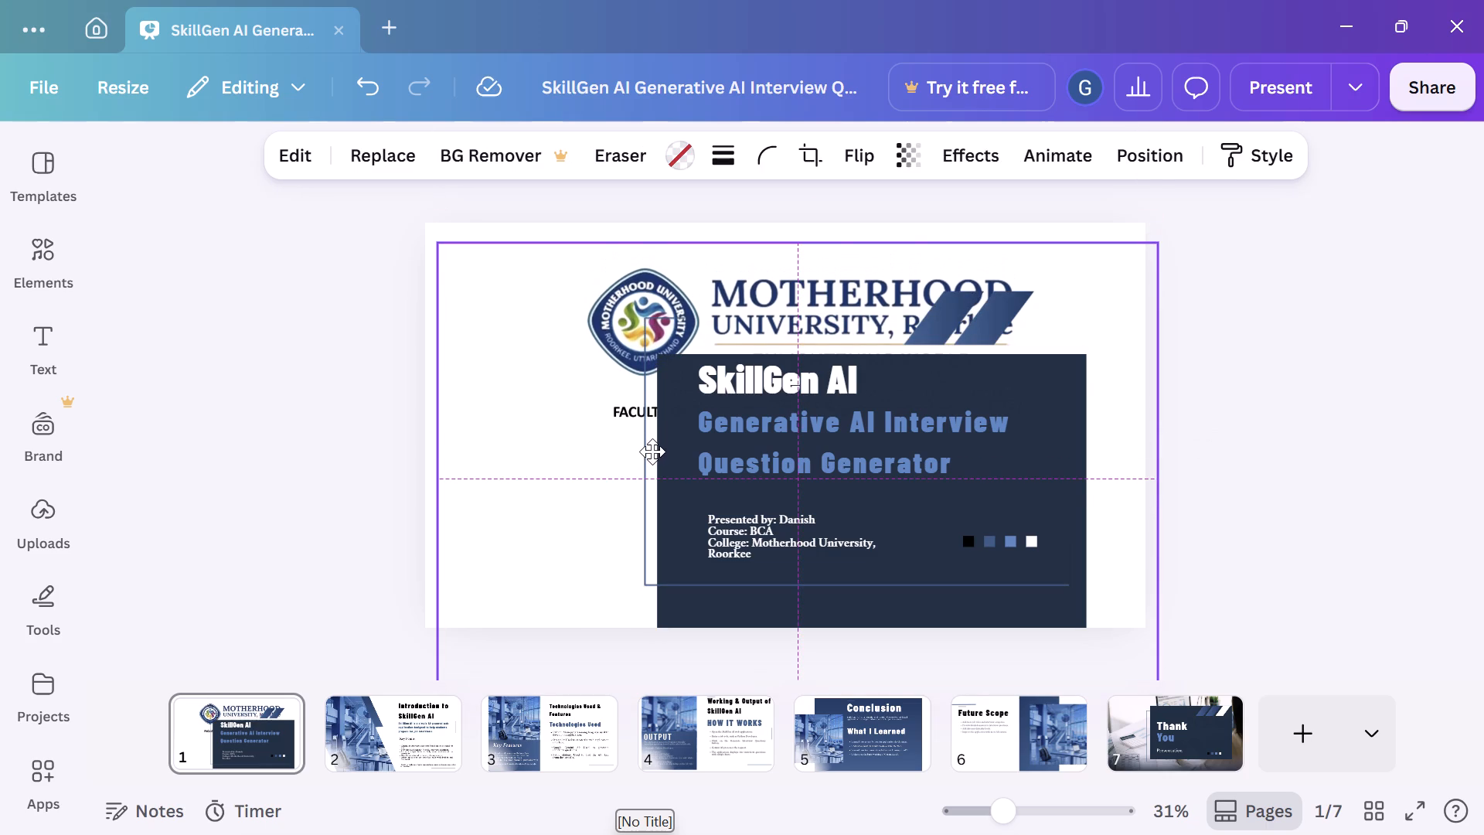
left_click_drag(652, 452, 633, 381)
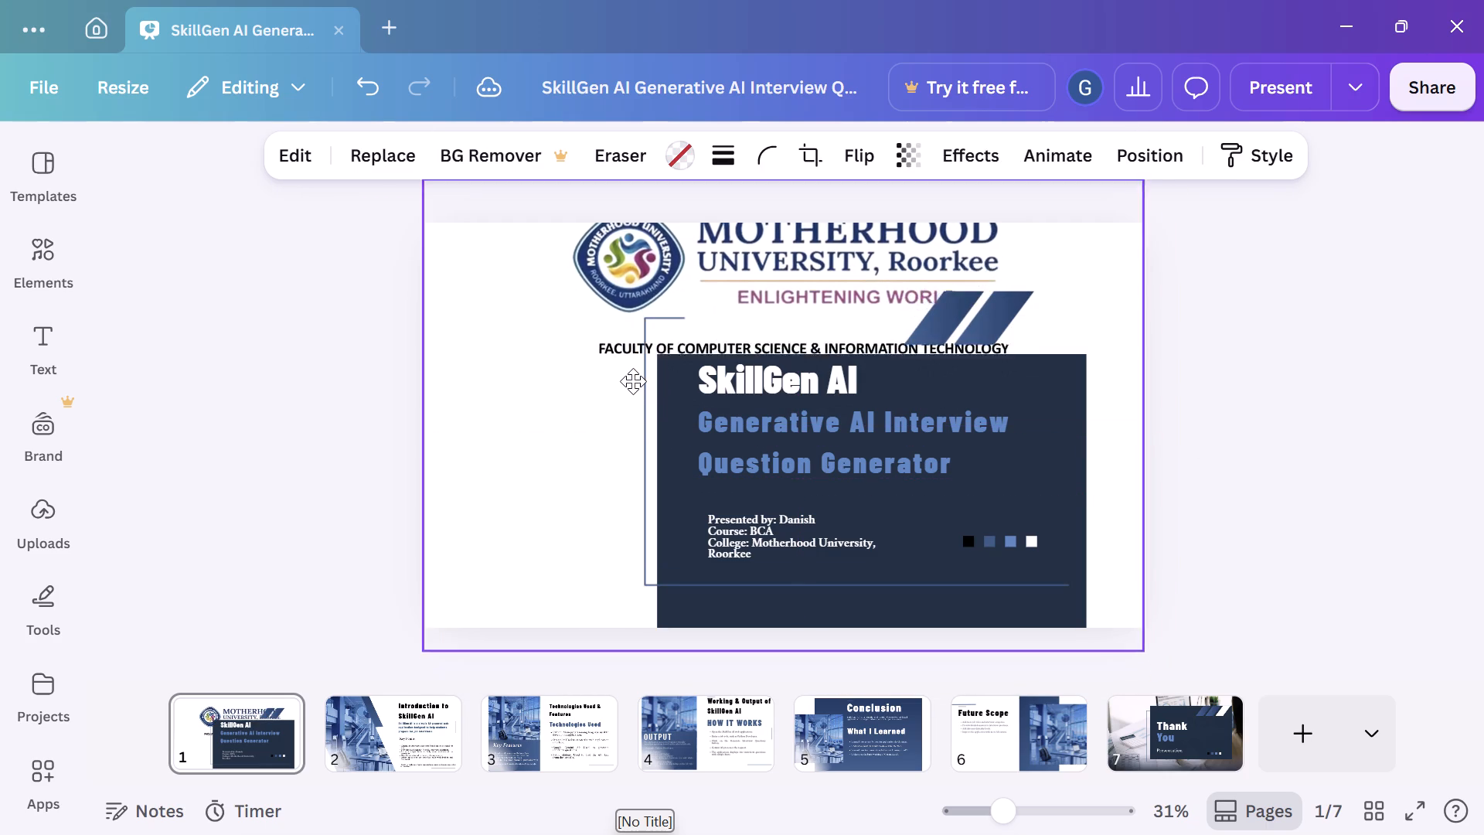
left_click_drag(633, 381, 618, 374)
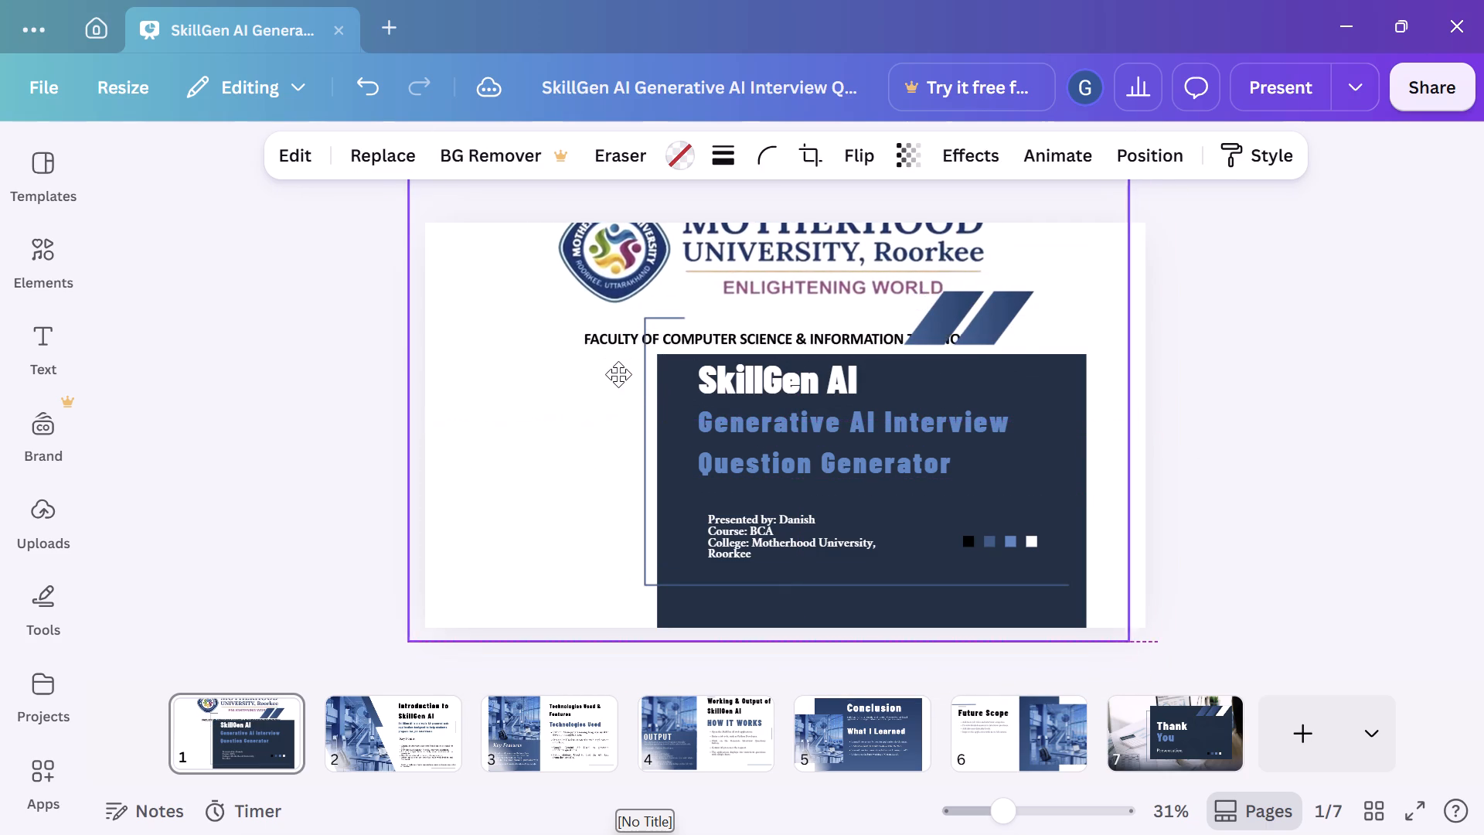
left_click_drag(618, 374, 584, 400)
right_click(584, 400)
right_click(584, 400)
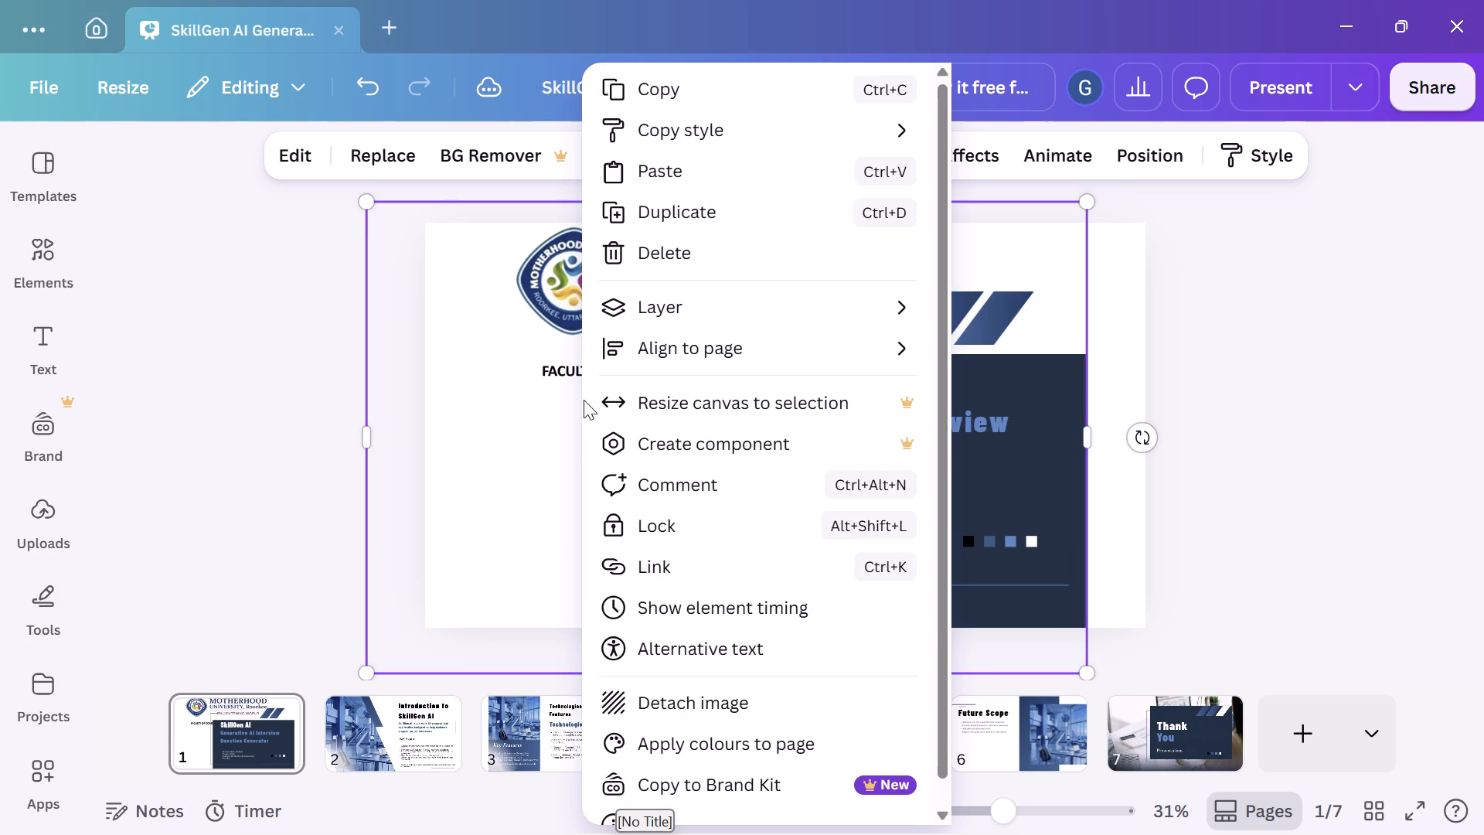
right_click(584, 400)
left_click(539, 389)
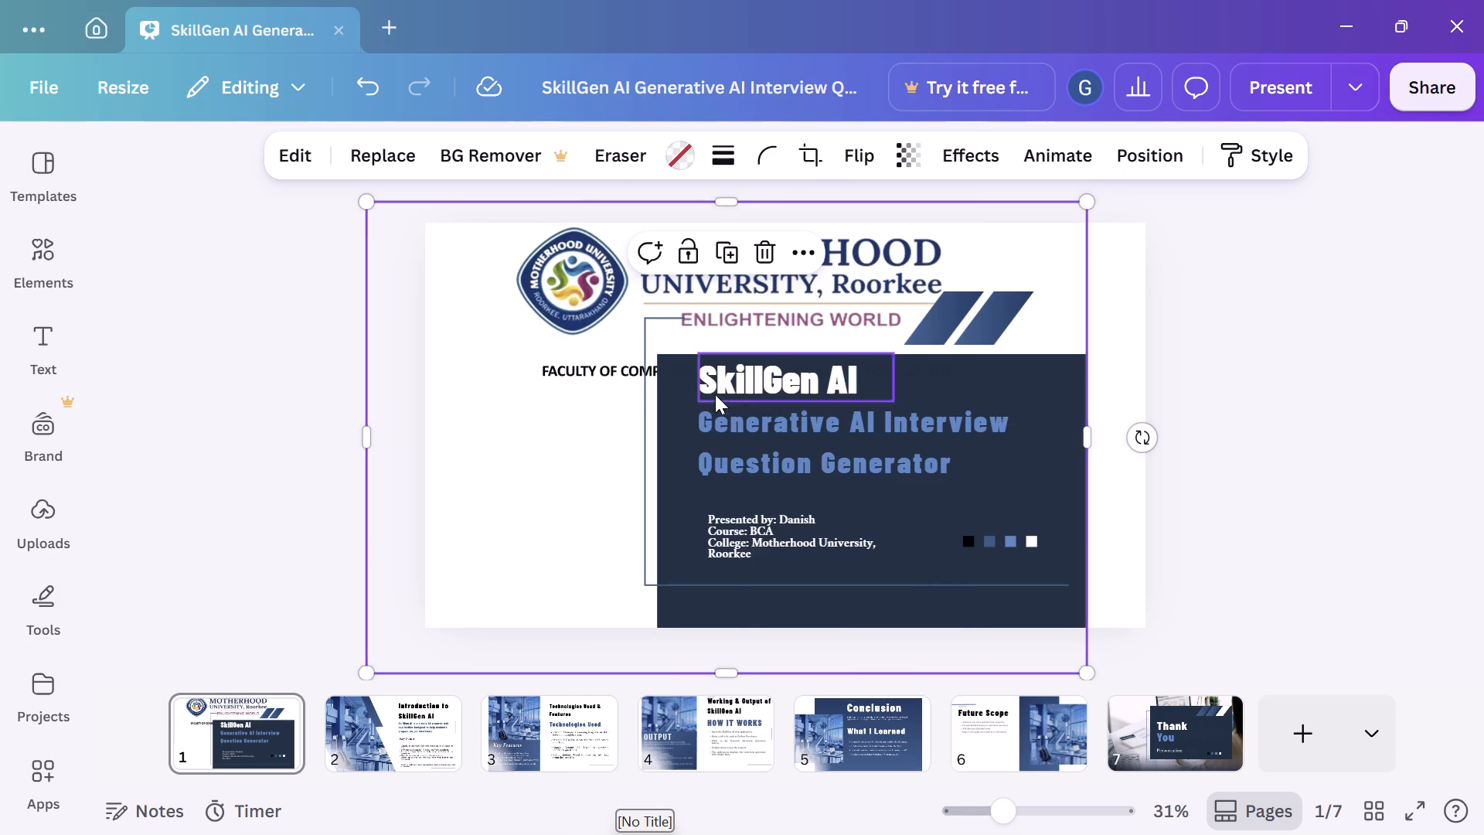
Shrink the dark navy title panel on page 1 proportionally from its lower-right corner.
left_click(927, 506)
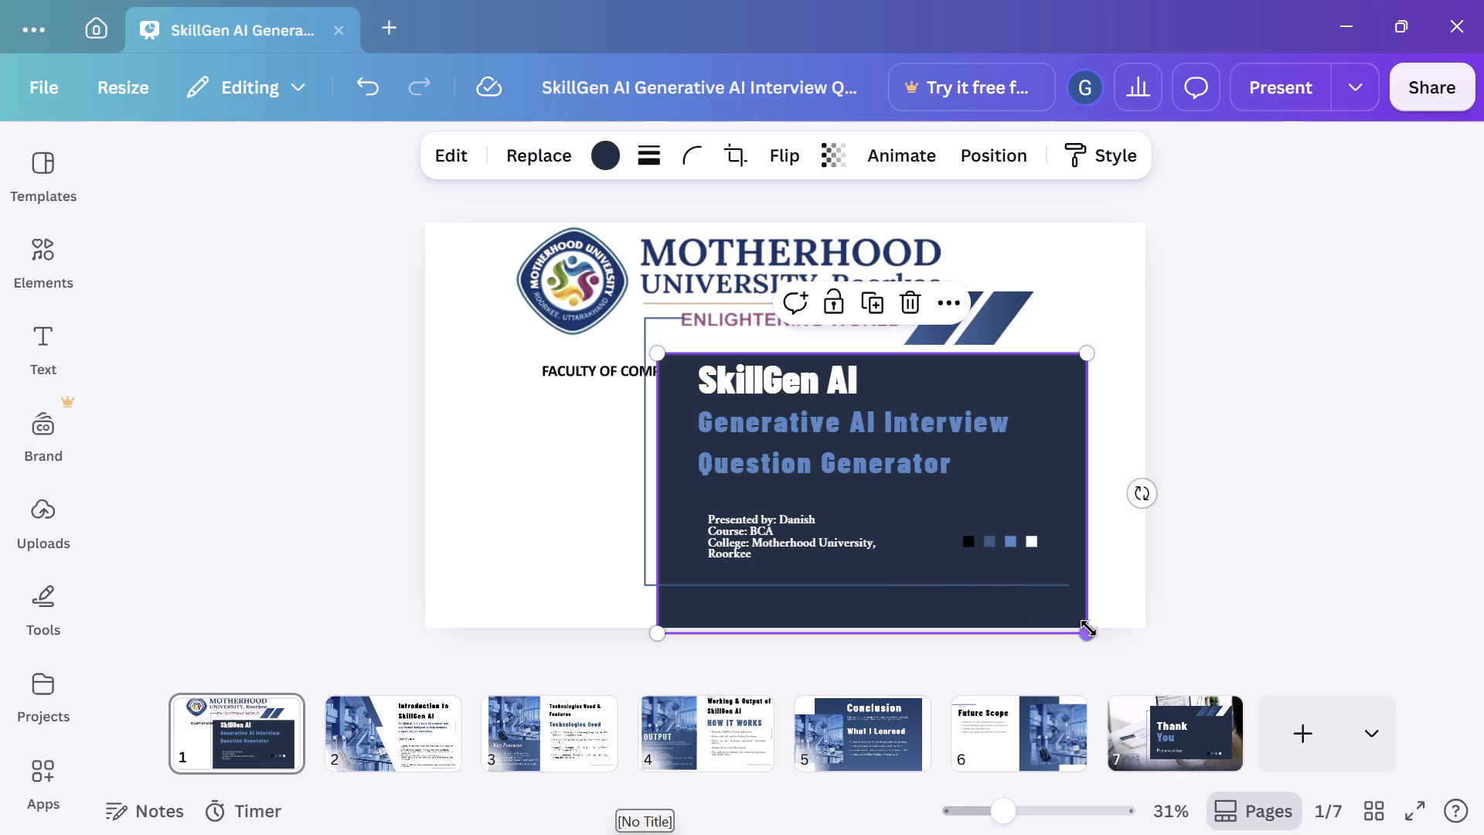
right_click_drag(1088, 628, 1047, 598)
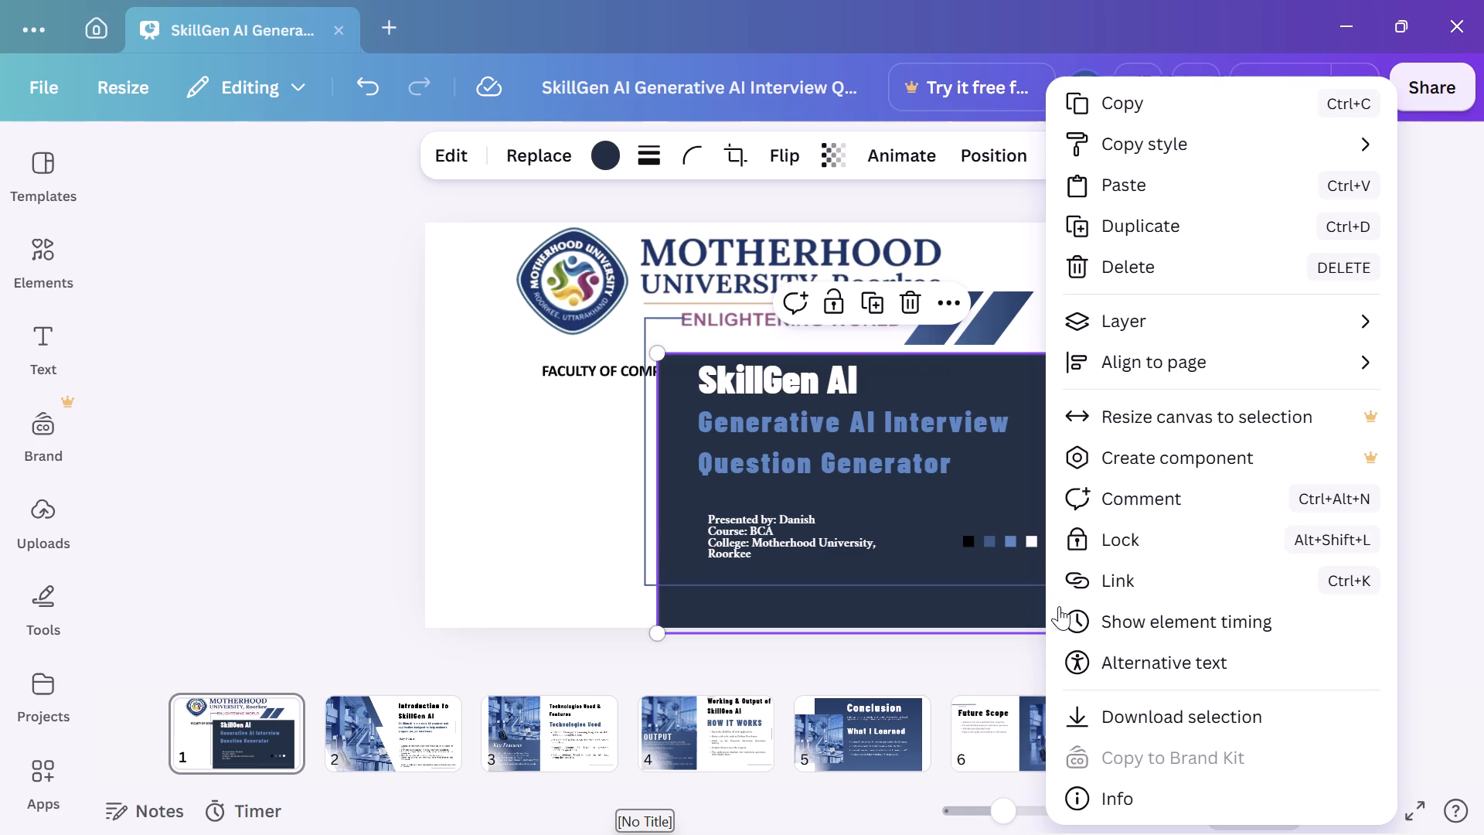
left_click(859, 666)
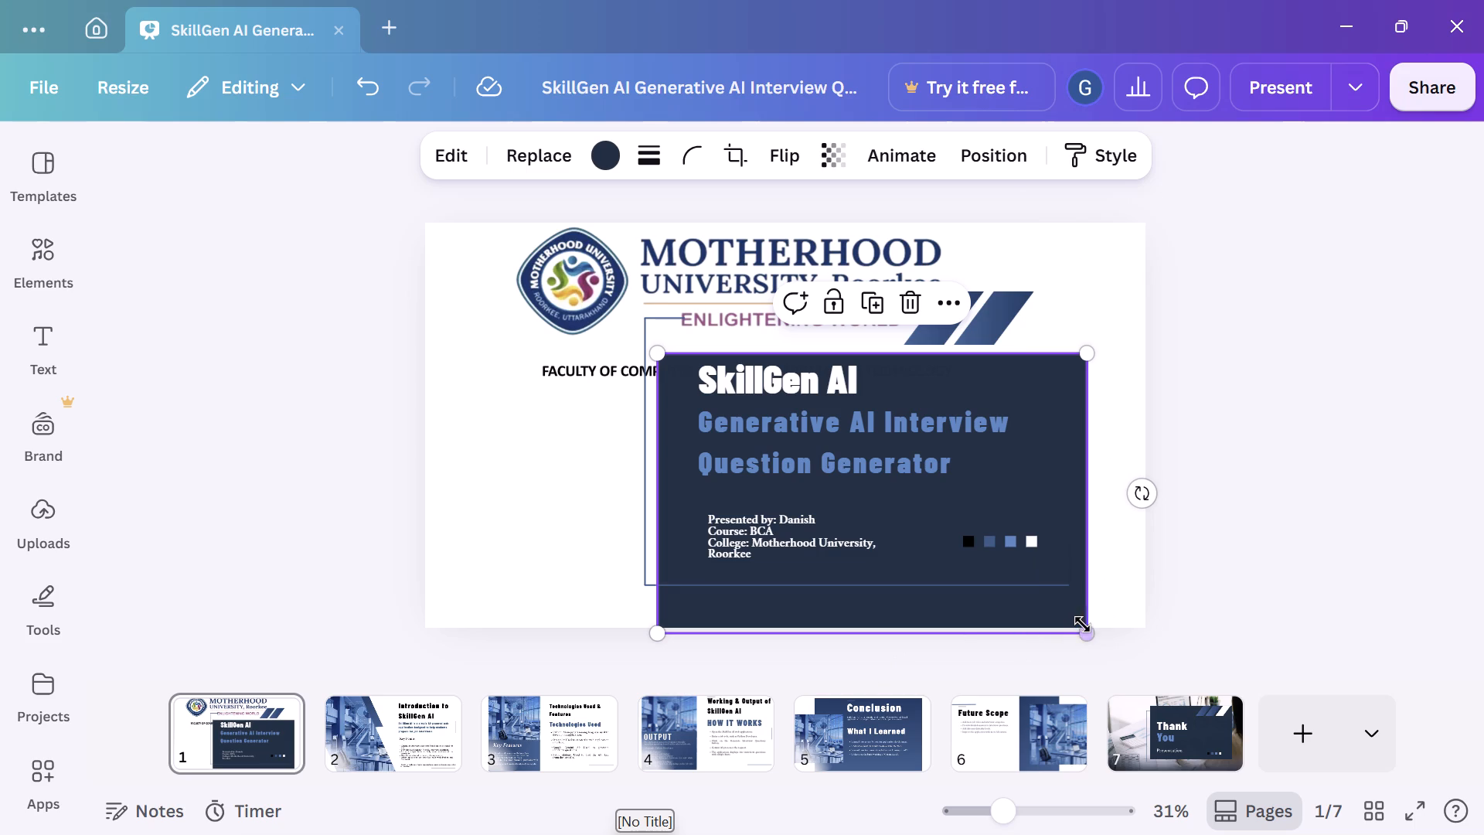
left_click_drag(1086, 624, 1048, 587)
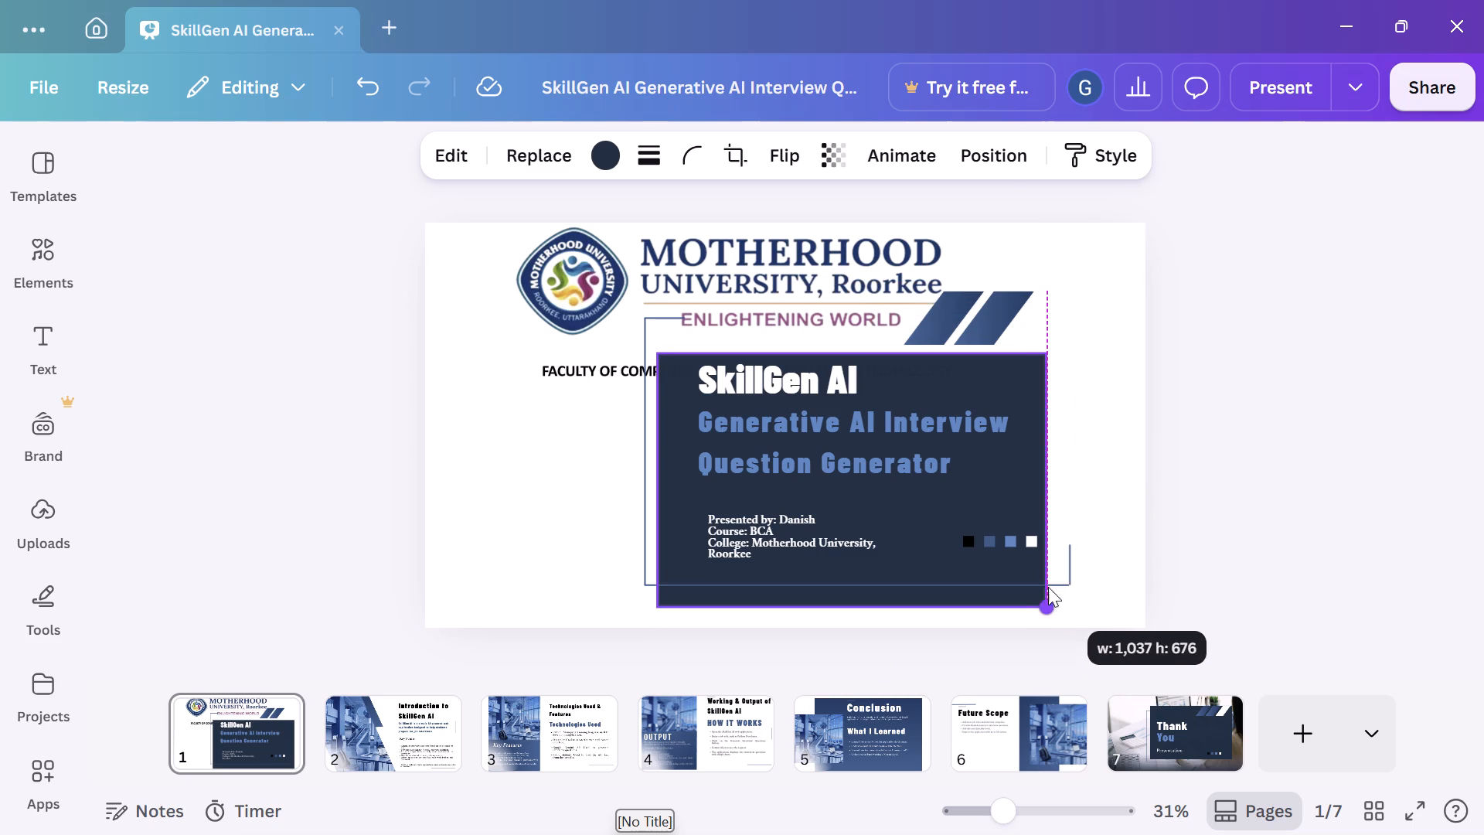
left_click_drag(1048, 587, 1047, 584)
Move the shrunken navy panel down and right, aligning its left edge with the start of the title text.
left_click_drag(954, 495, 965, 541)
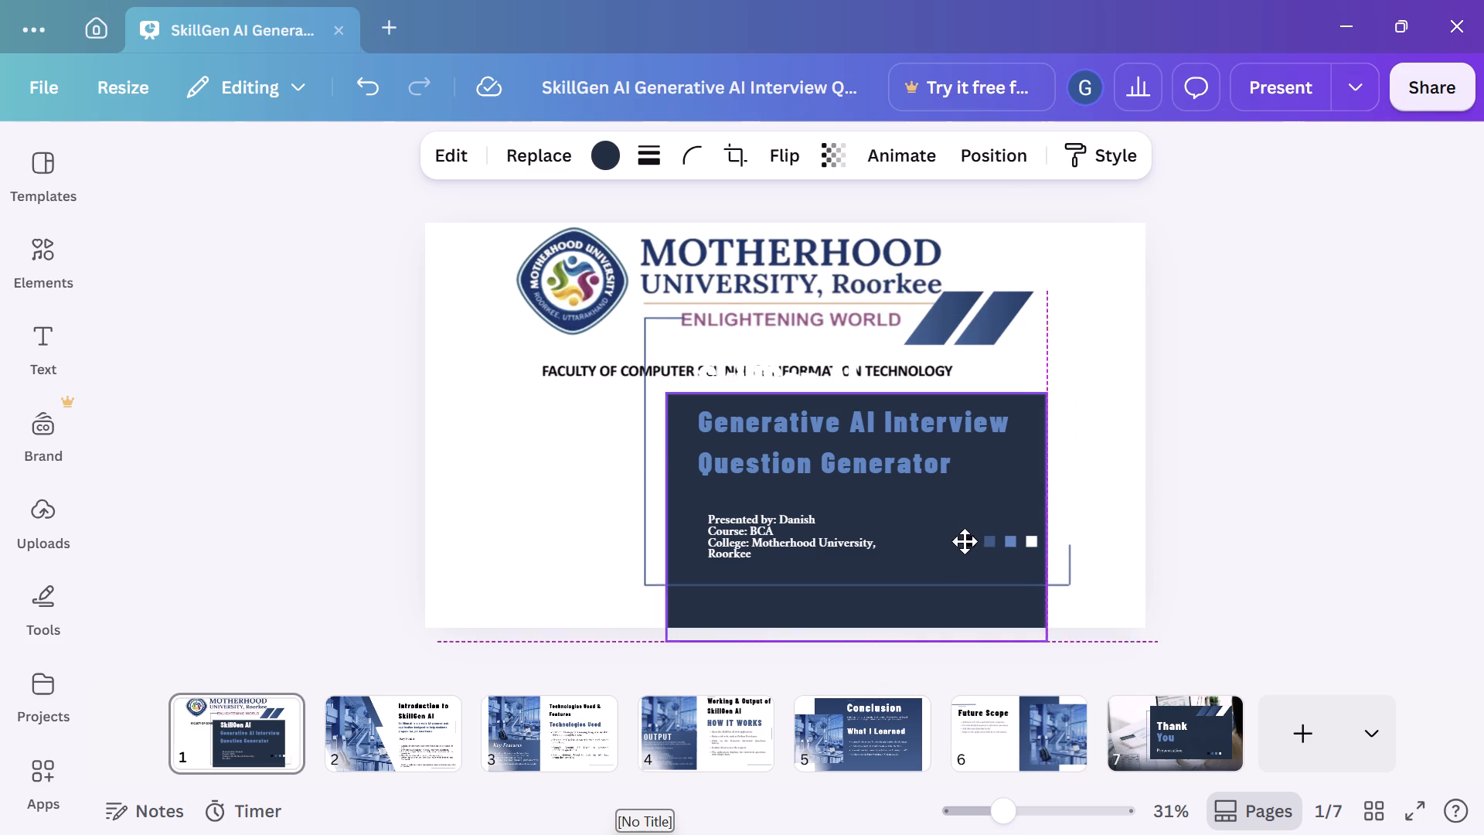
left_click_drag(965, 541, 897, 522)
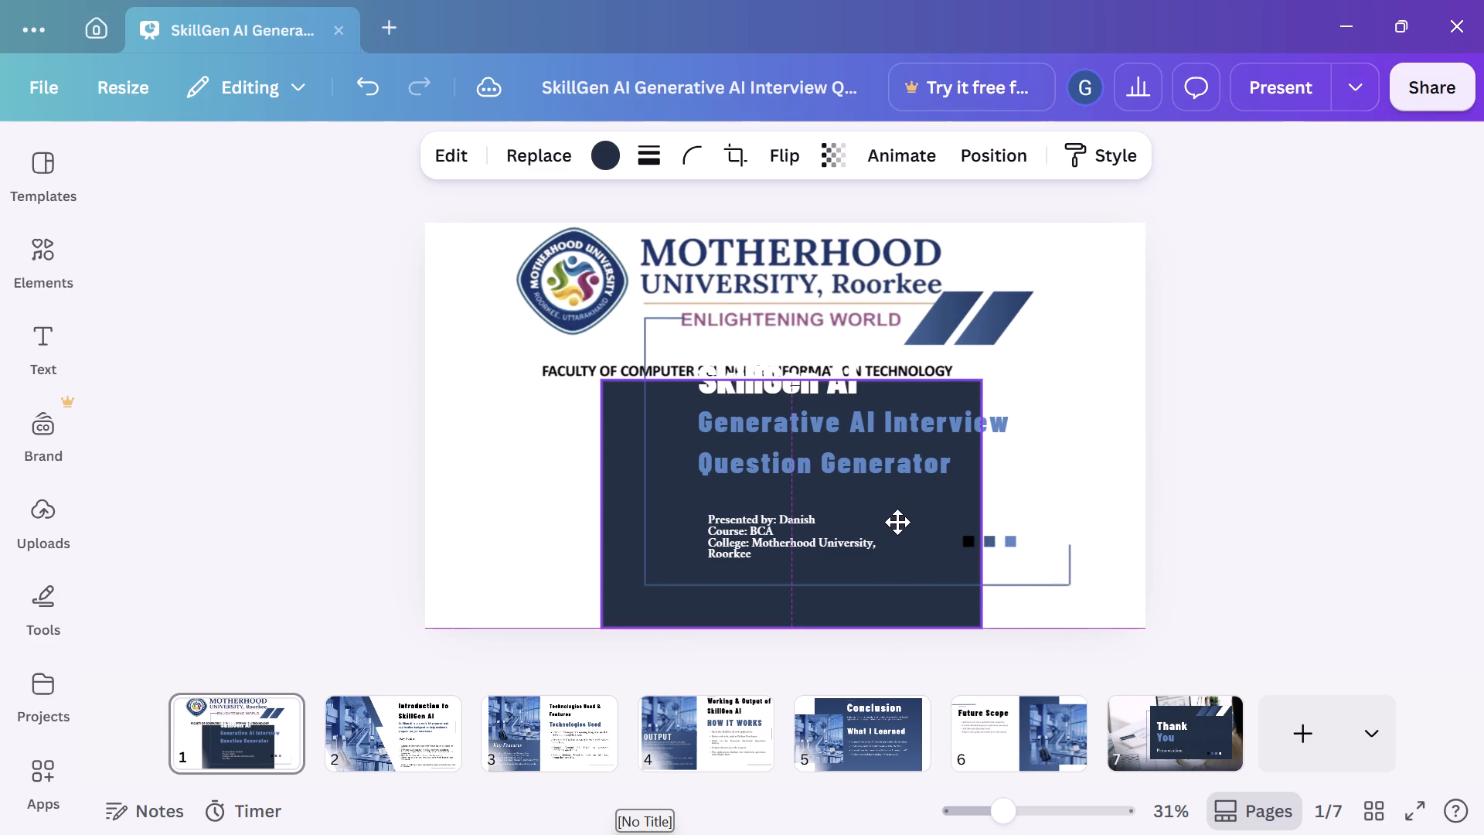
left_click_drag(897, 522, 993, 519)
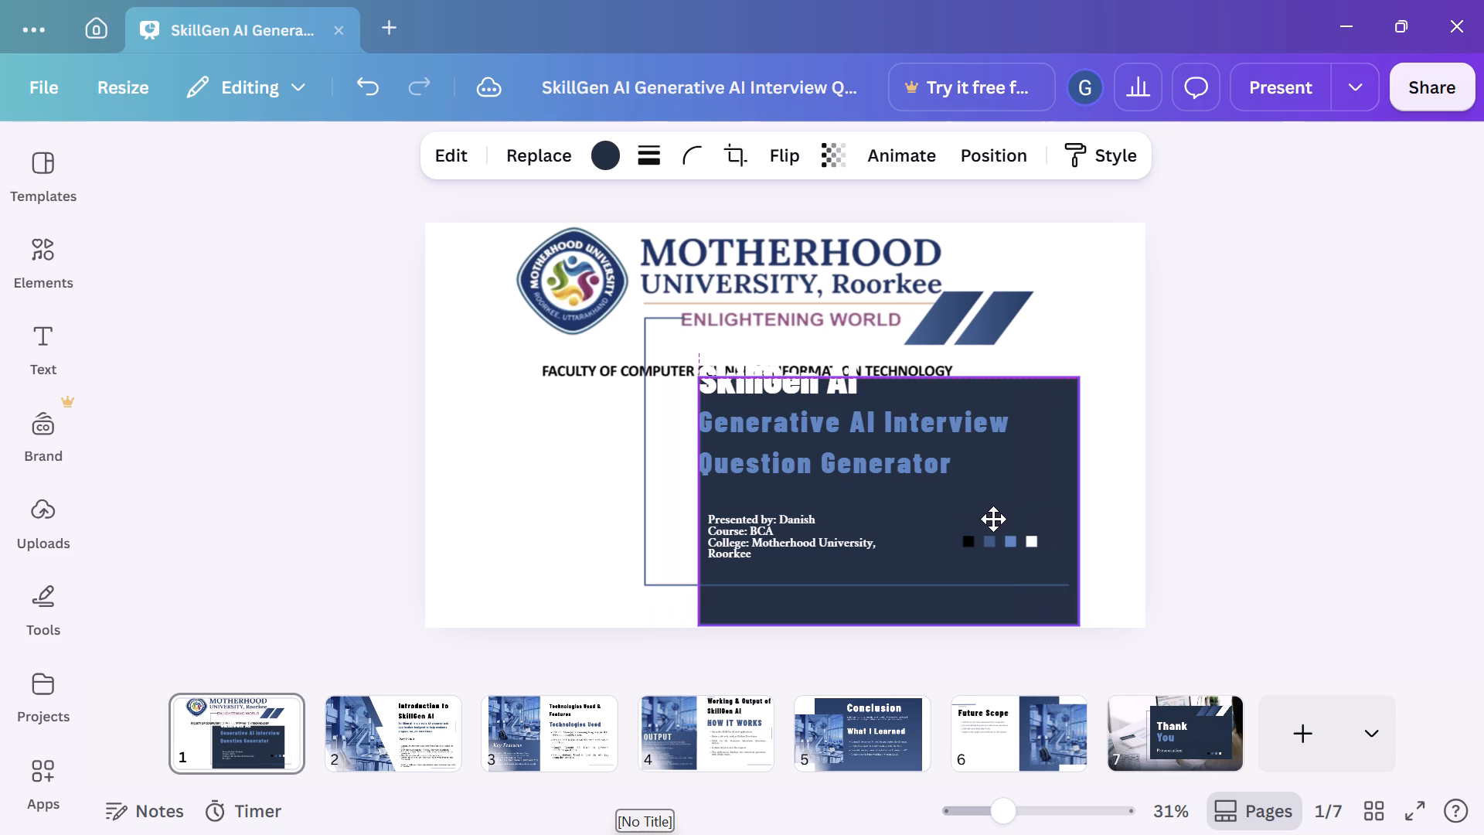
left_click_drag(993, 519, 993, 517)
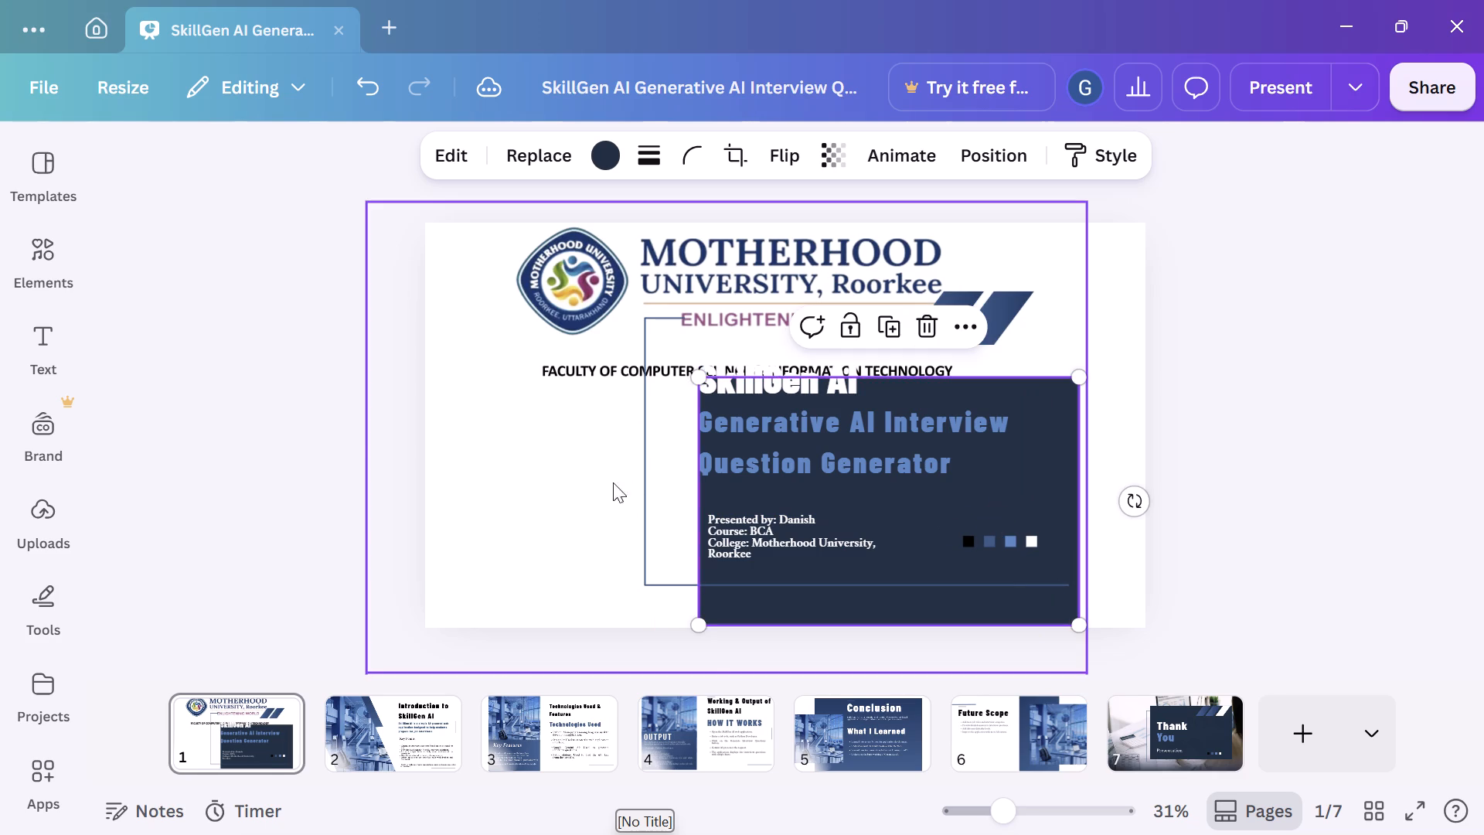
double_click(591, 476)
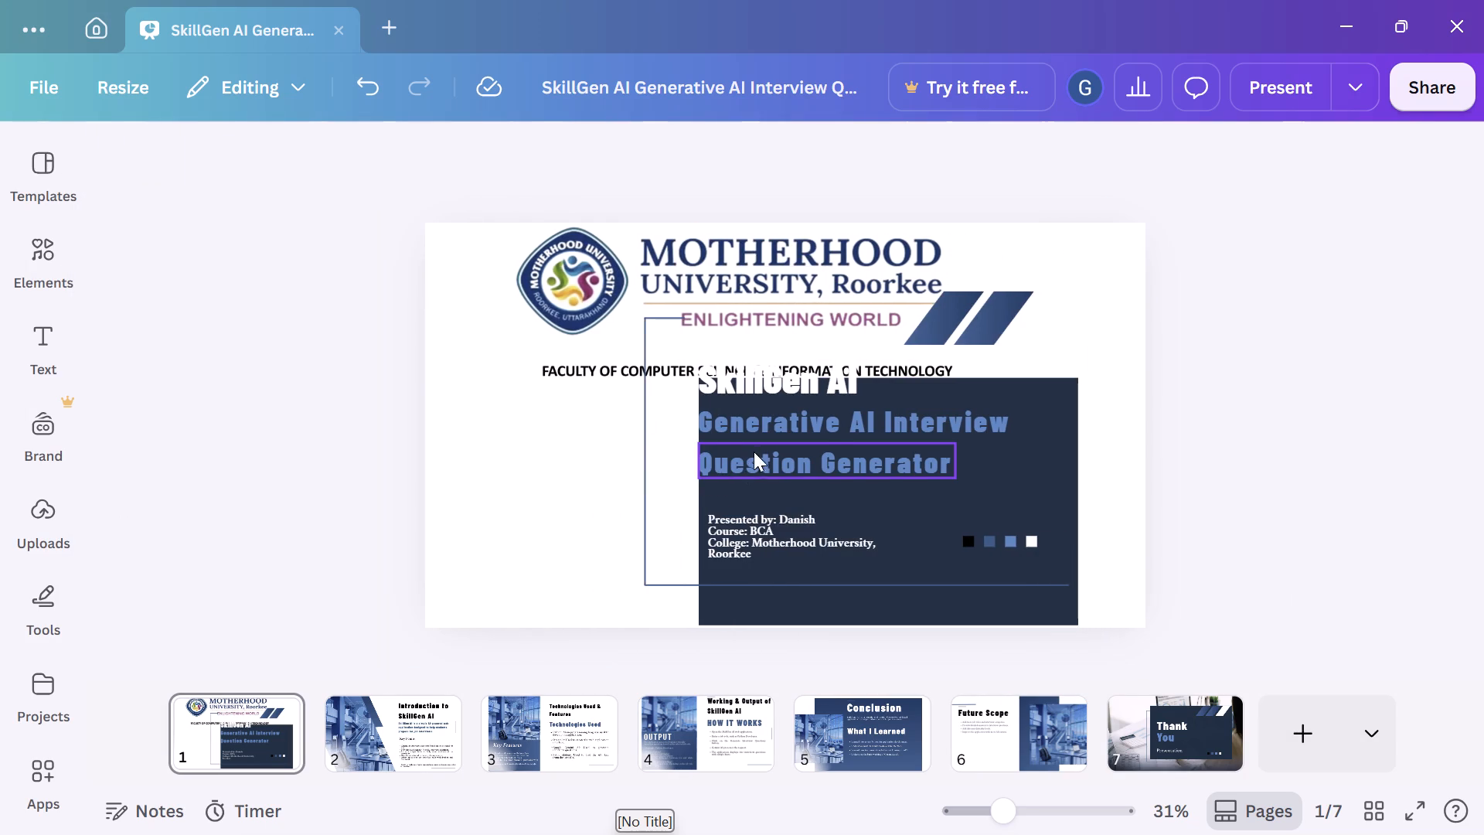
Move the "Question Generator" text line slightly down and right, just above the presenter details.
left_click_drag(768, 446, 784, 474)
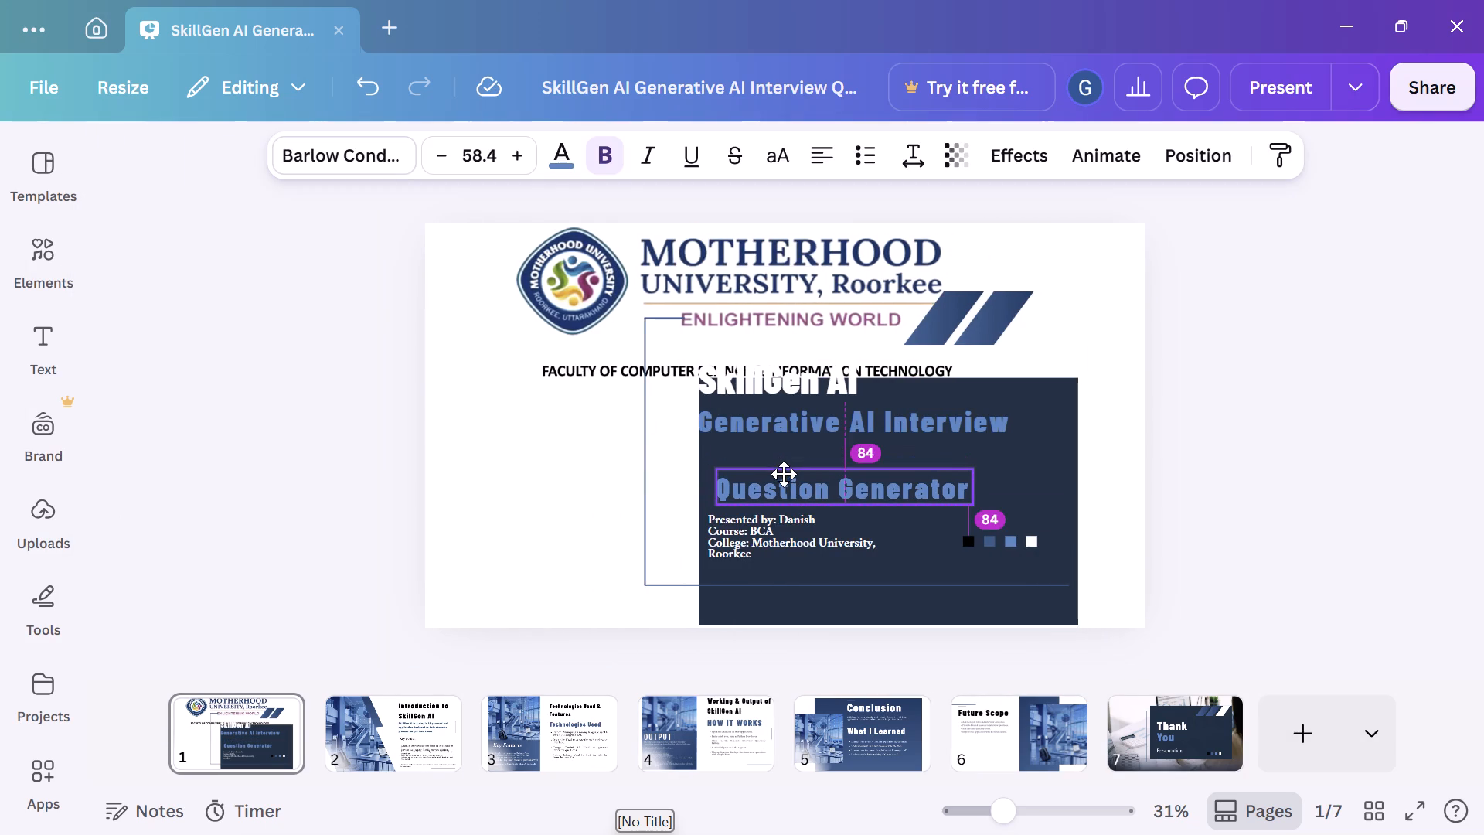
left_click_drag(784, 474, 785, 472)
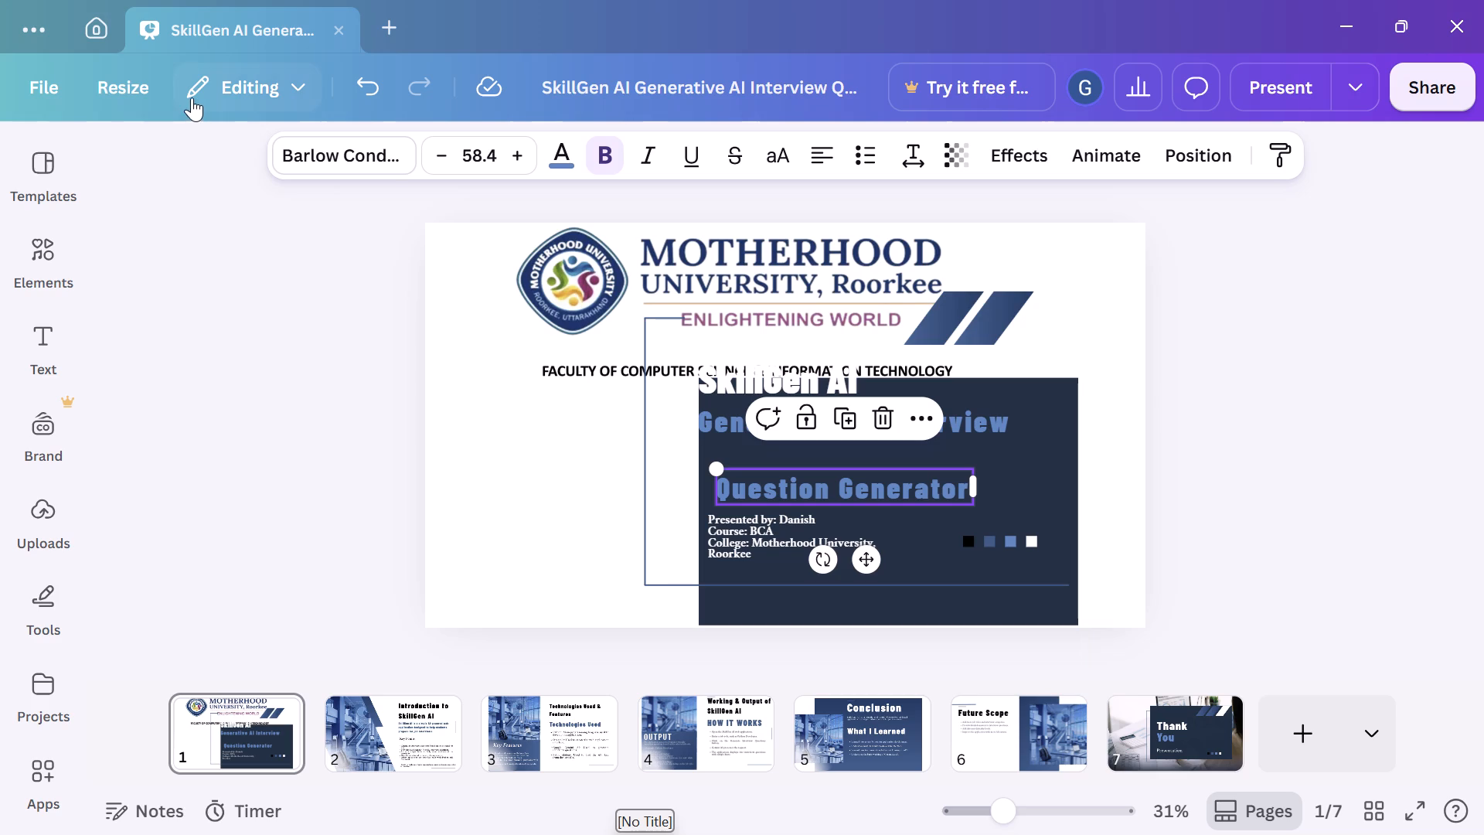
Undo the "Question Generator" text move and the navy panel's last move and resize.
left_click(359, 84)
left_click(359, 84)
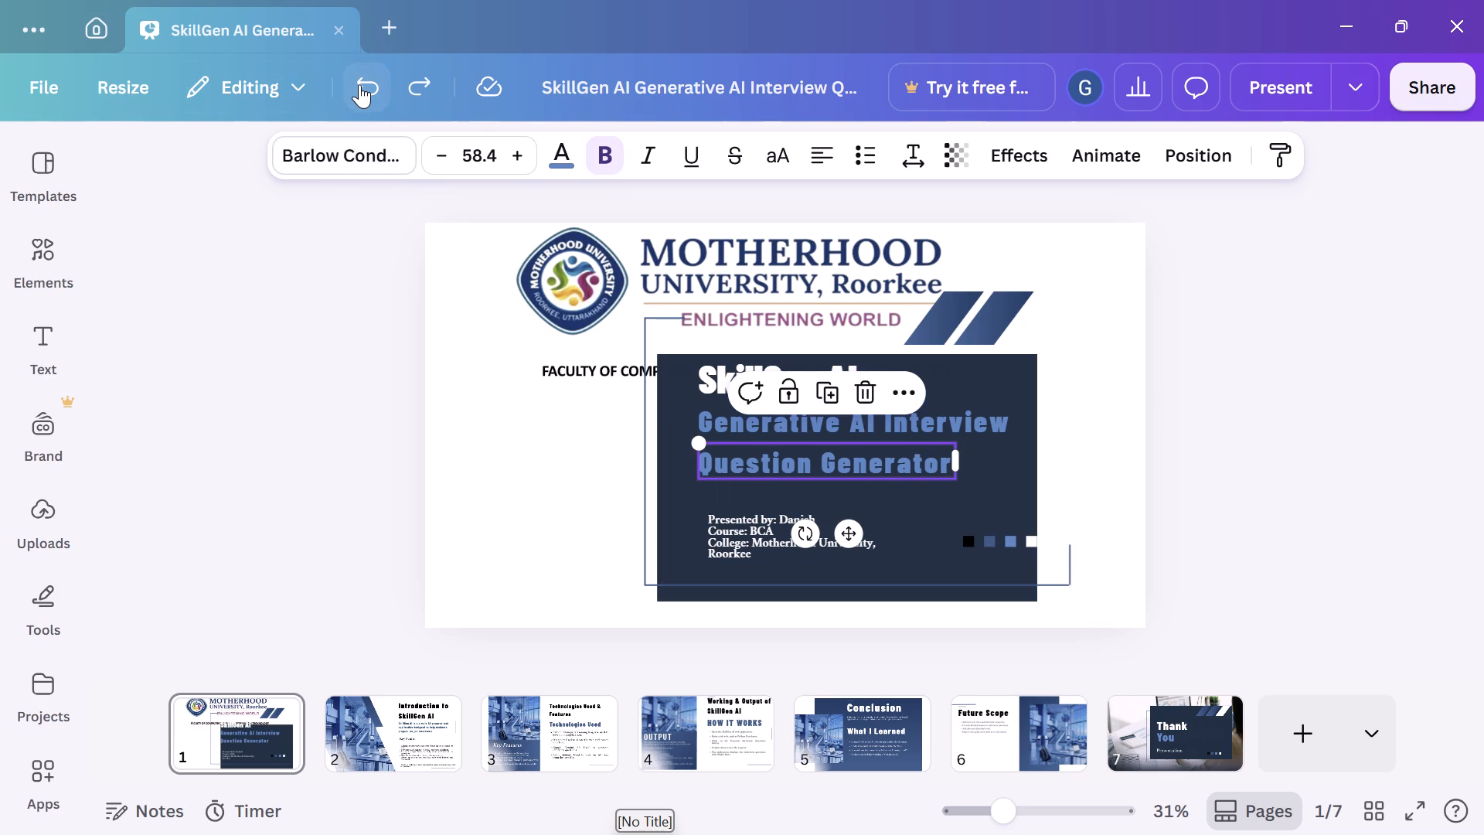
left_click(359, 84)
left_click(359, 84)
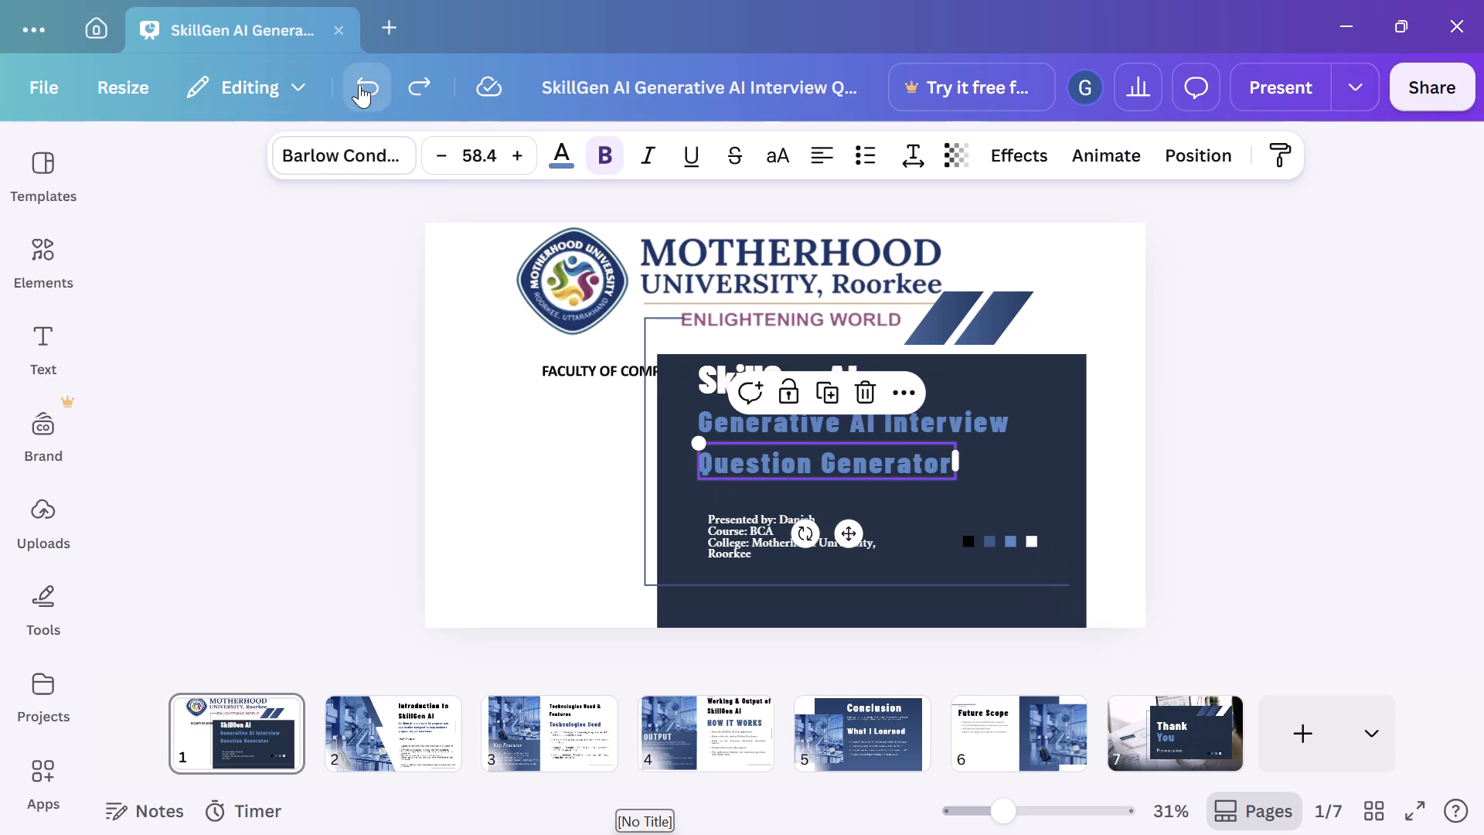
Undo the remaining page 1 edits back to the original blue airport photo background without the Motherhood University logo, and deselect the text.
left_click(359, 84)
left_click(359, 84)
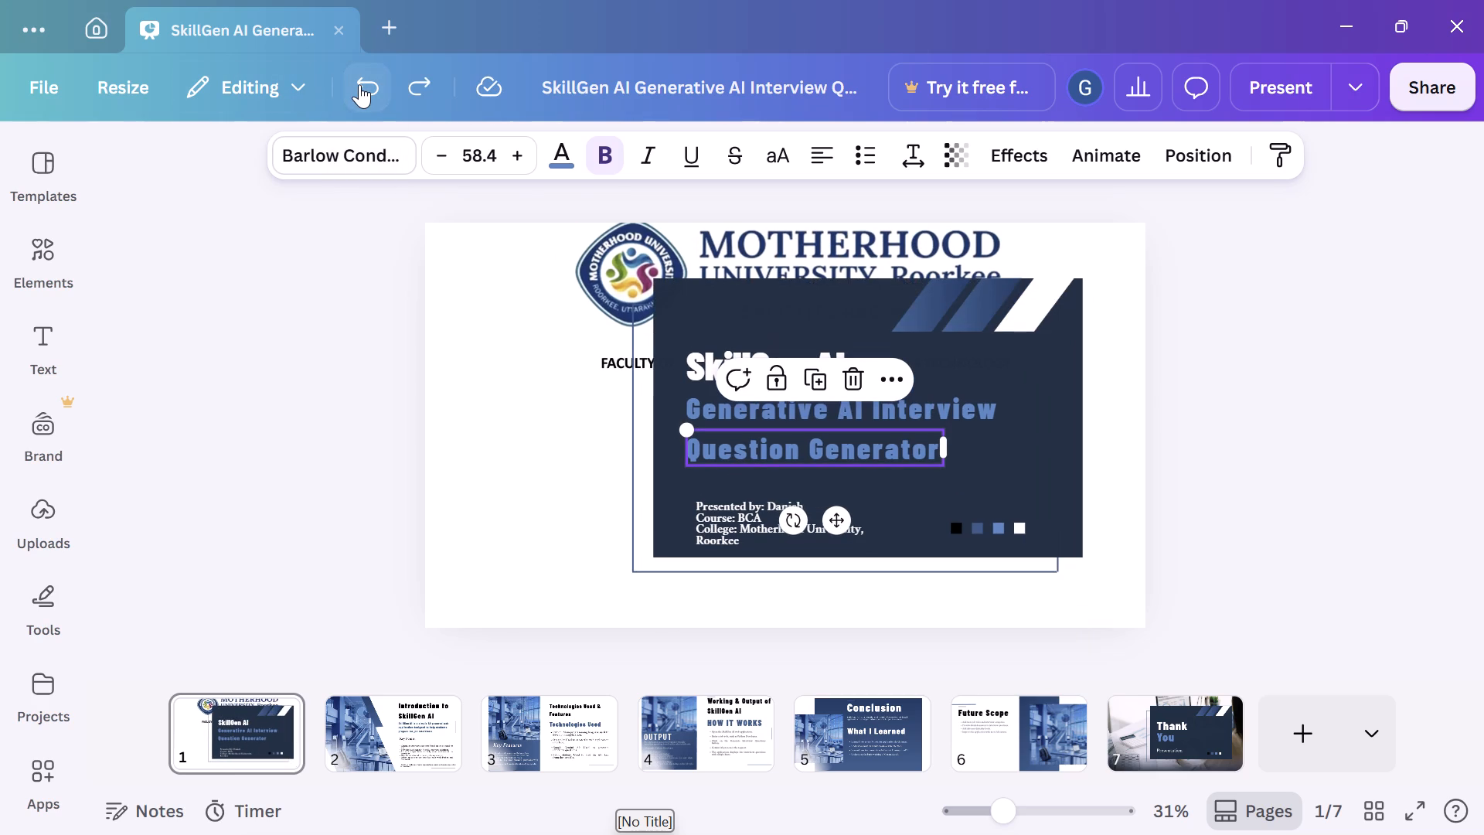
left_click(359, 84)
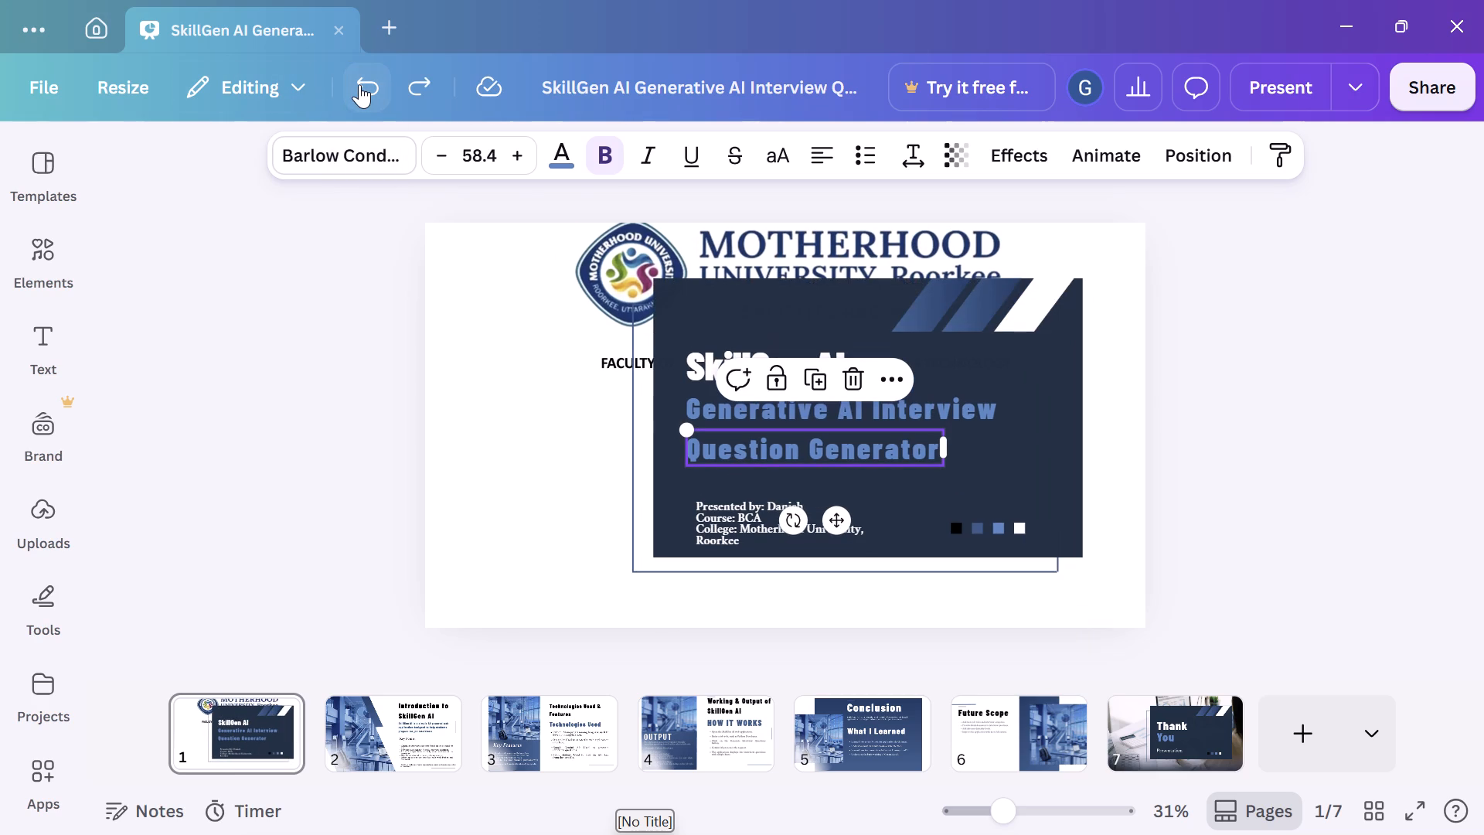
left_click(359, 84)
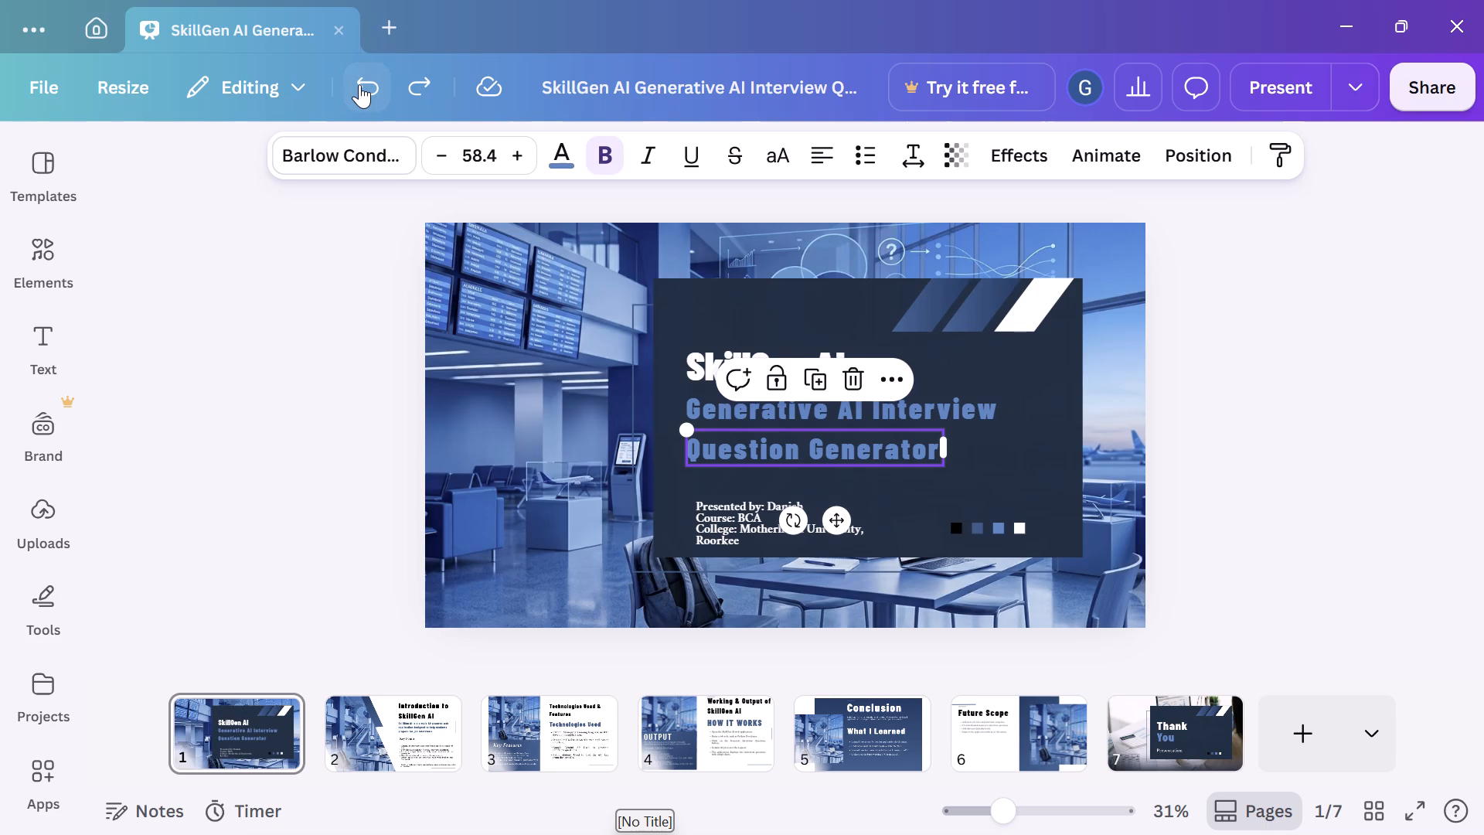
left_click(537, 340)
left_click(354, 344)
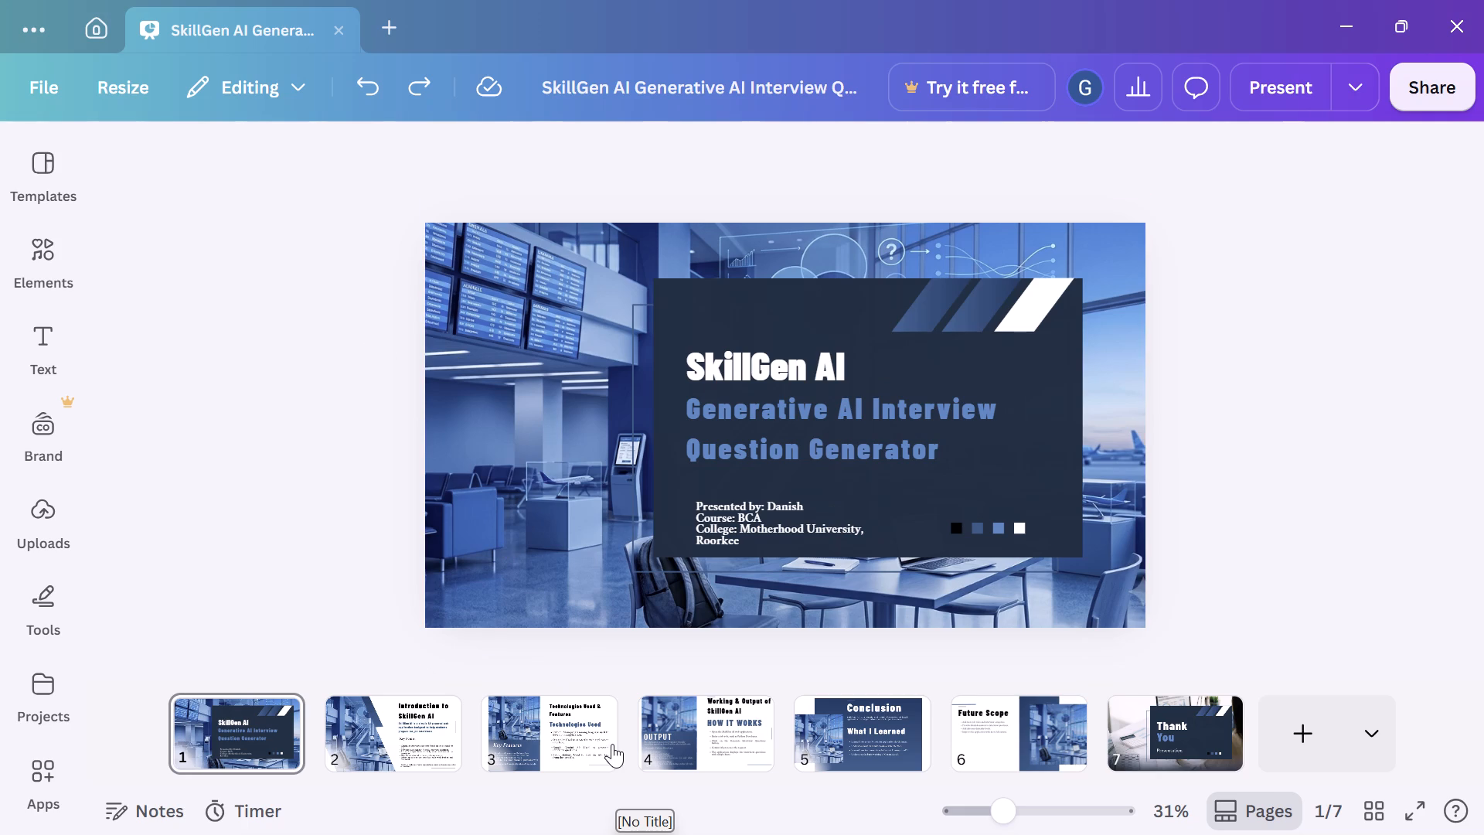
Review the content and layout of pages 4, 5 and 6 of the presentation.
left_click(727, 751)
left_click(855, 744)
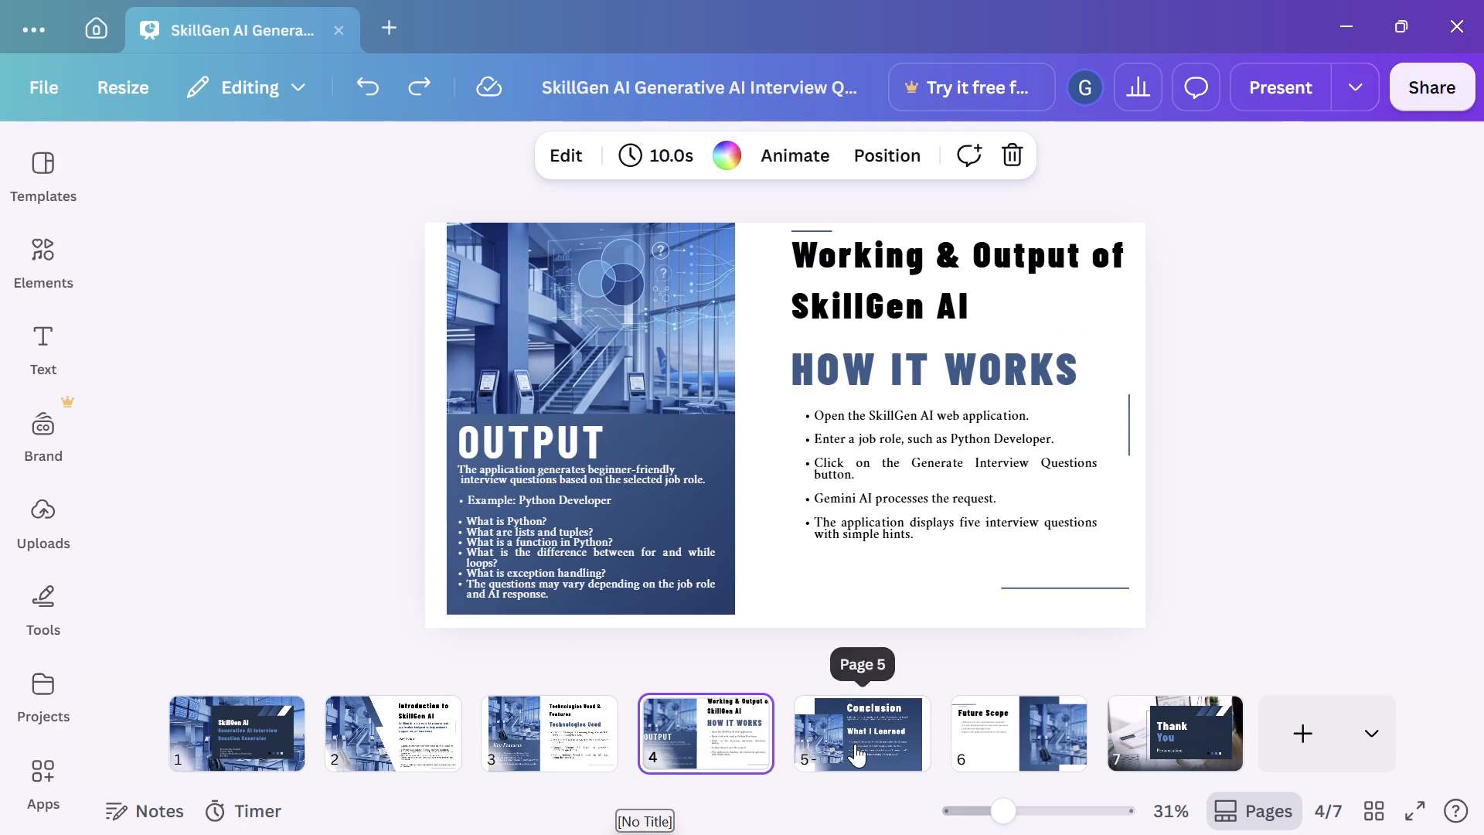
left_click(1010, 731)
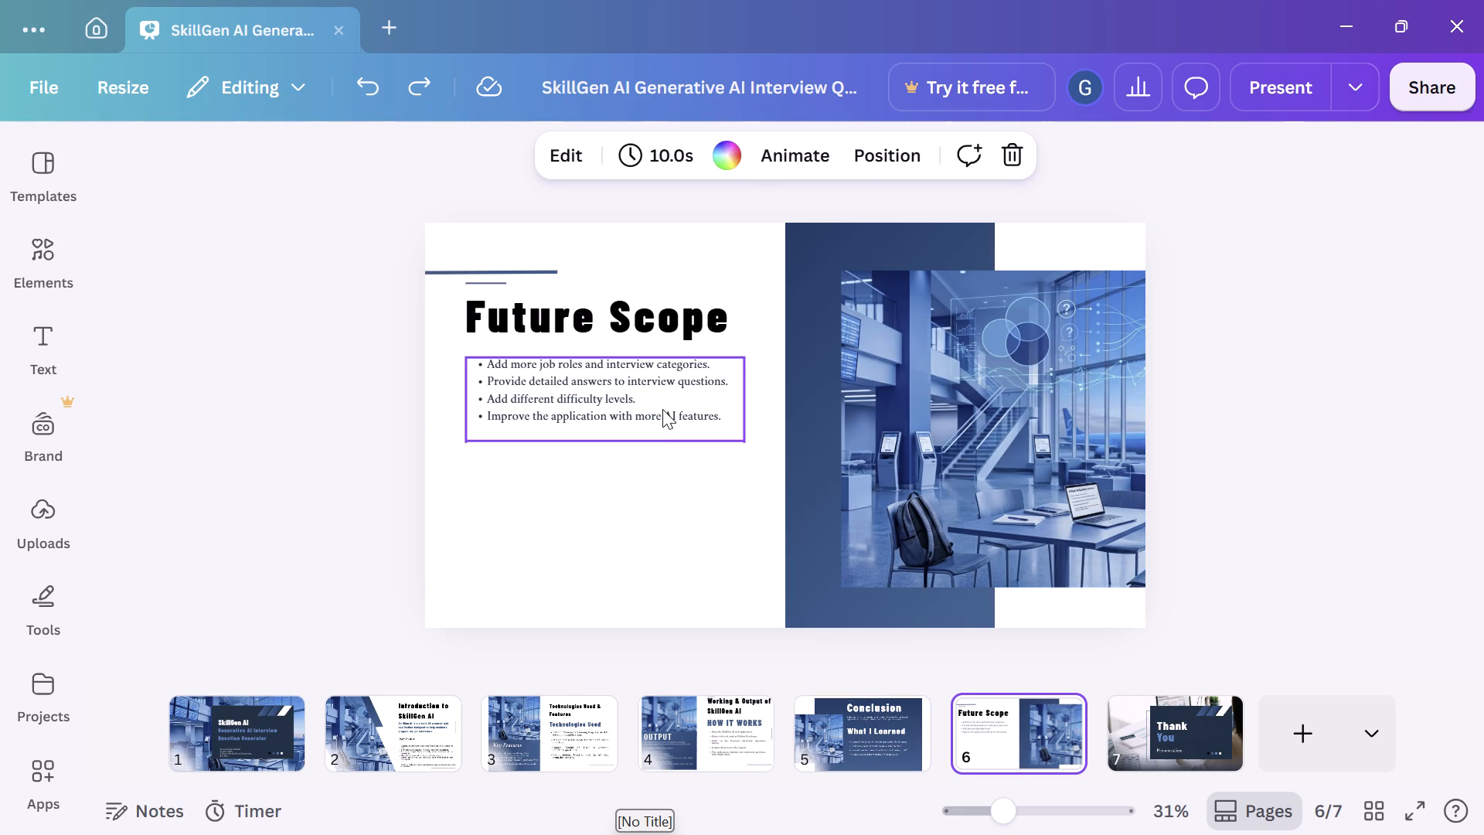
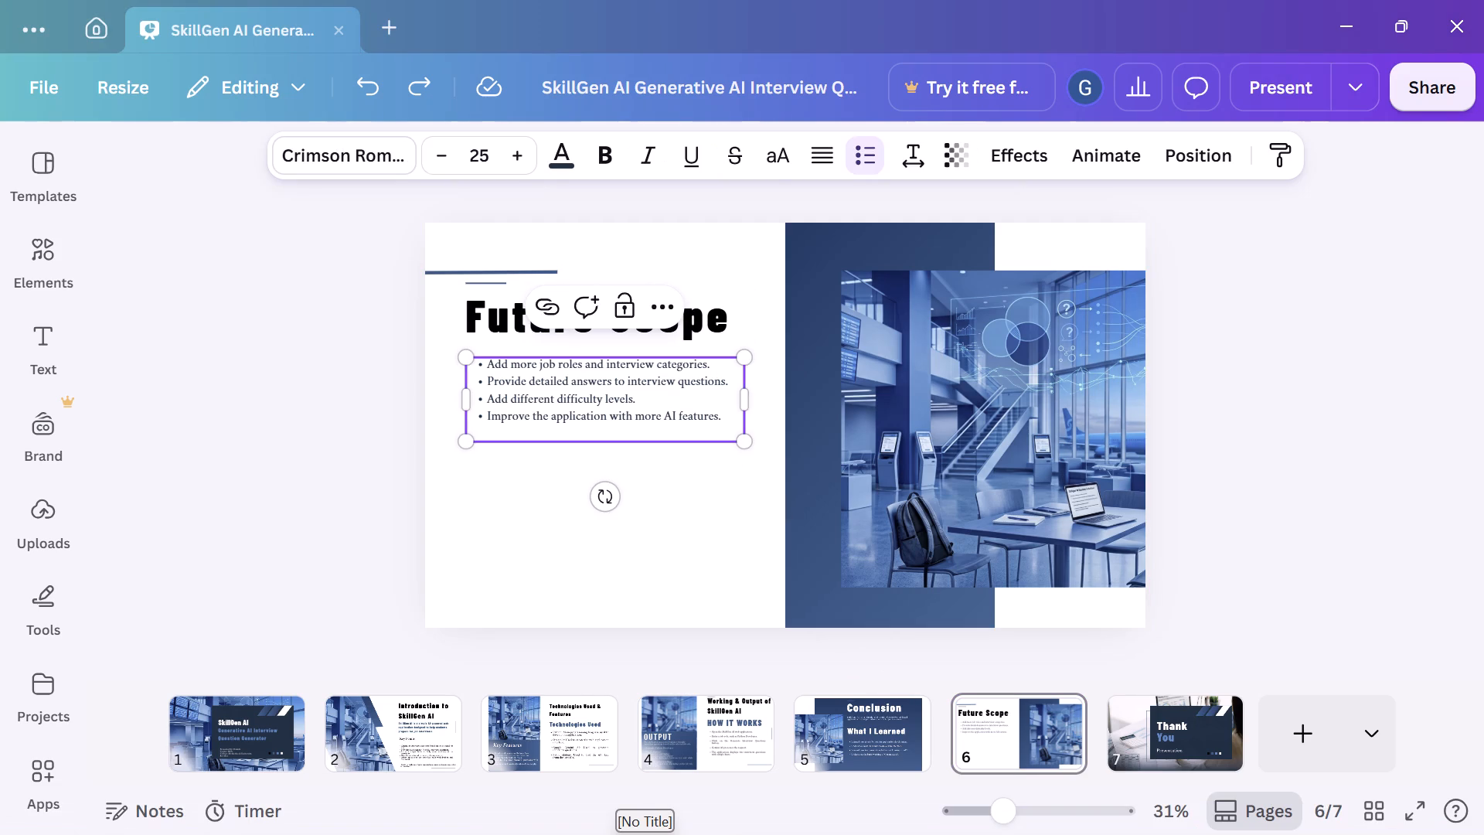
key("Return")
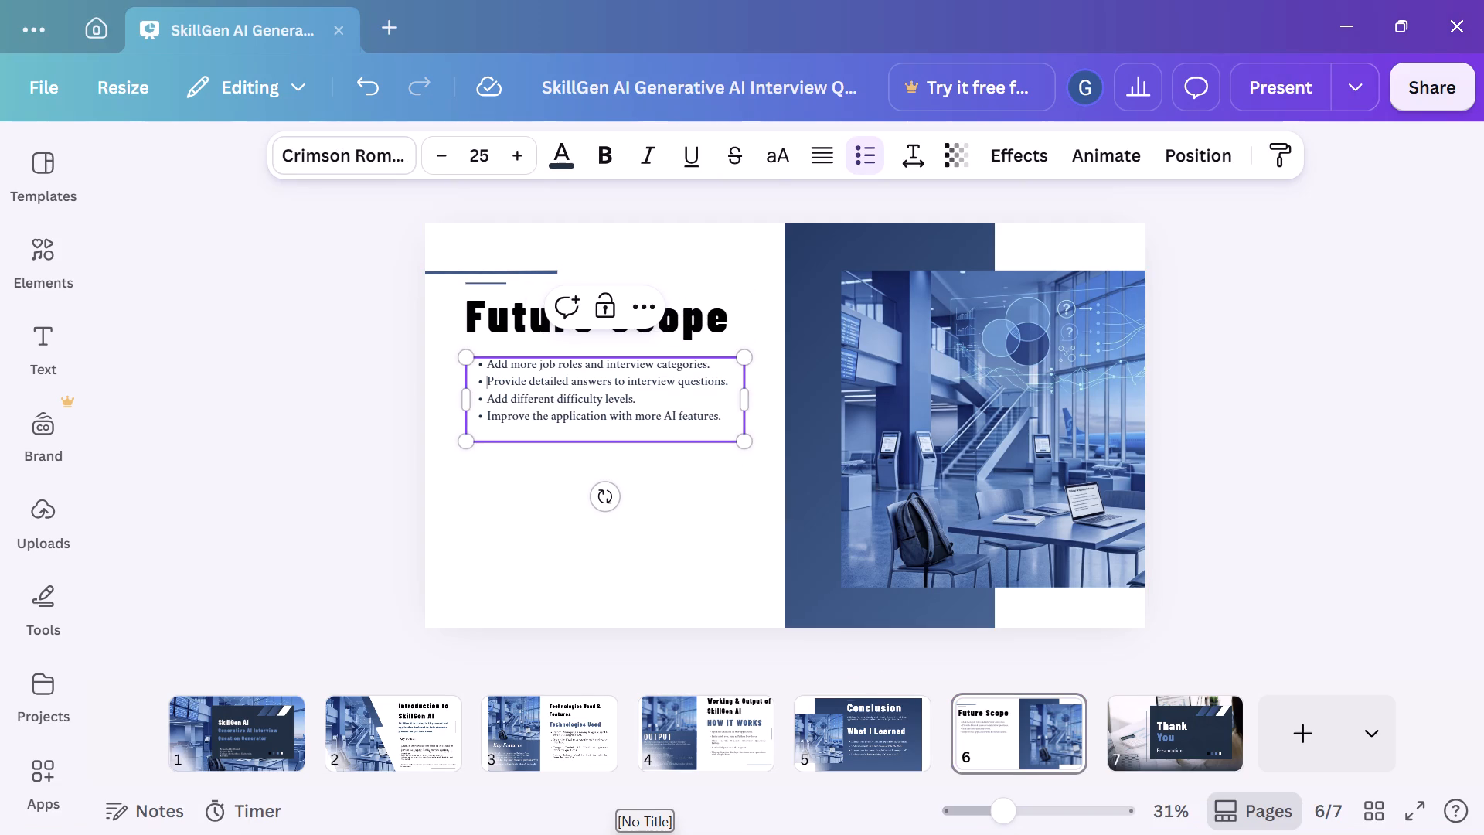
left_click_drag(748, 447, 799, 481)
Move the bullet list down to leave a gap under the "Future Scope" heading, keeping their left edges aligned.
left_click_drag(679, 424, 682, 452)
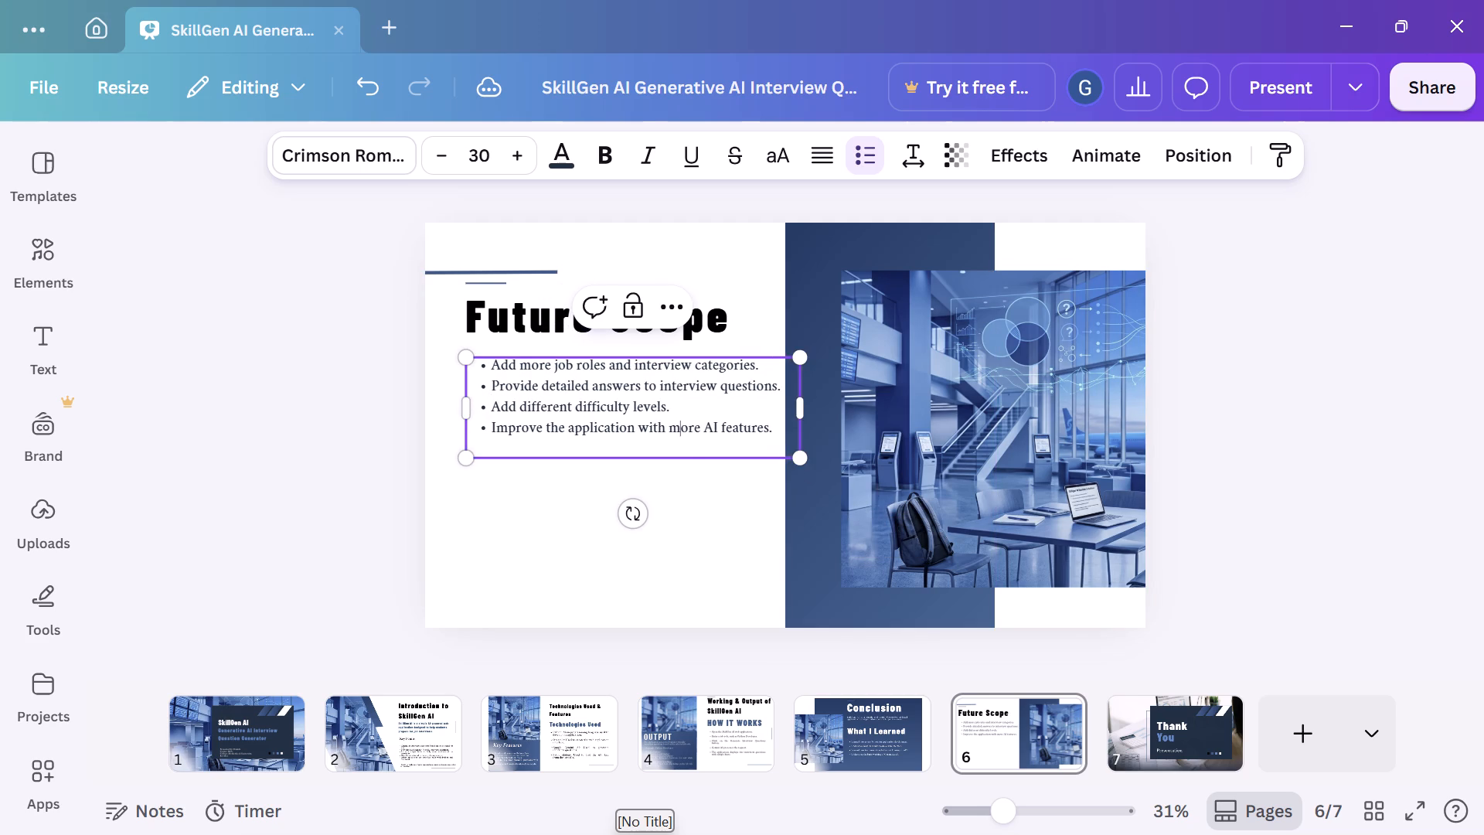
left_click_drag(682, 452, 682, 472)
left_click_drag(604, 447, 604, 470)
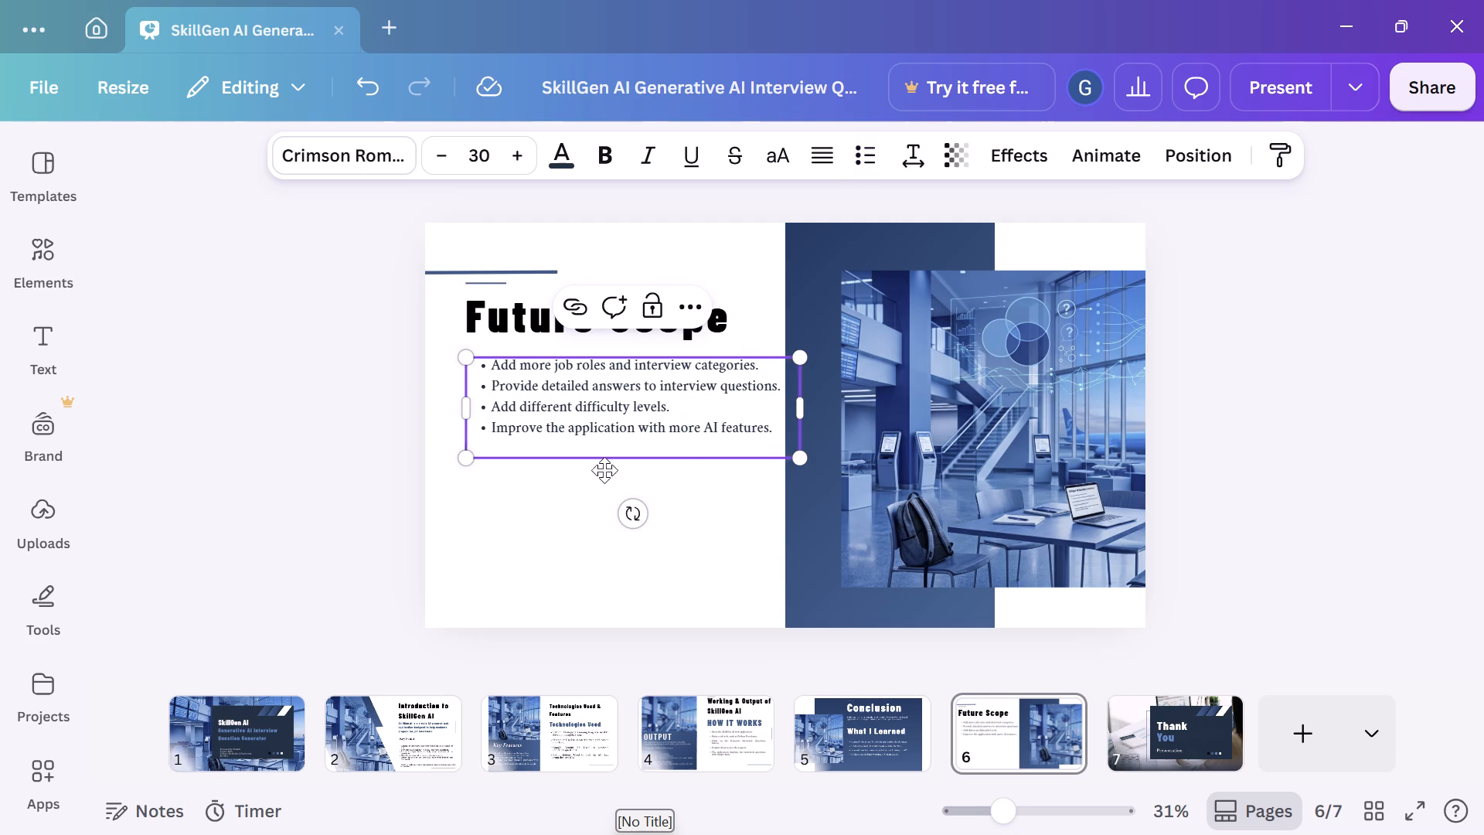
left_click_drag(604, 470, 601, 492)
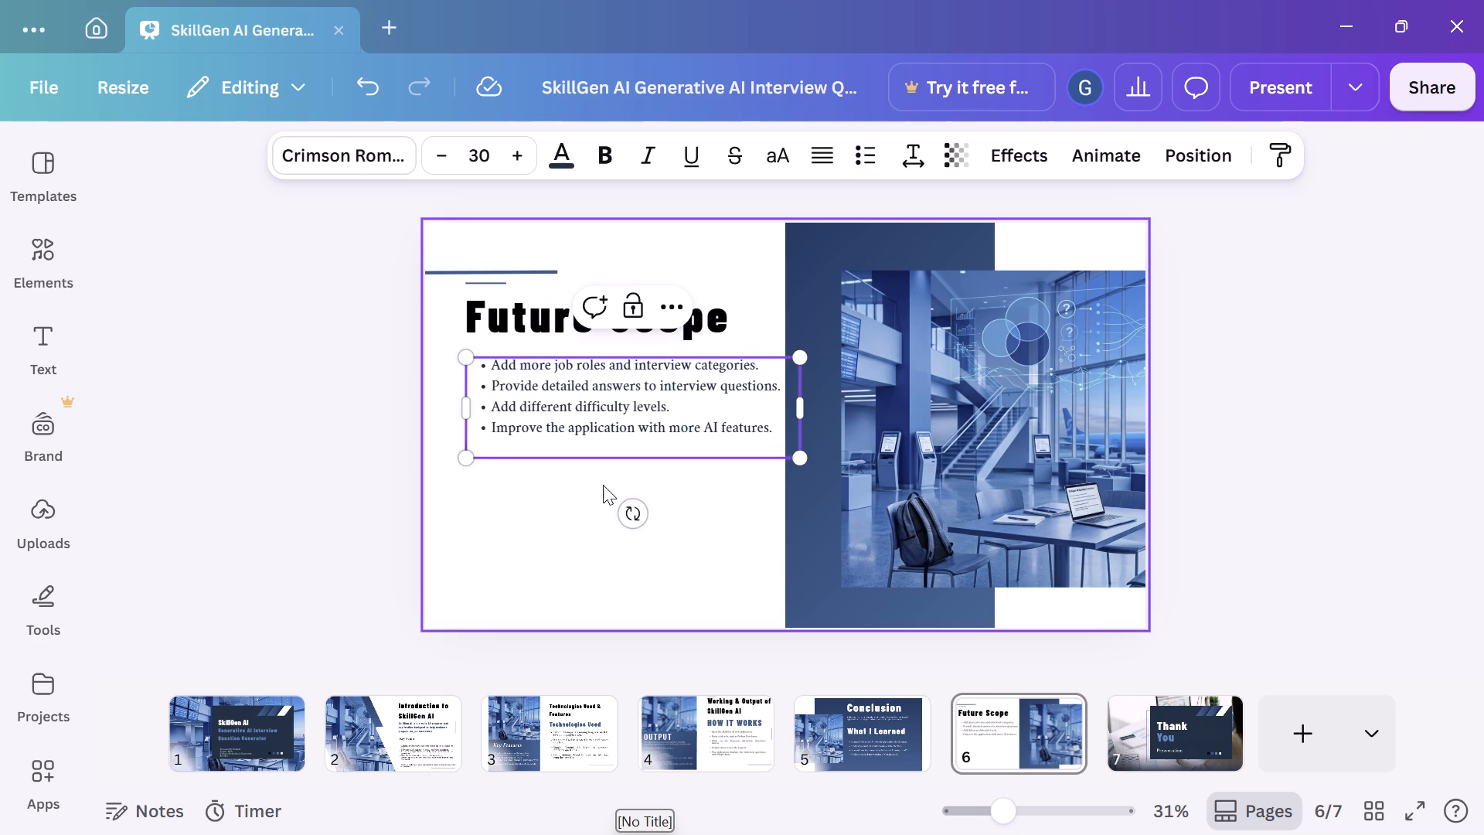
left_click_drag(604, 462, 604, 466)
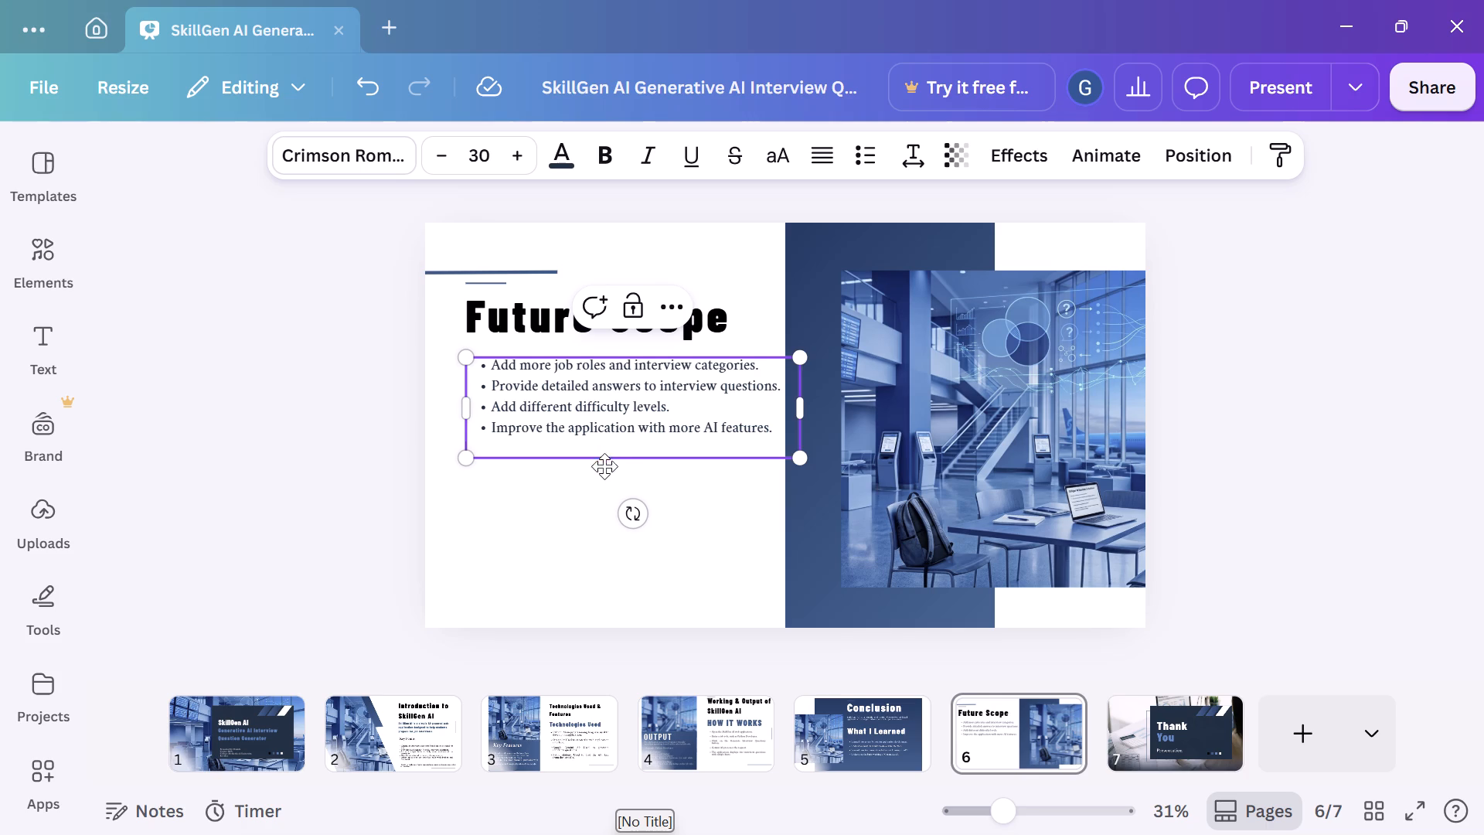
left_click_drag(604, 466, 597, 489)
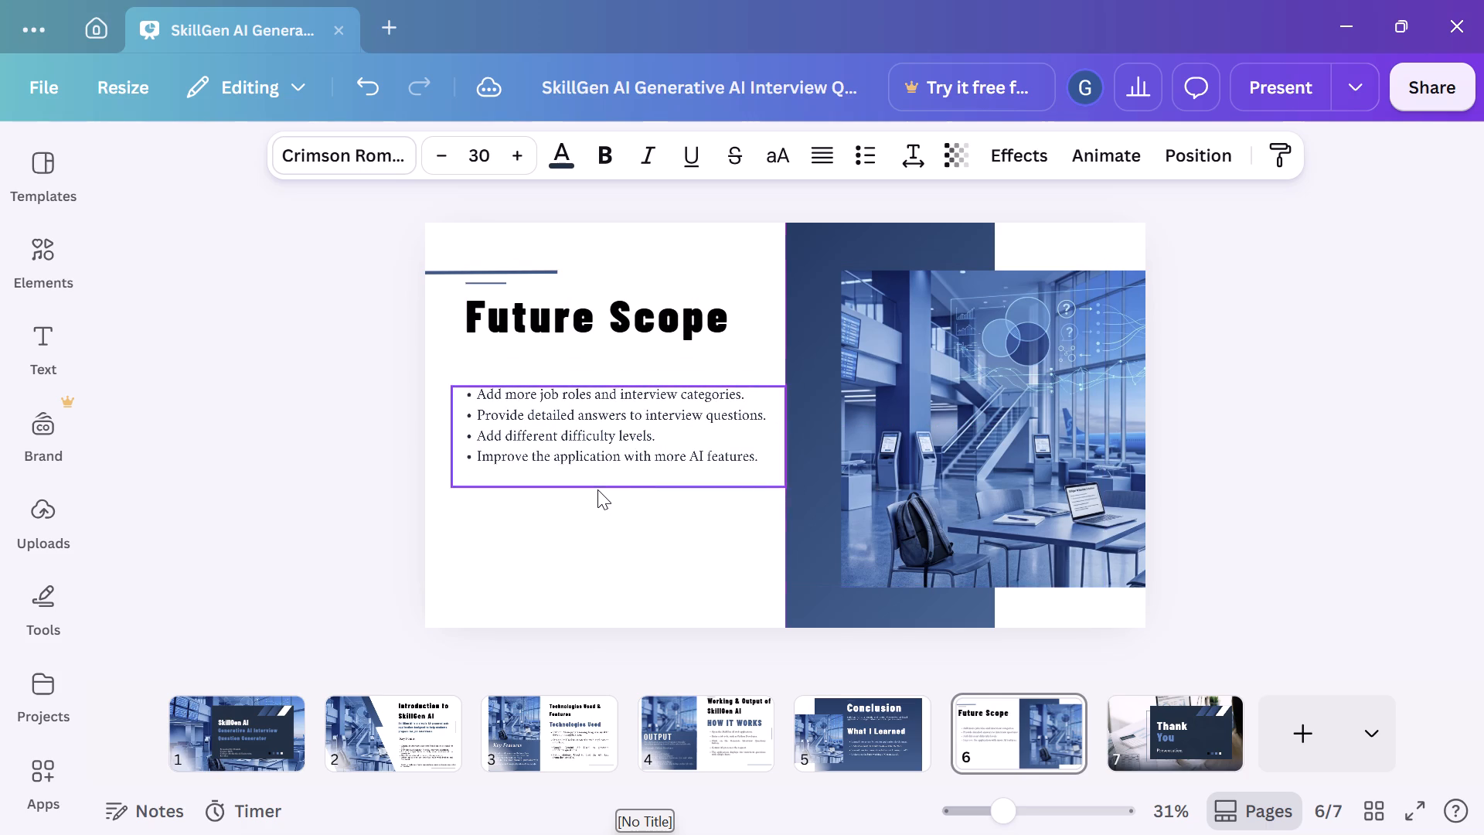
left_click_drag(597, 489, 599, 492)
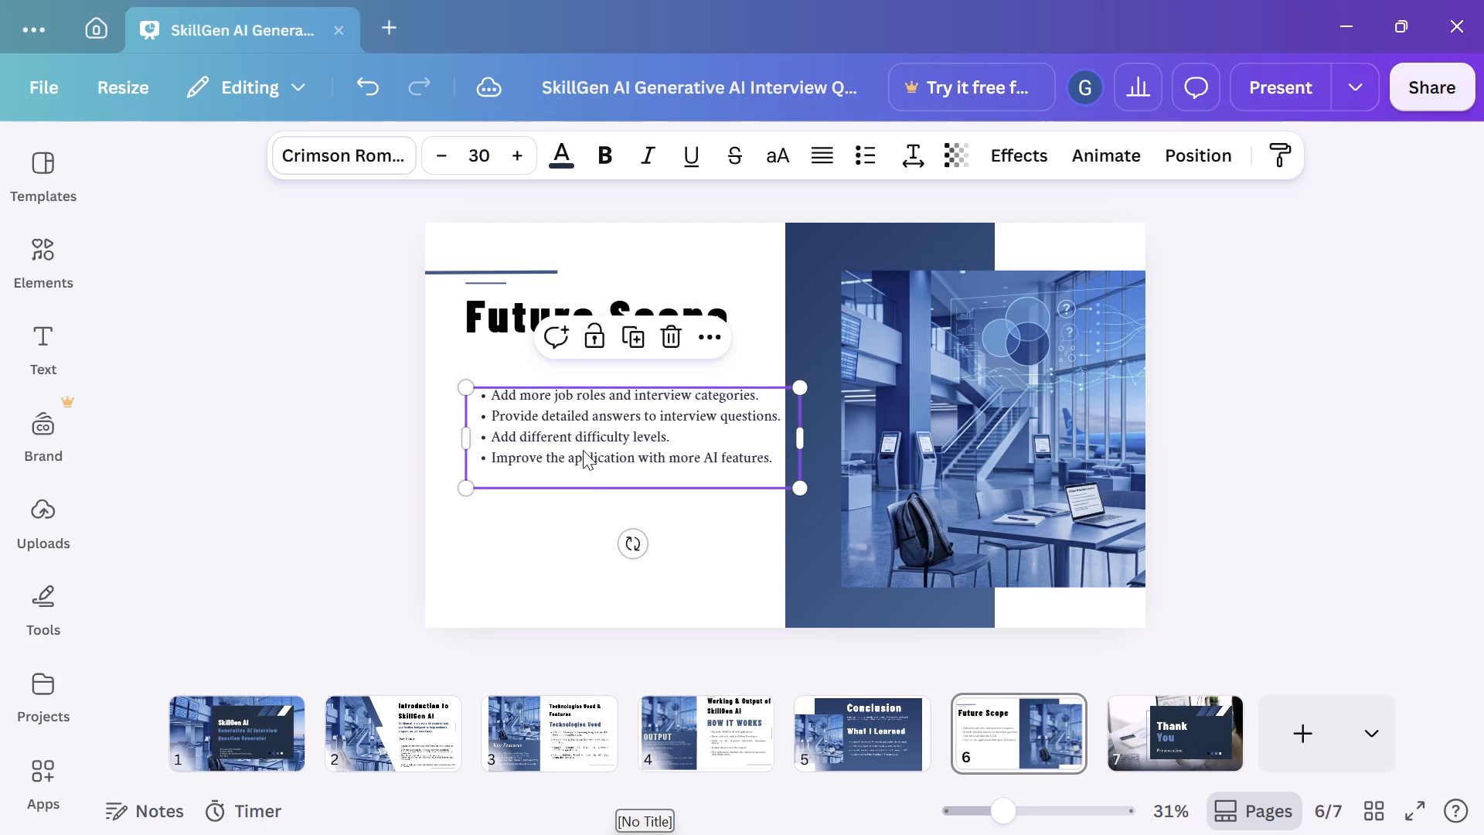
Move the "Future Scope" heading slightly down, keeping its left edge aligned with the bullet list.
left_click(489, 331)
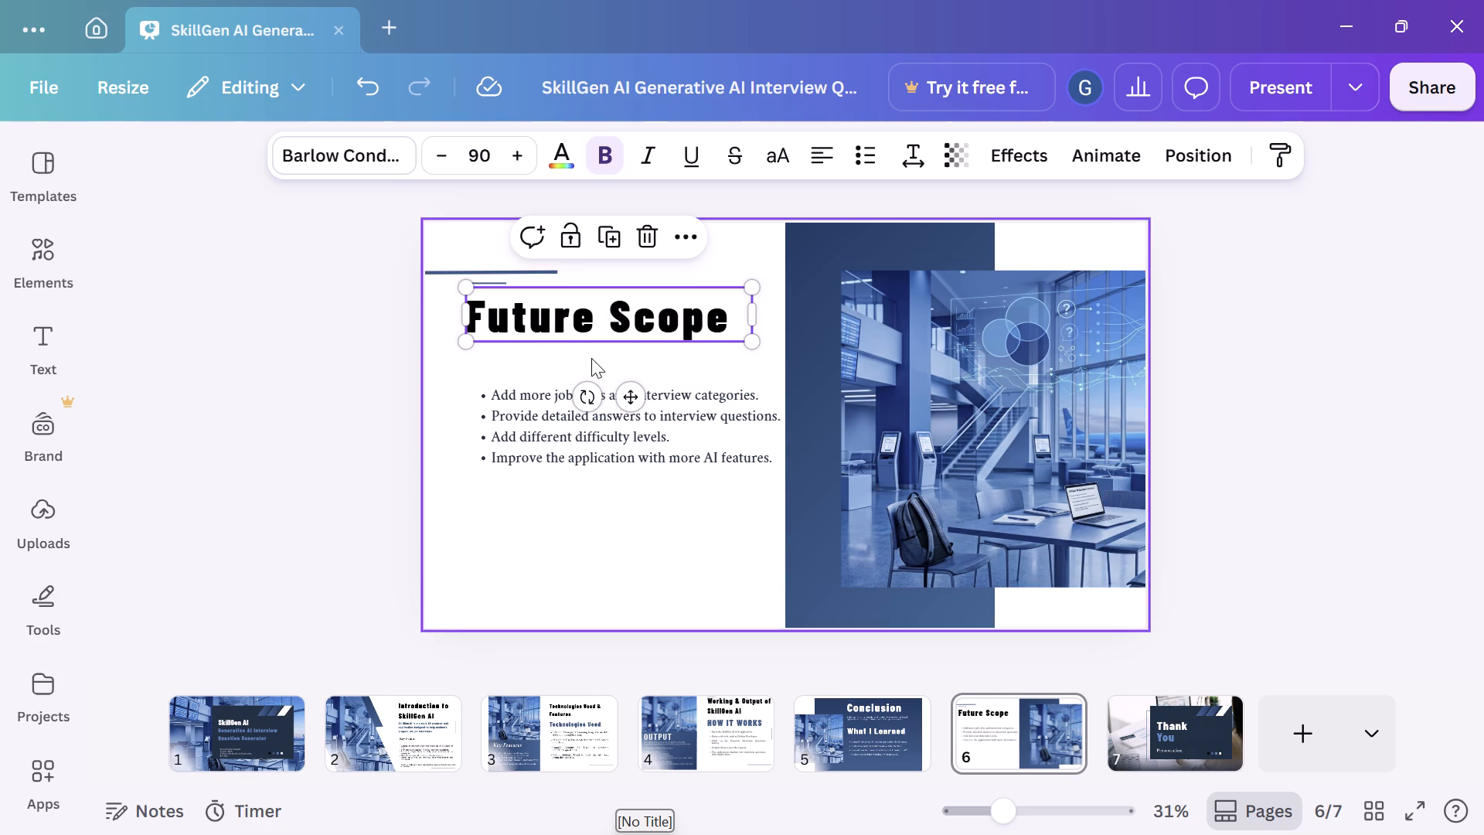
left_click_drag(633, 394, 635, 403)
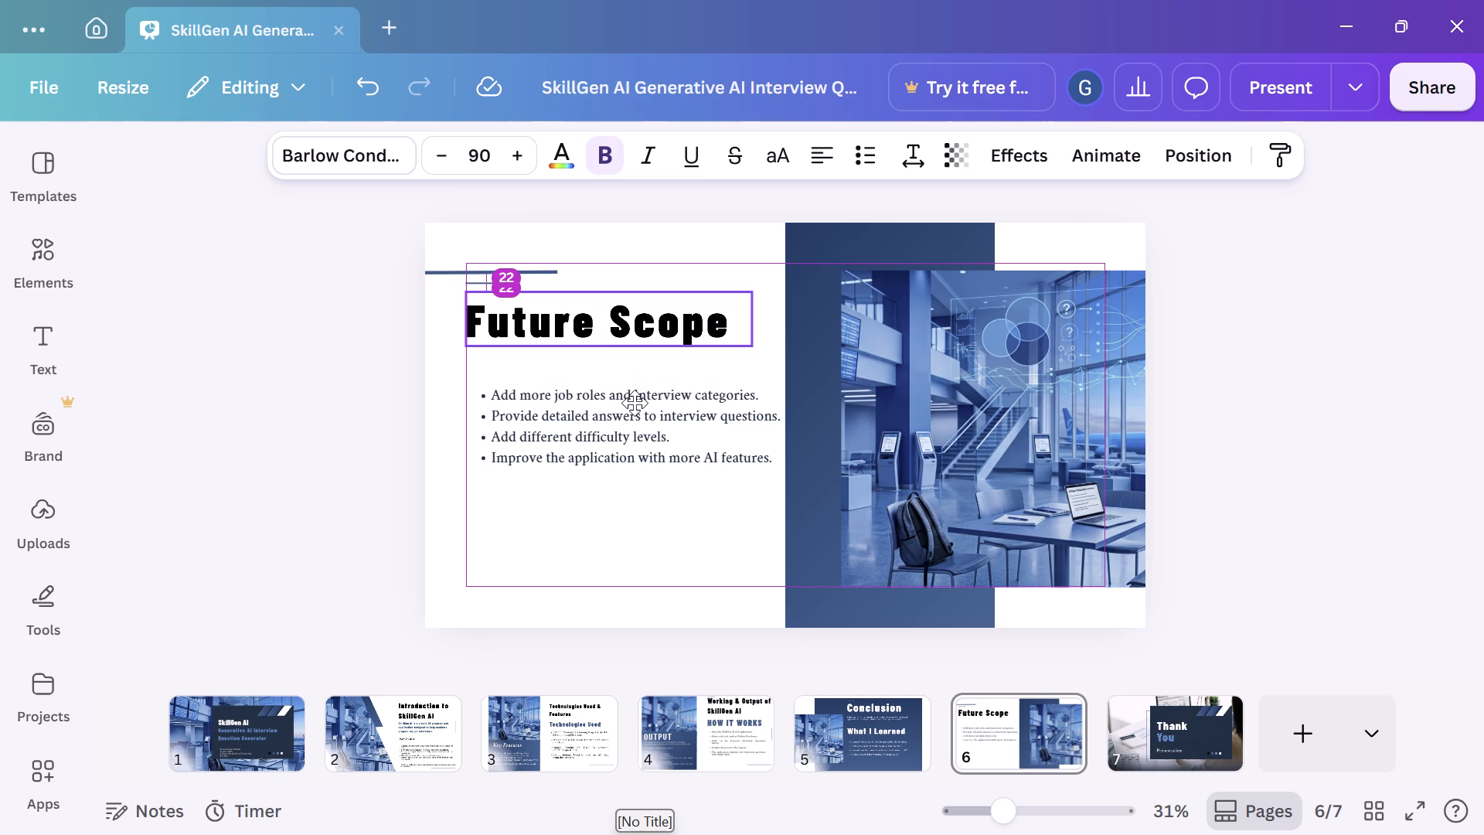
left_click_drag(635, 403, 645, 399)
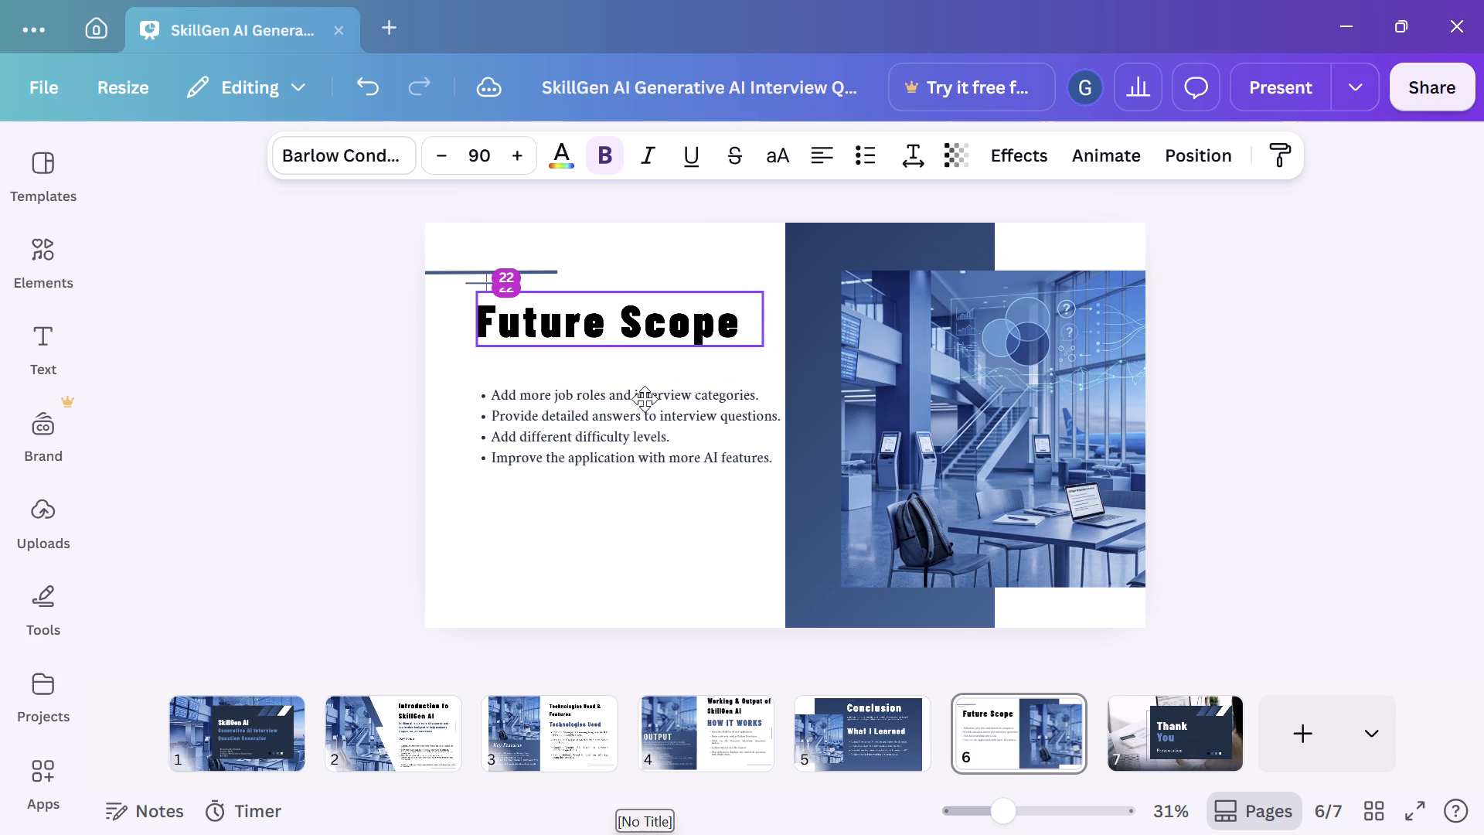
left_click_drag(645, 399, 648, 398)
left_click_drag(646, 403, 625, 403)
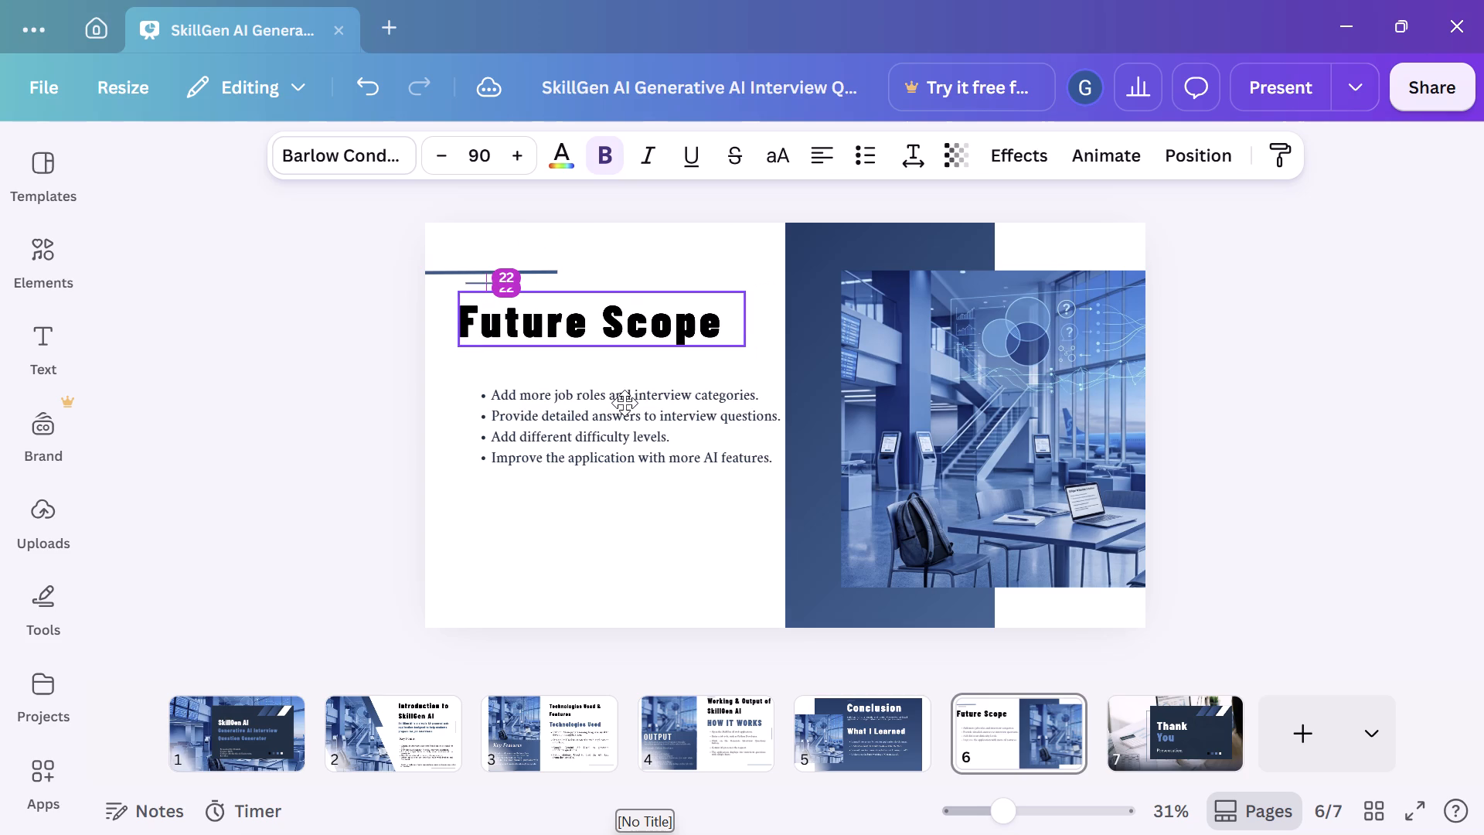
left_click_drag(625, 403, 626, 405)
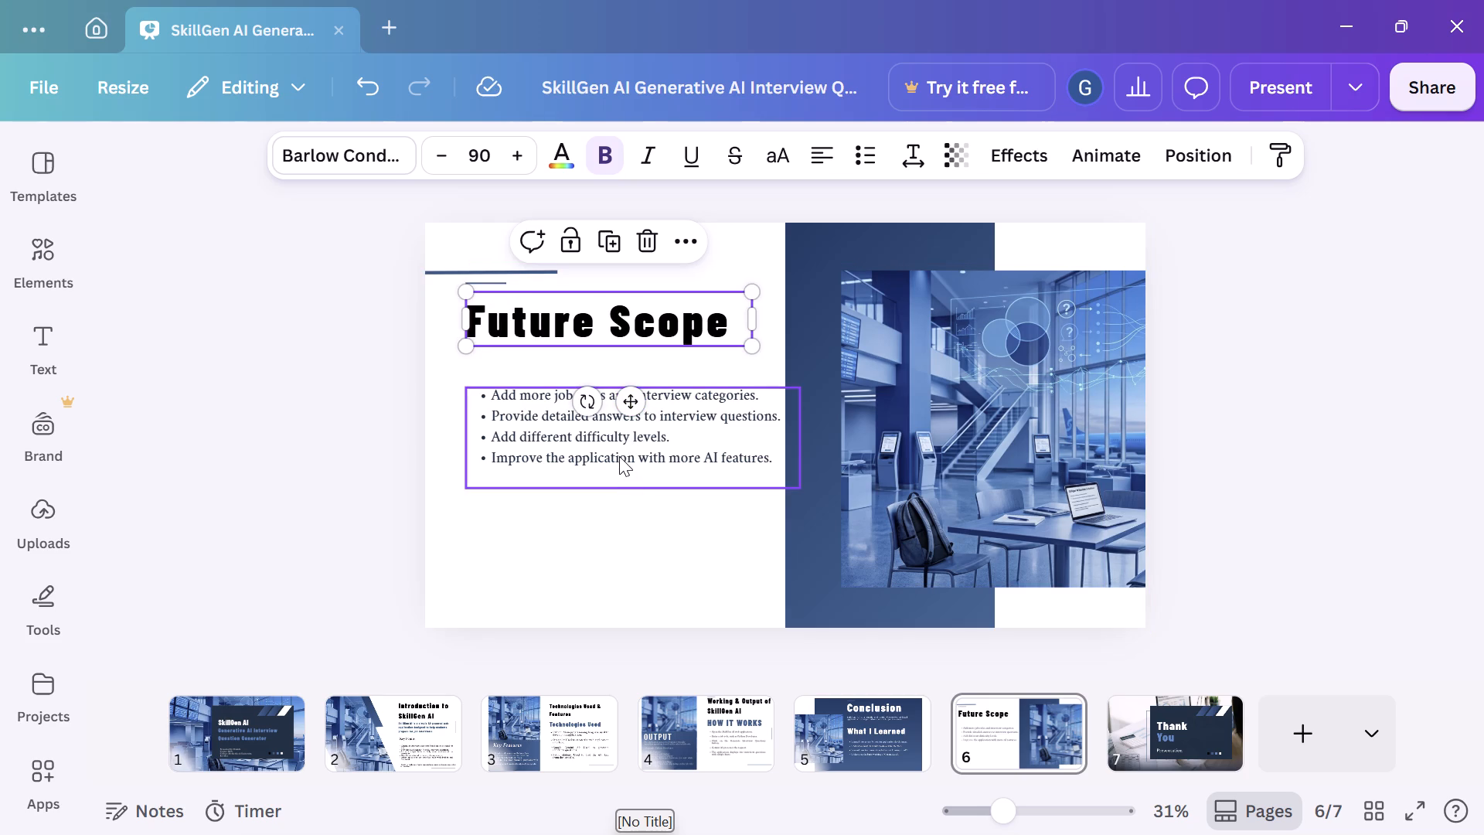
Move the bullet list slightly up so it is vertically centred on the page and left-aligned with the heading.
left_click(591, 468)
left_click_drag(587, 484, 565, 484)
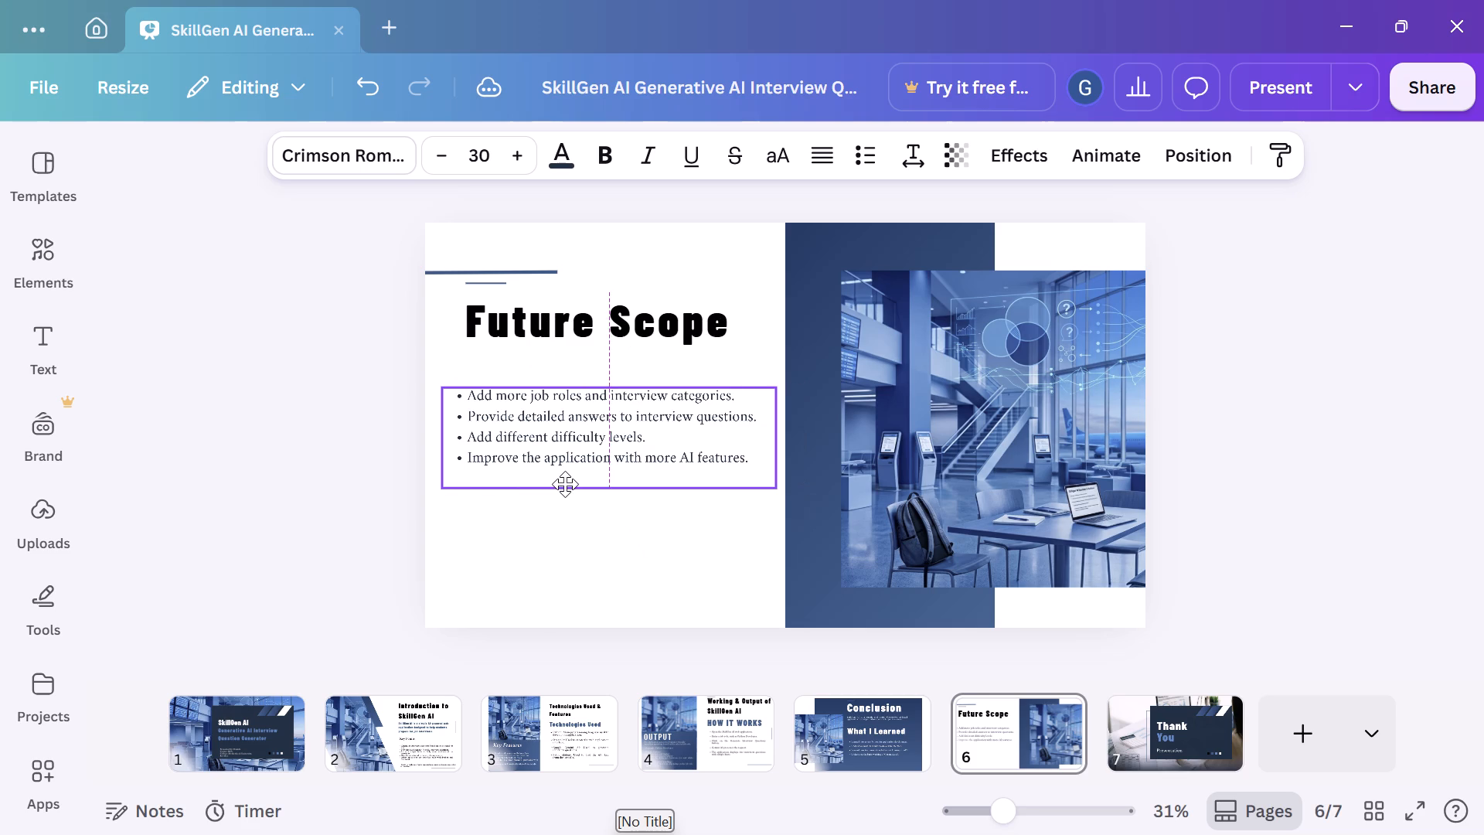
left_click_drag(565, 484, 574, 484)
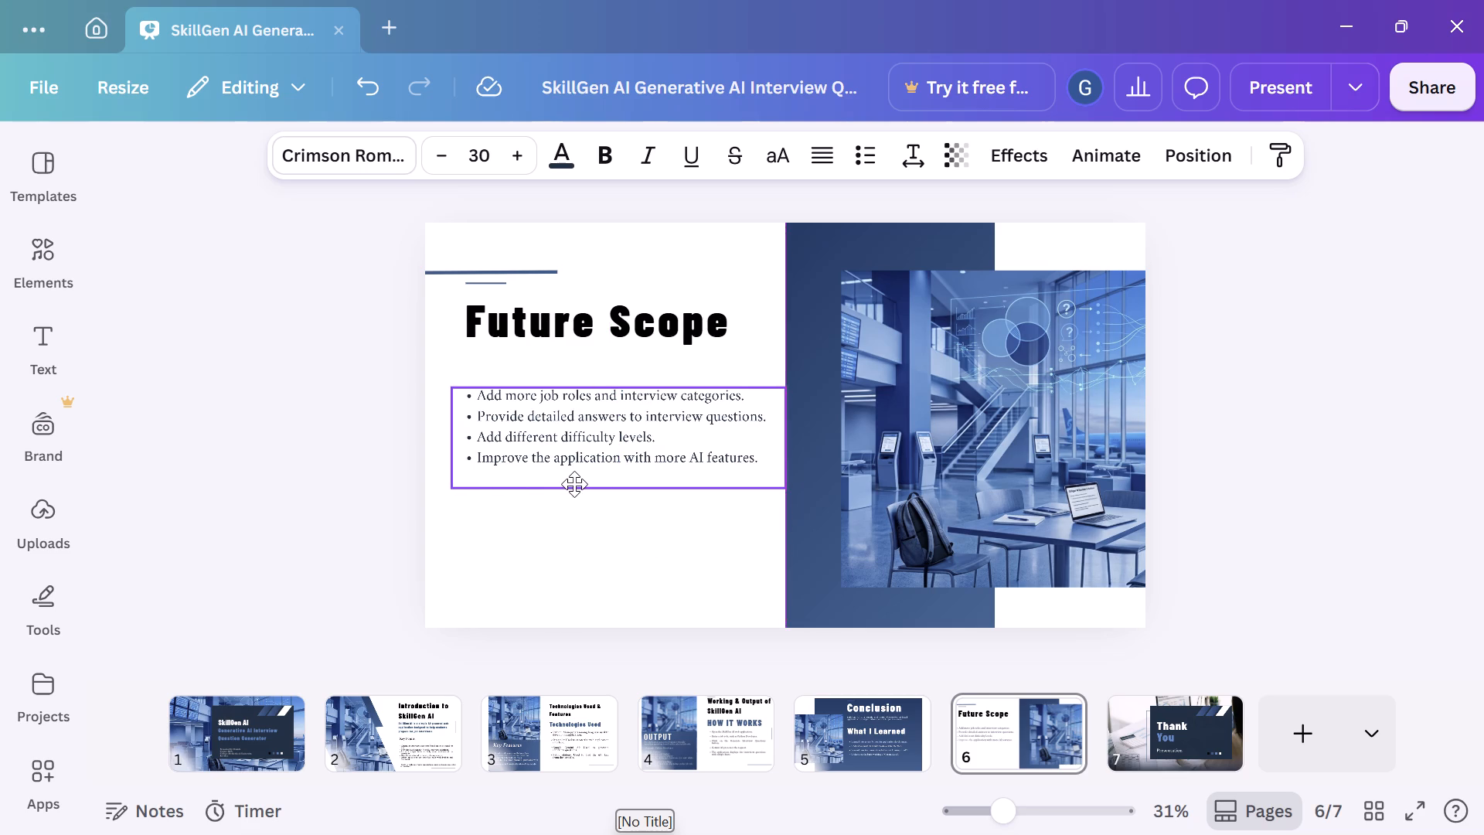
left_click_drag(574, 484, 591, 469)
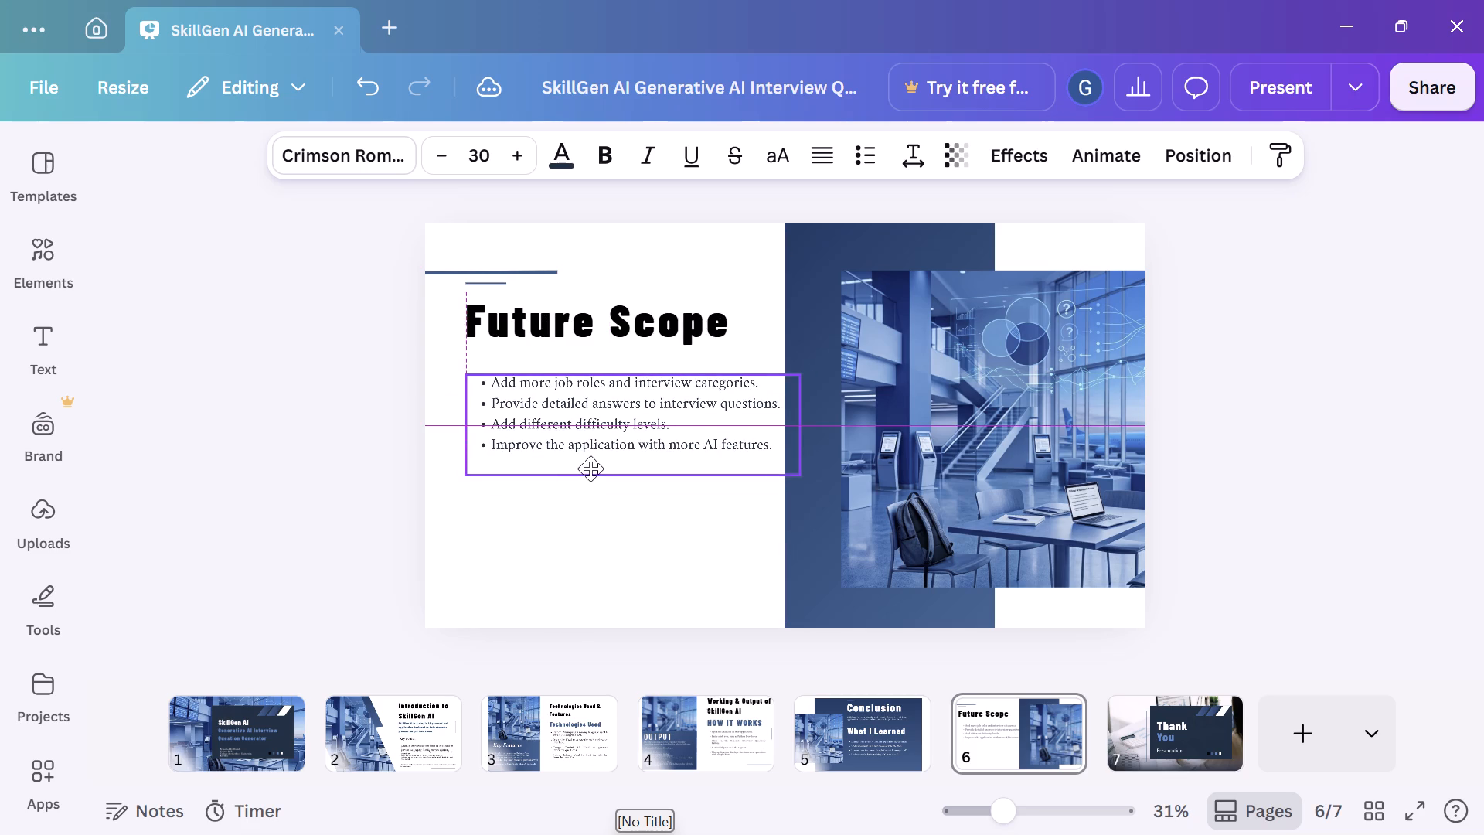
left_click_drag(591, 469, 585, 467)
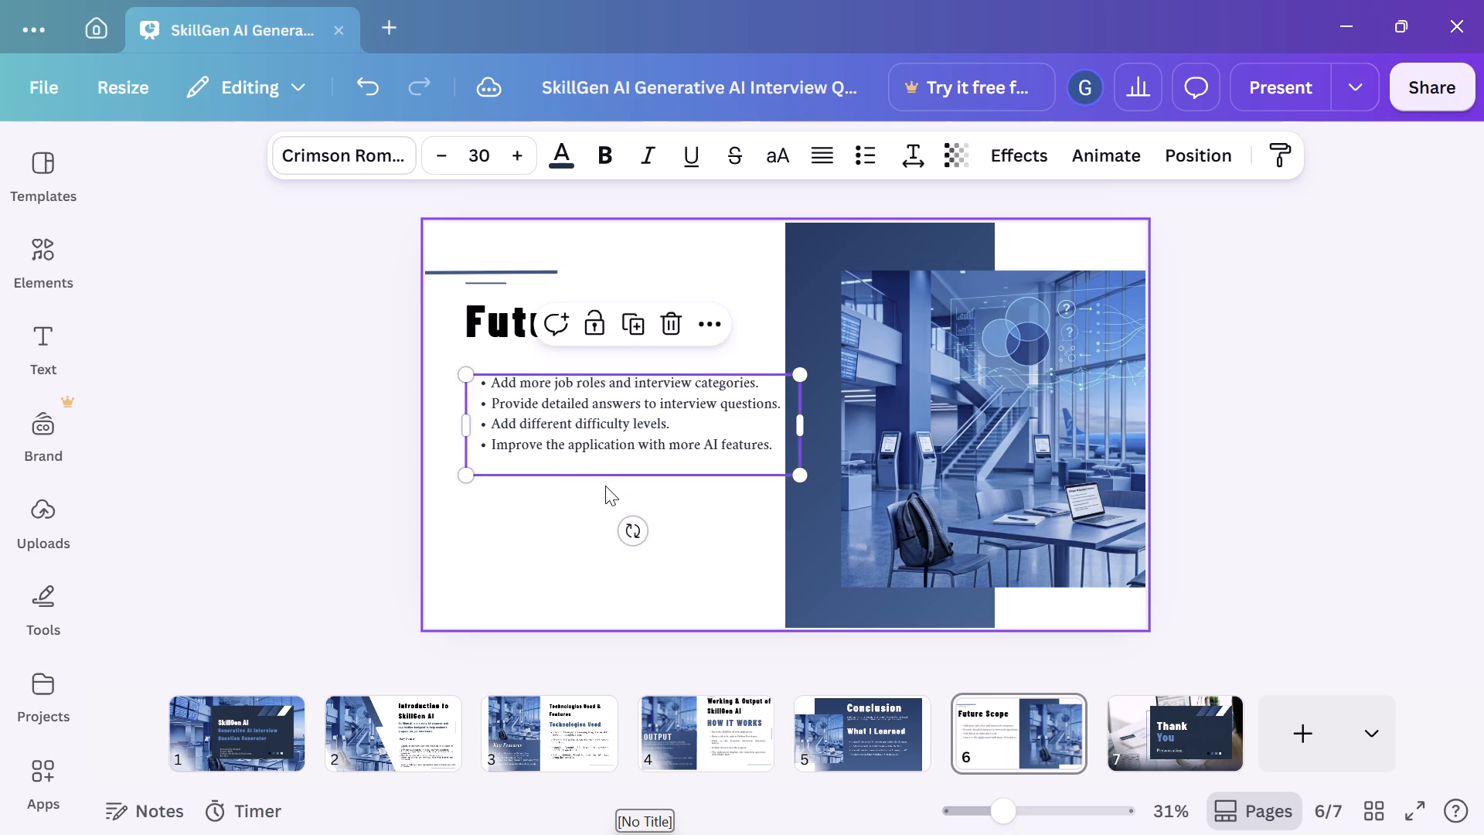
left_click(776, 533)
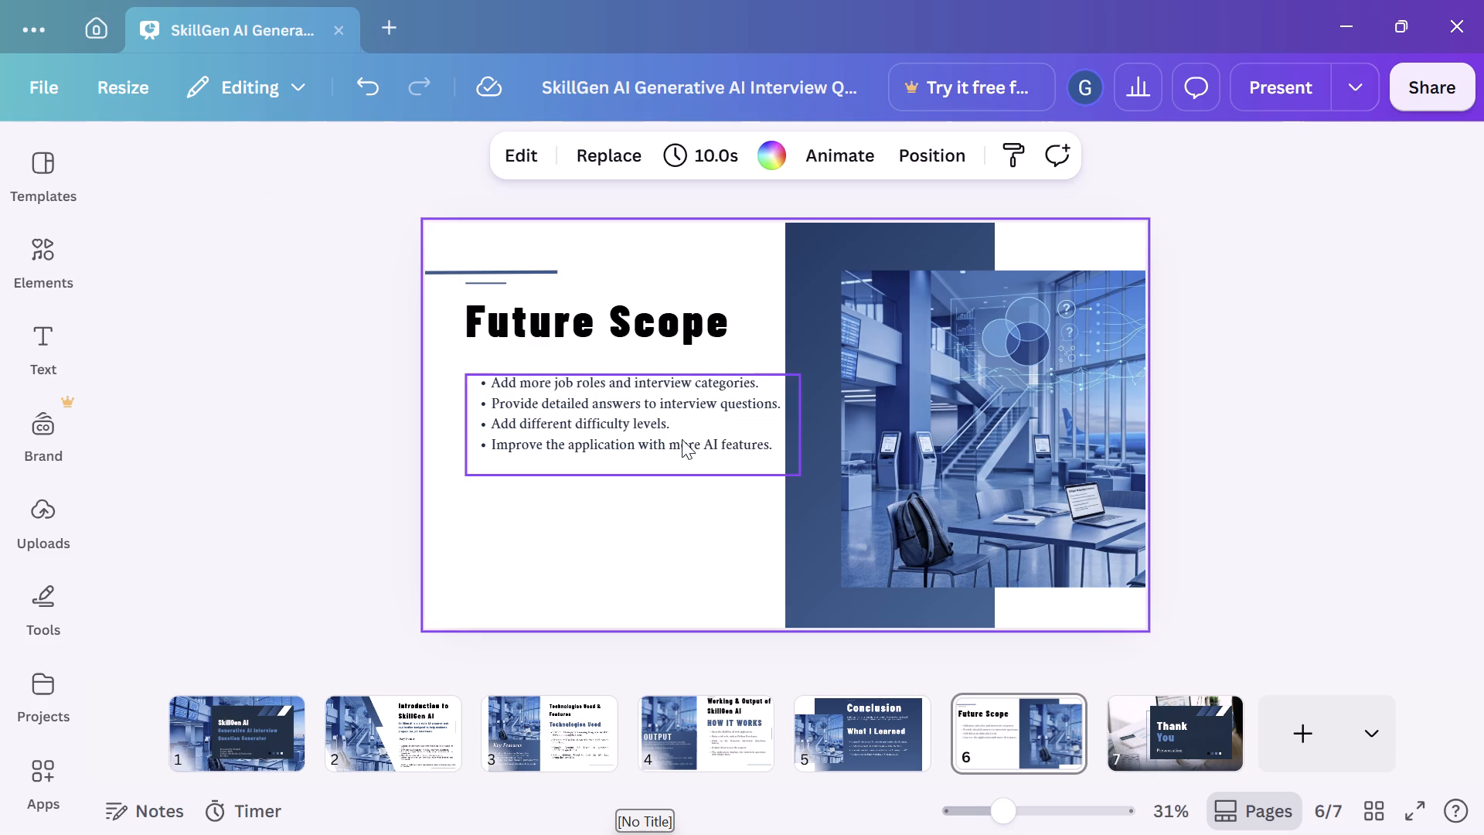
Increase the font size of the last bullet, "Improve the application with more AI features.", to 38.
double_click(676, 428)
double_click(676, 428)
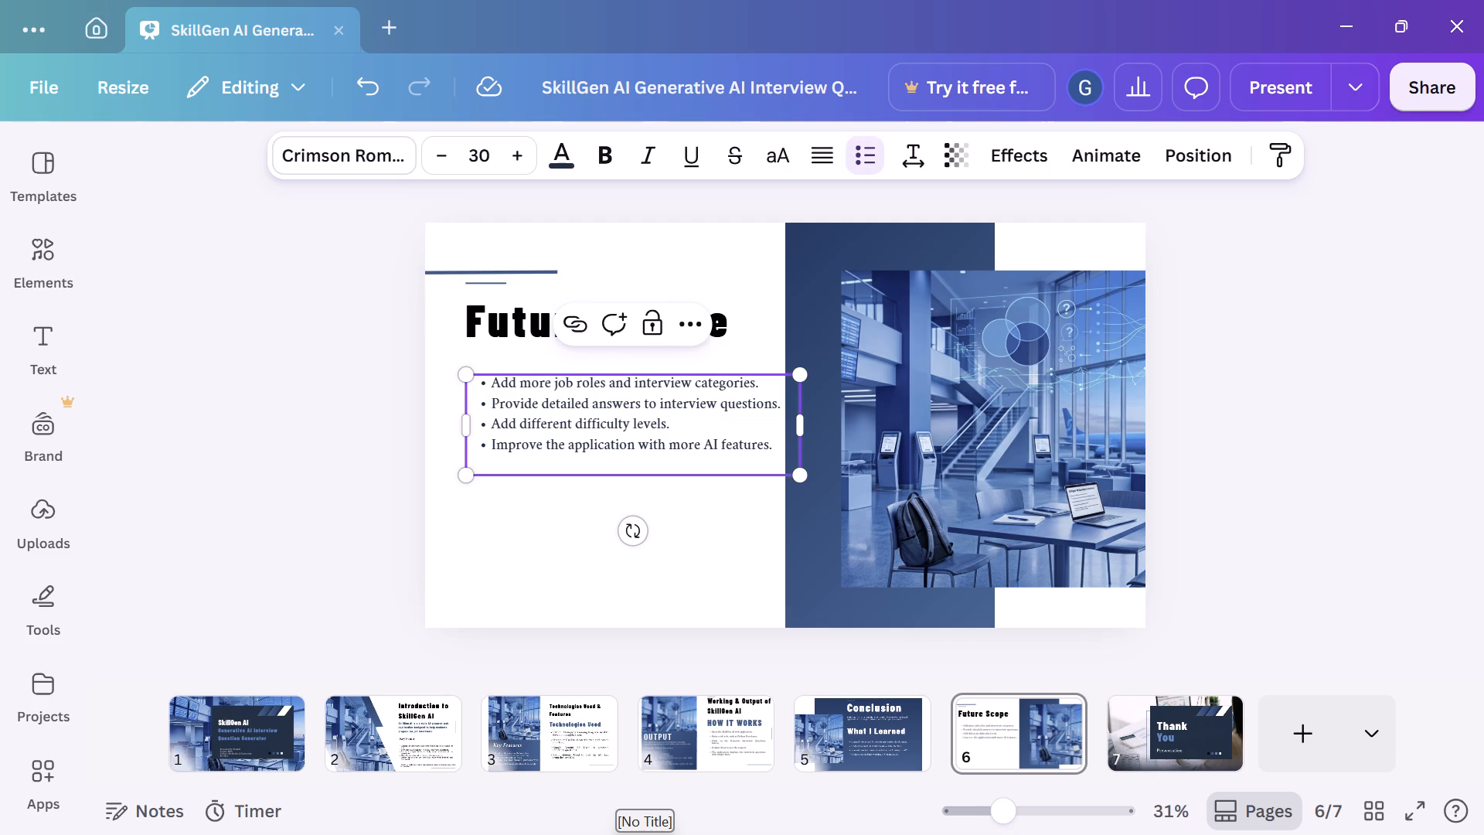
double_click(645, 411)
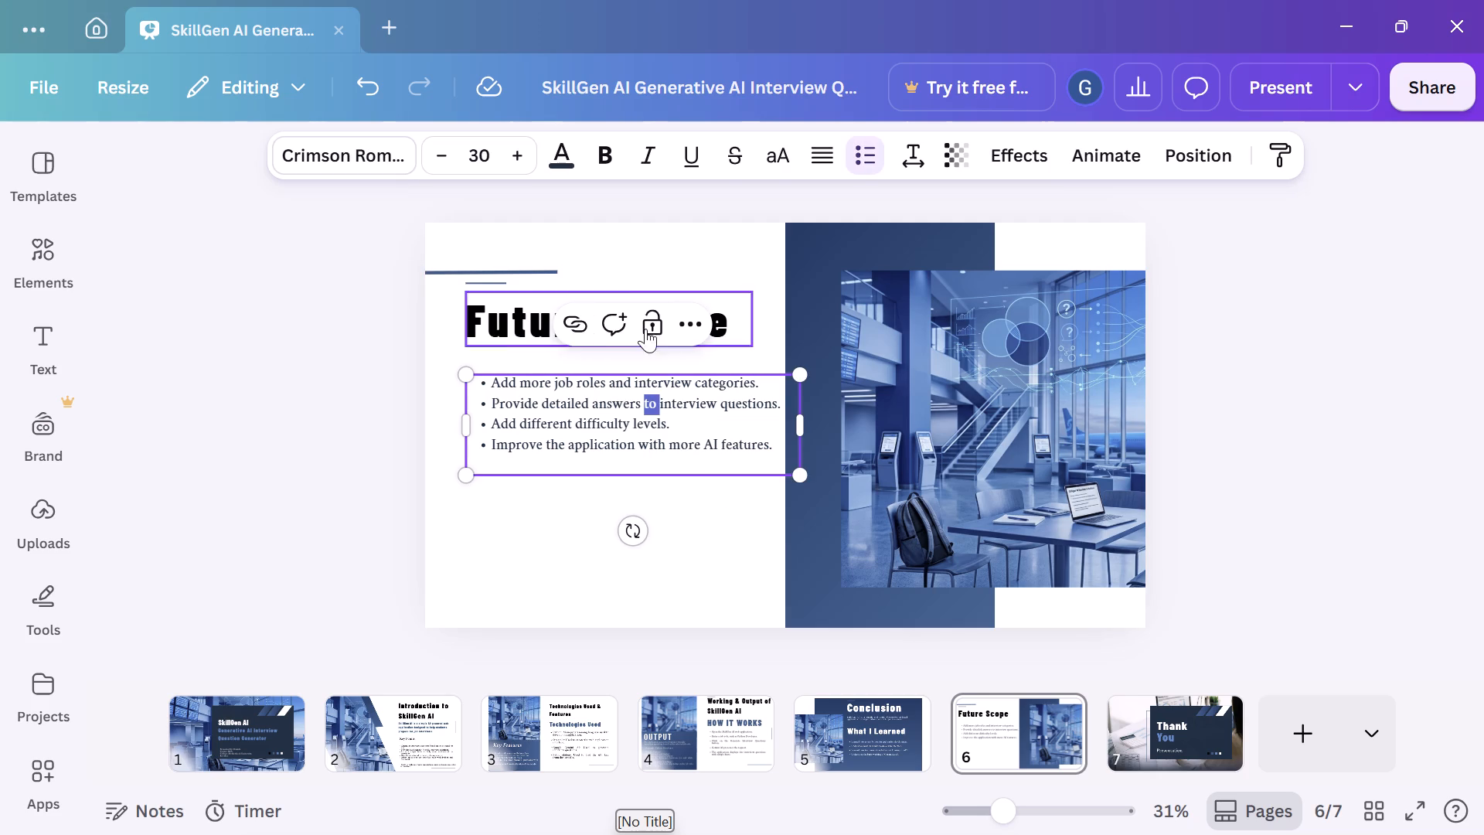
left_click(687, 447)
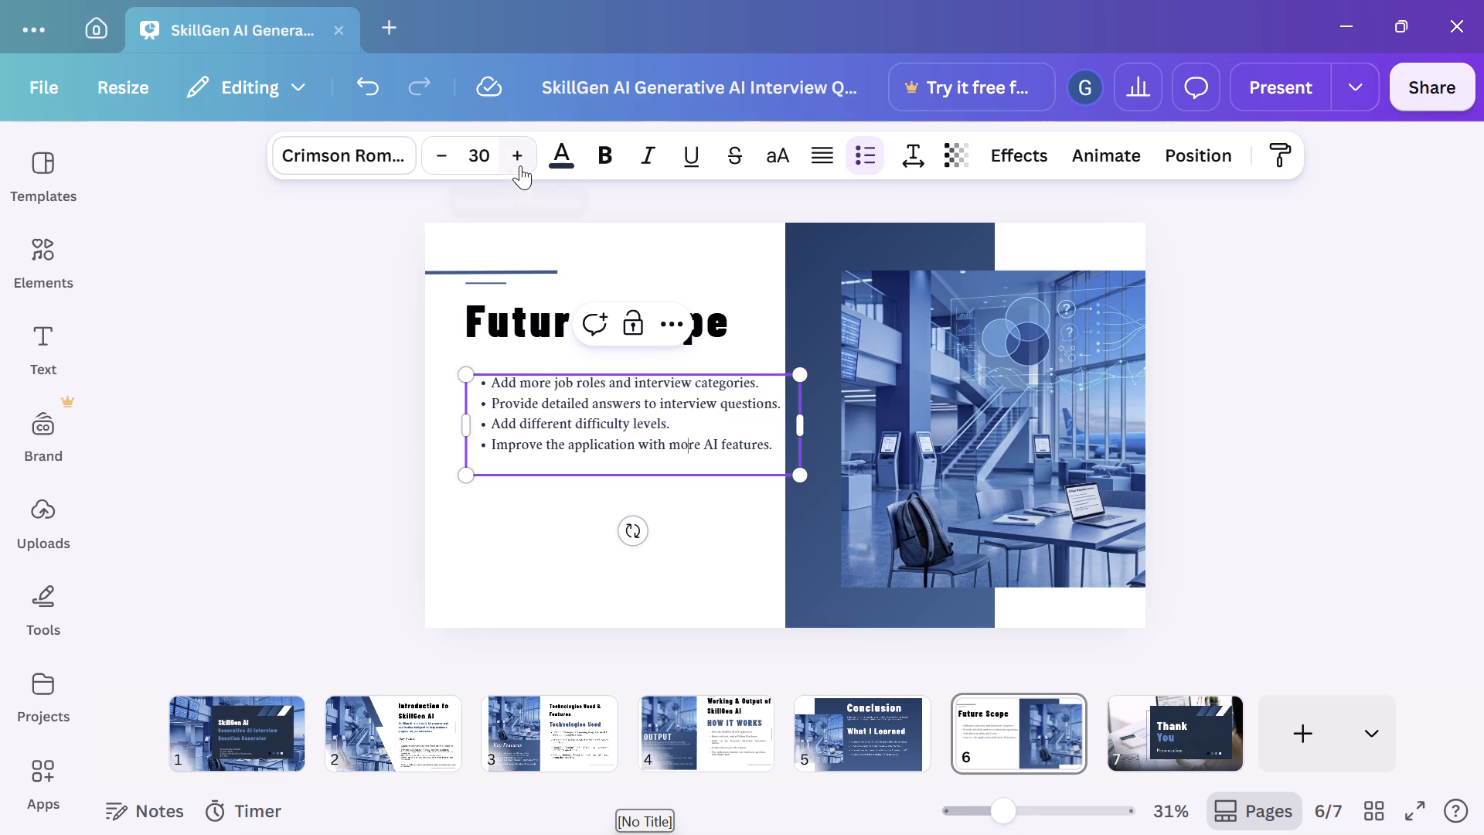
left_click(519, 162)
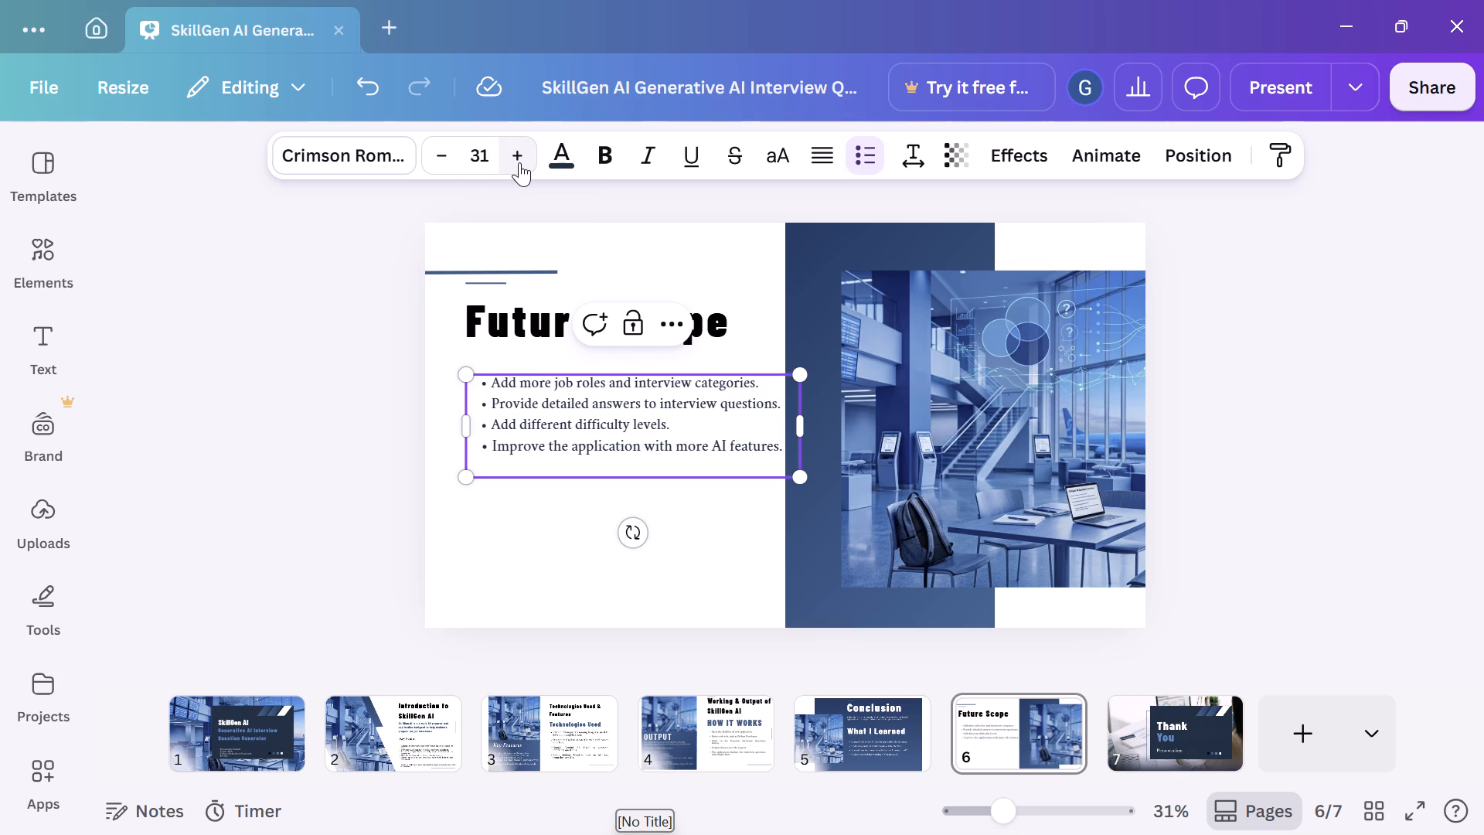
left_click(519, 162)
left_click(519, 162)
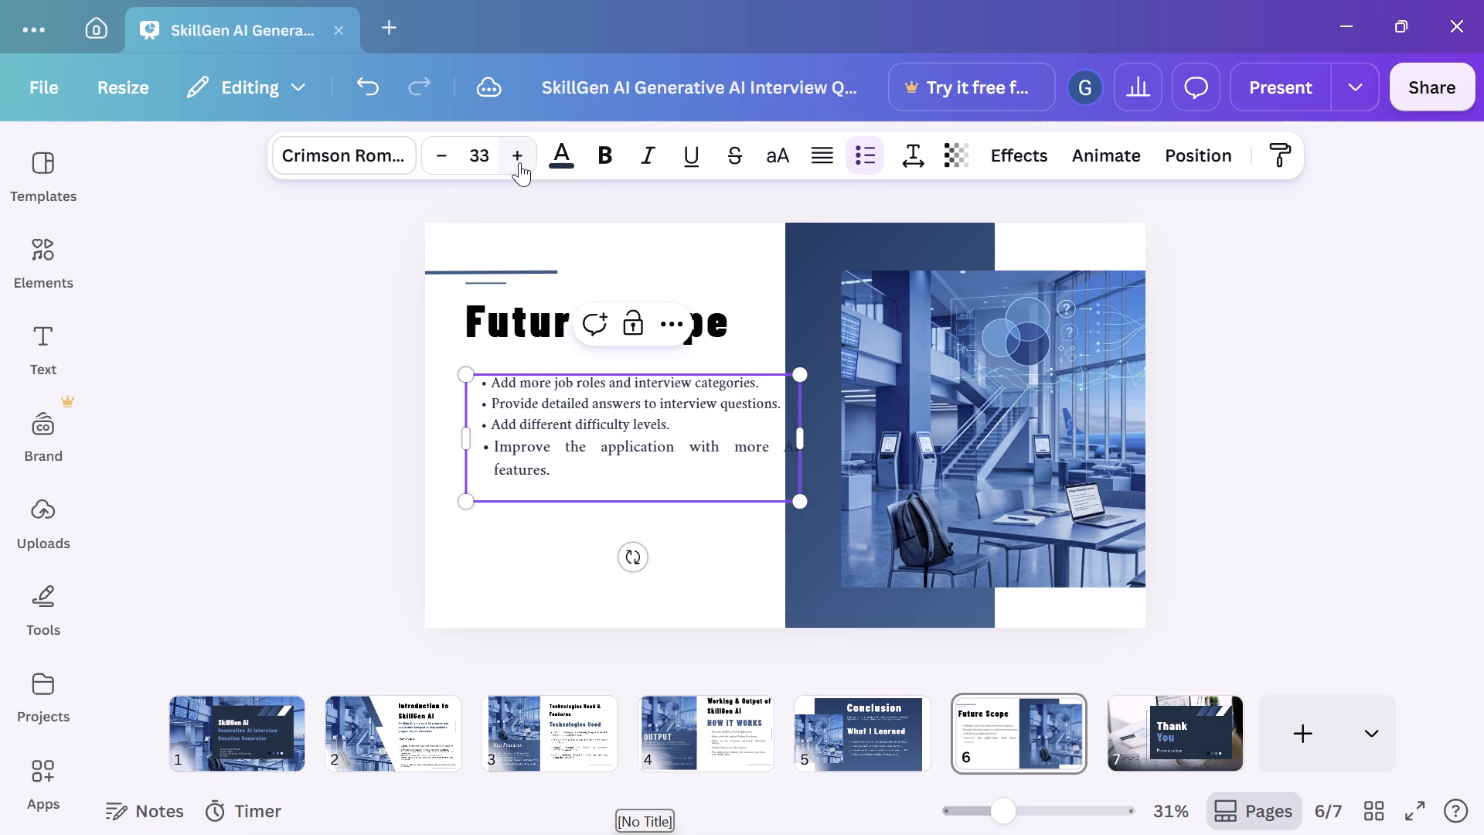
left_click(519, 162)
left_click(519, 162)
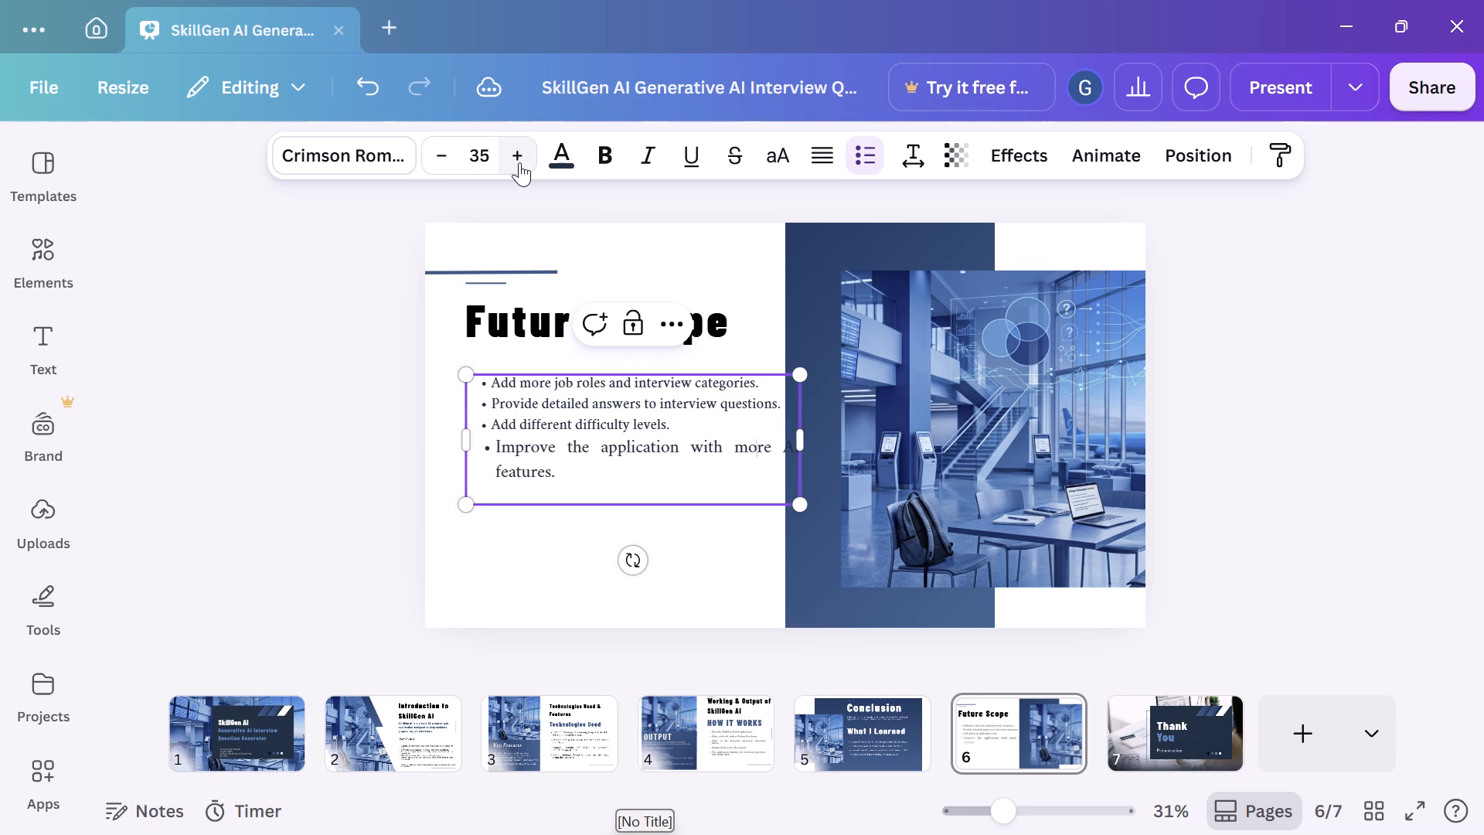
left_click(519, 162)
left_click(519, 162)
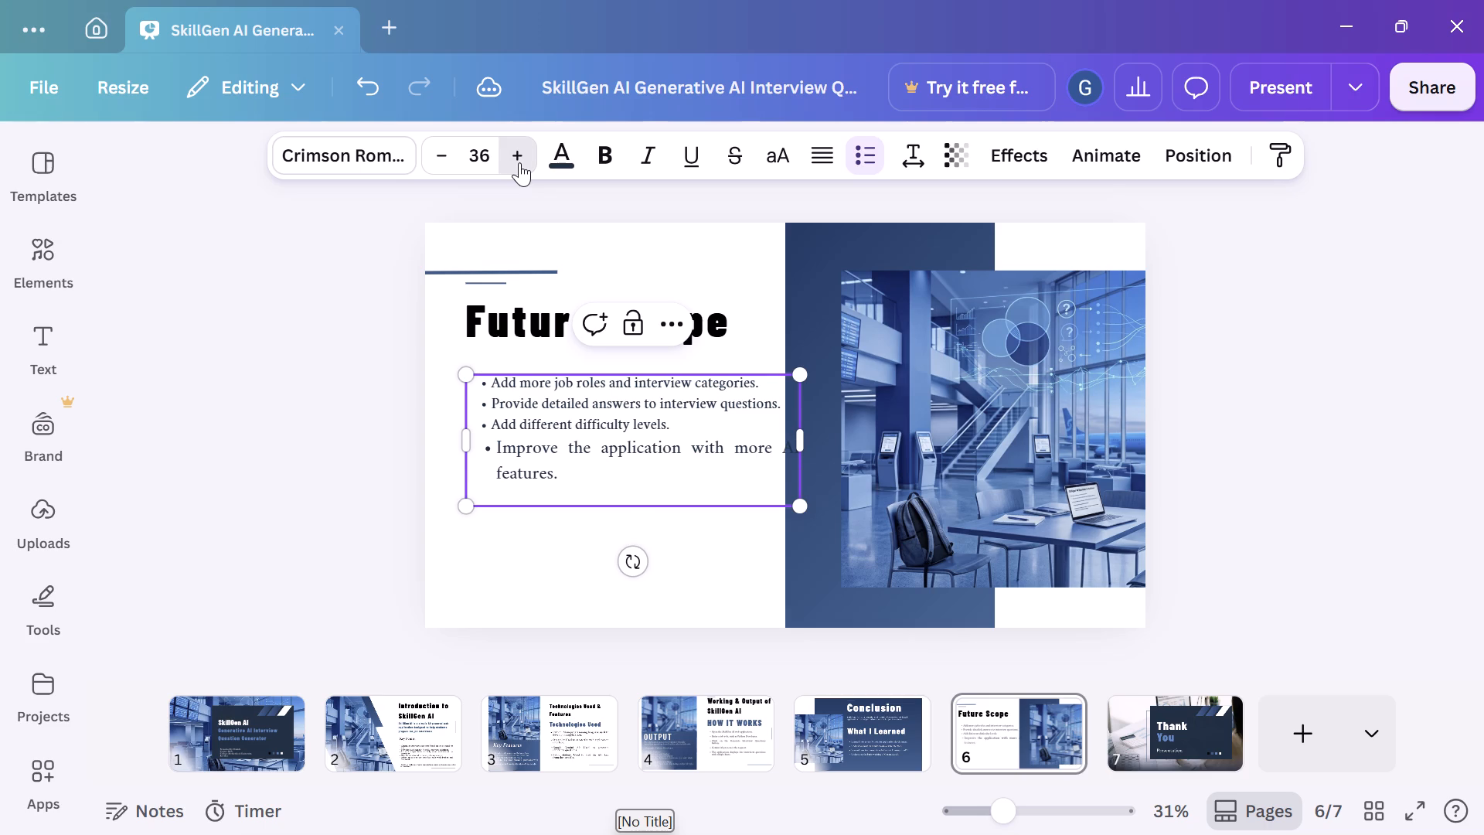
left_click(519, 162)
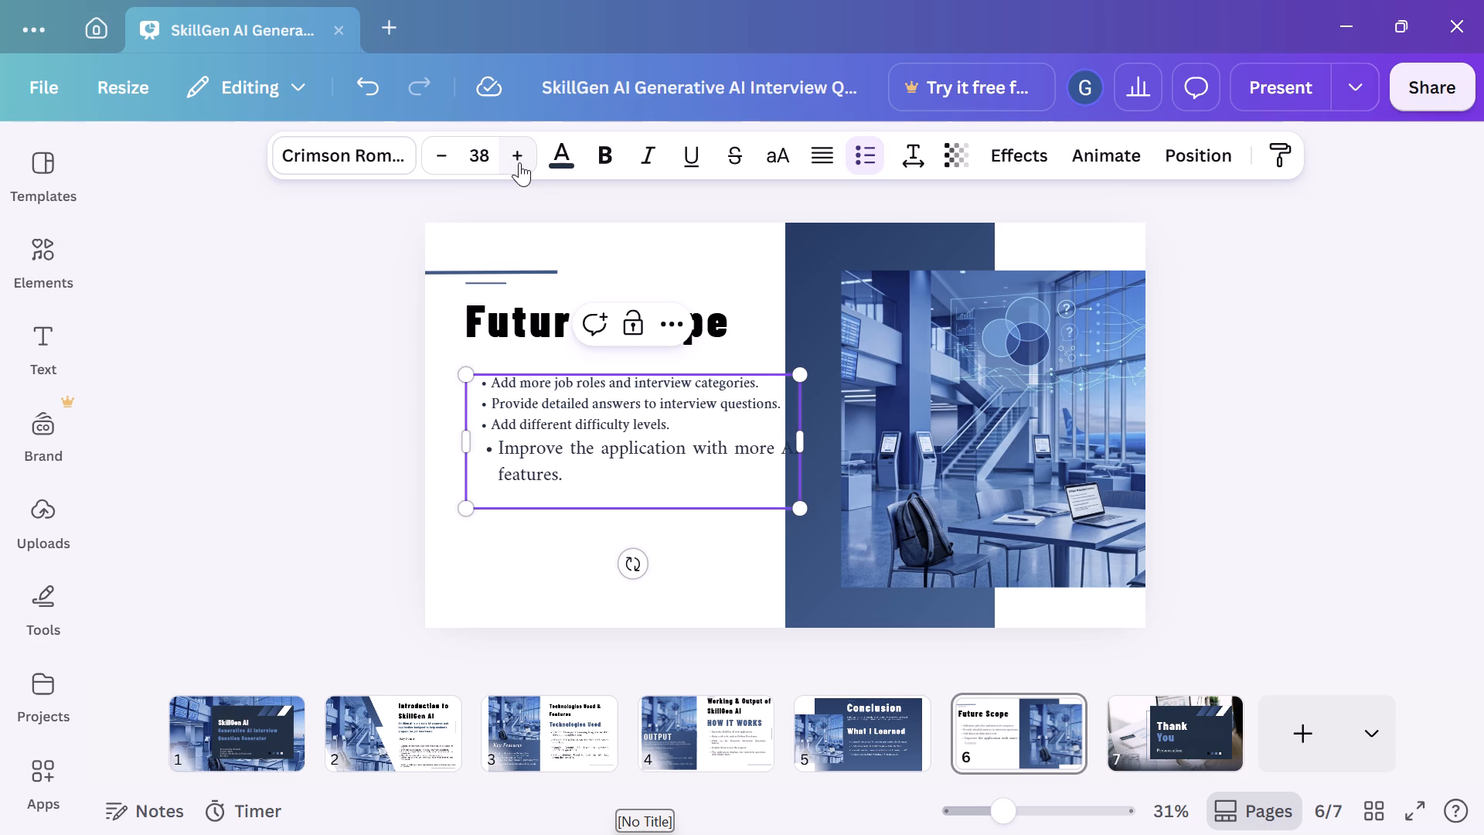
Increase the font size of the first three bullets in the Future Scope list to 38.
double_click(561, 407)
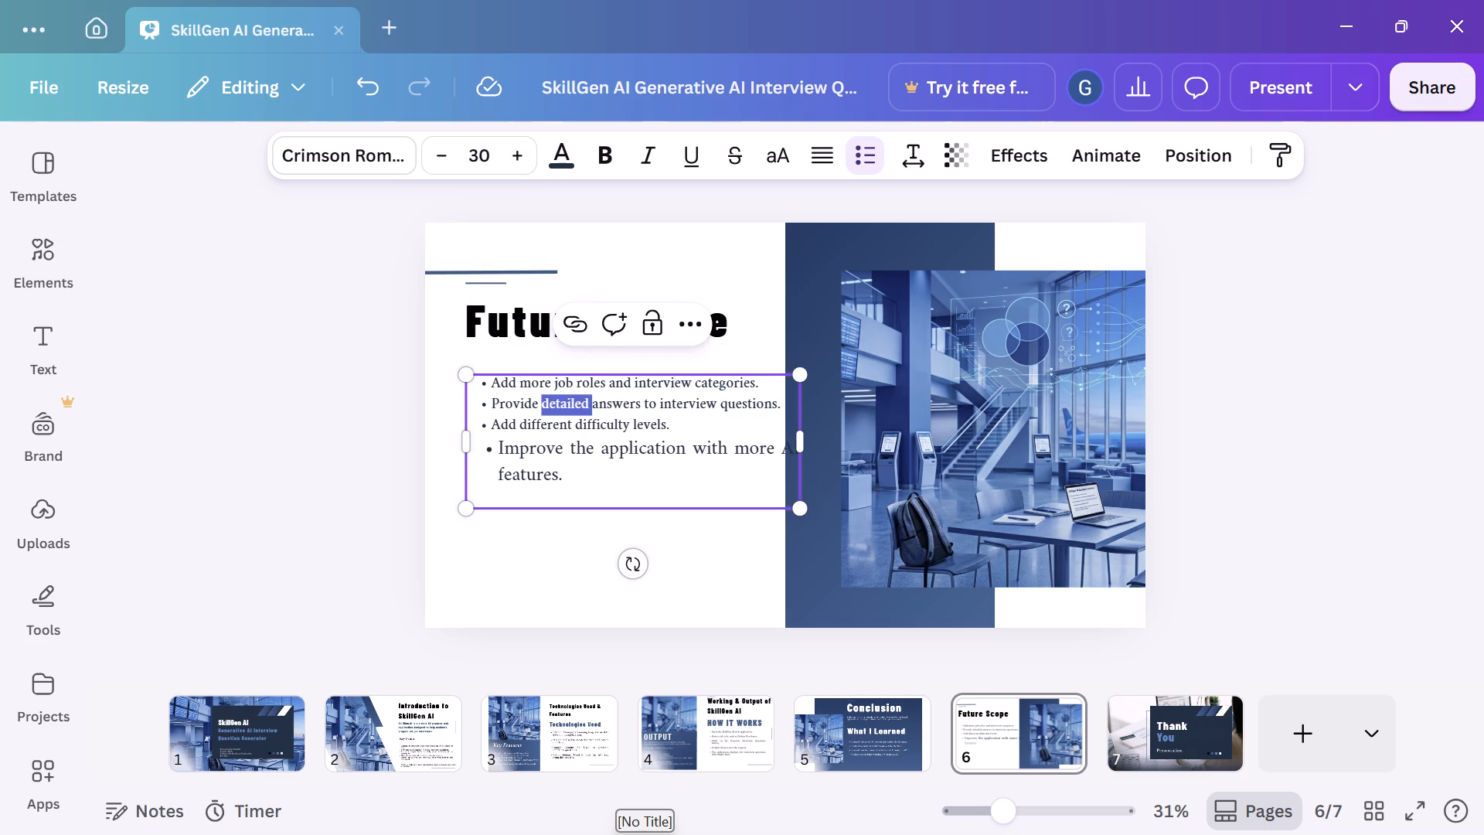
left_click_drag(488, 381, 597, 407)
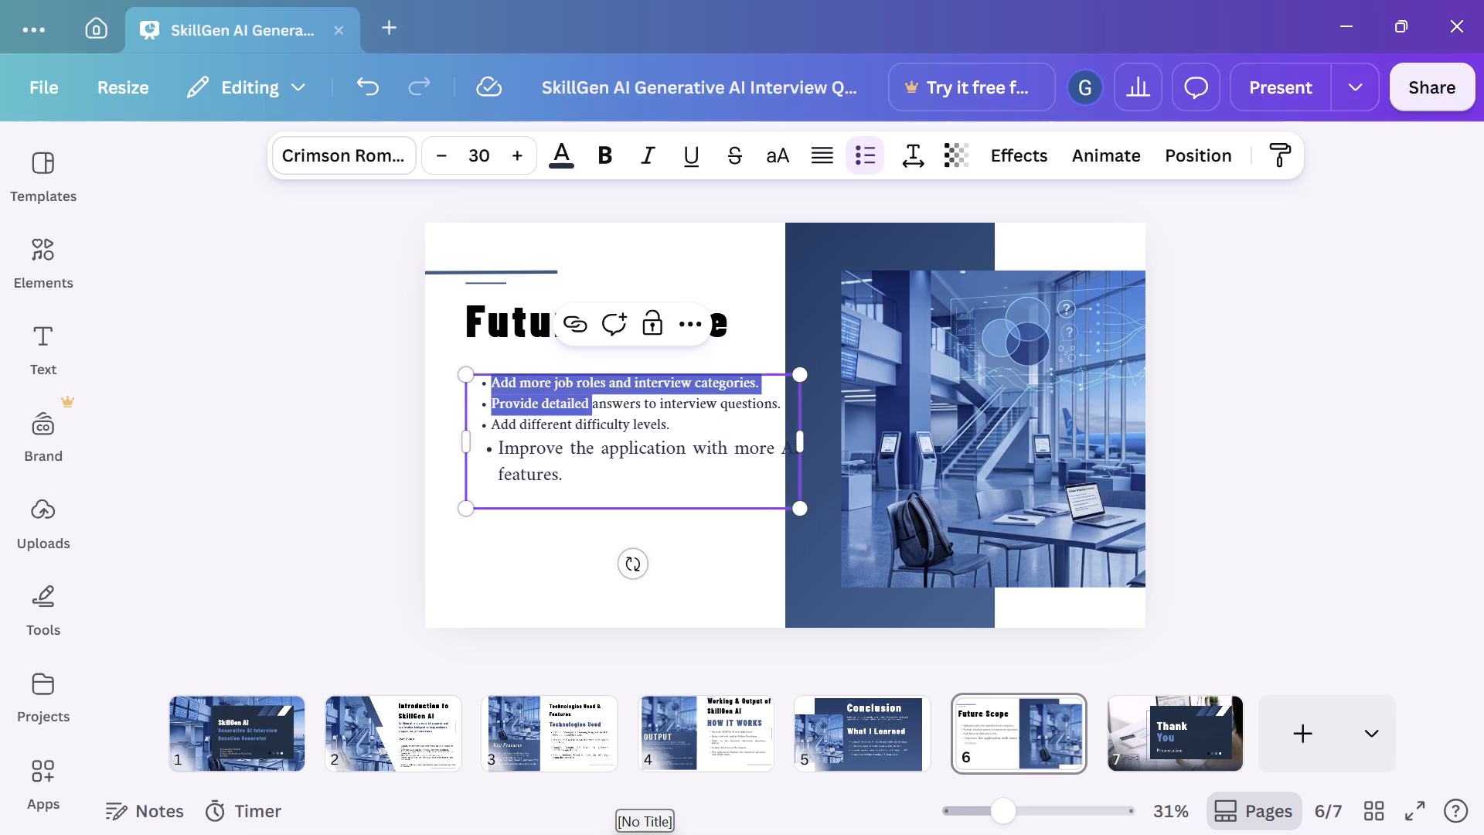
left_click_drag(597, 407, 666, 419)
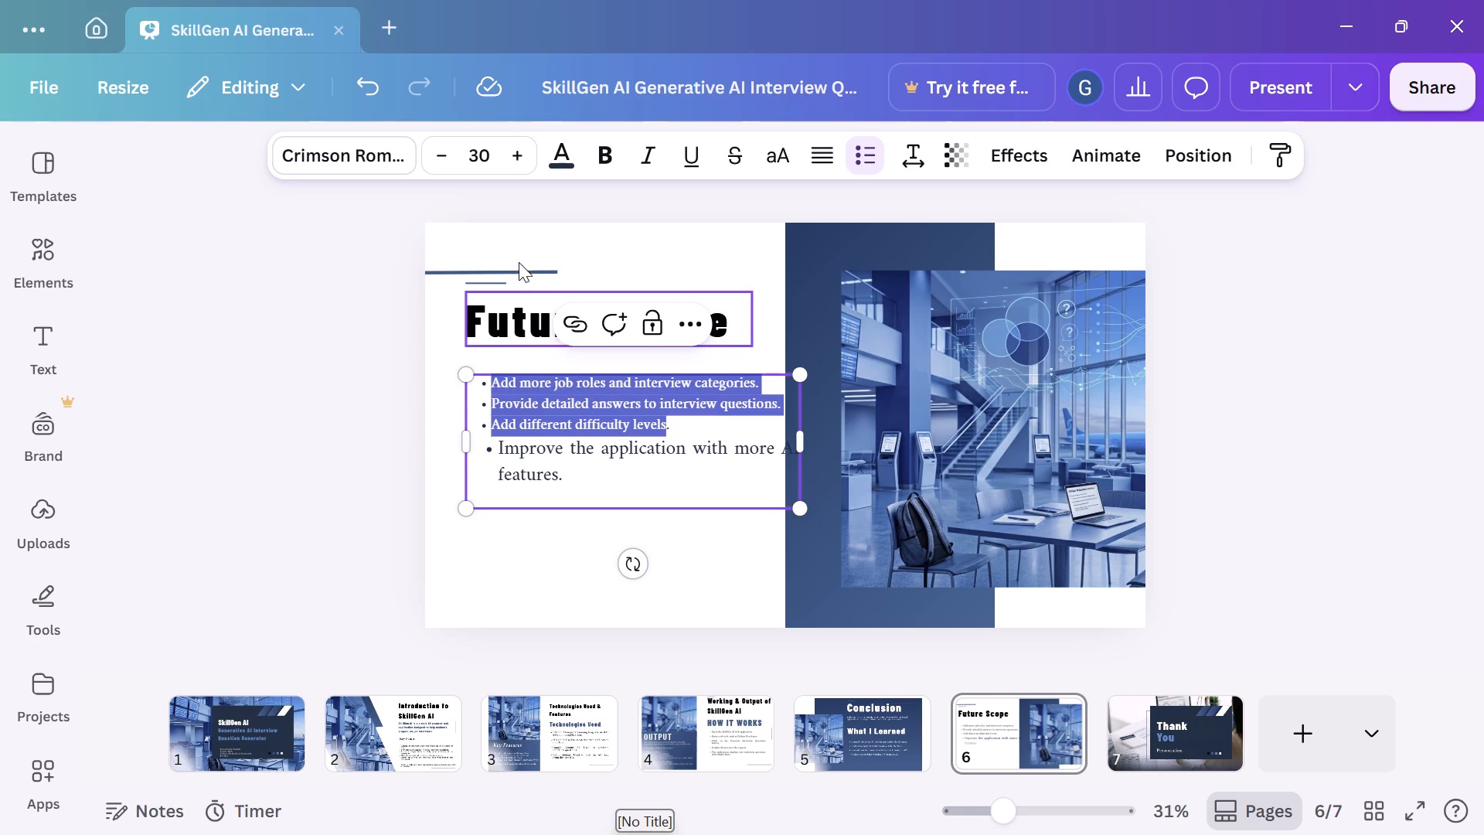
triple_click(508, 164)
triple_click(508, 164)
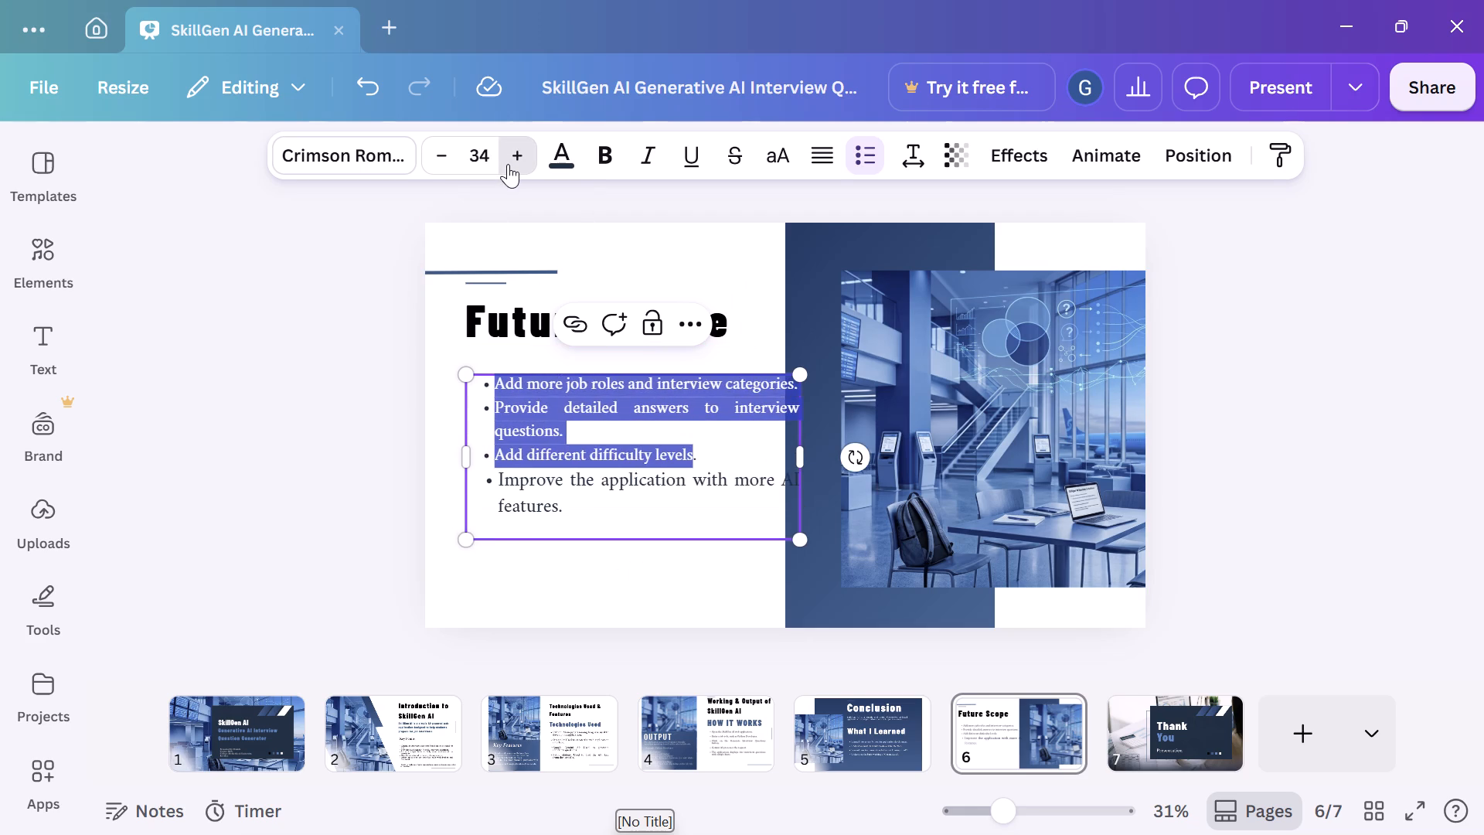
left_click(508, 164)
left_click(508, 164)
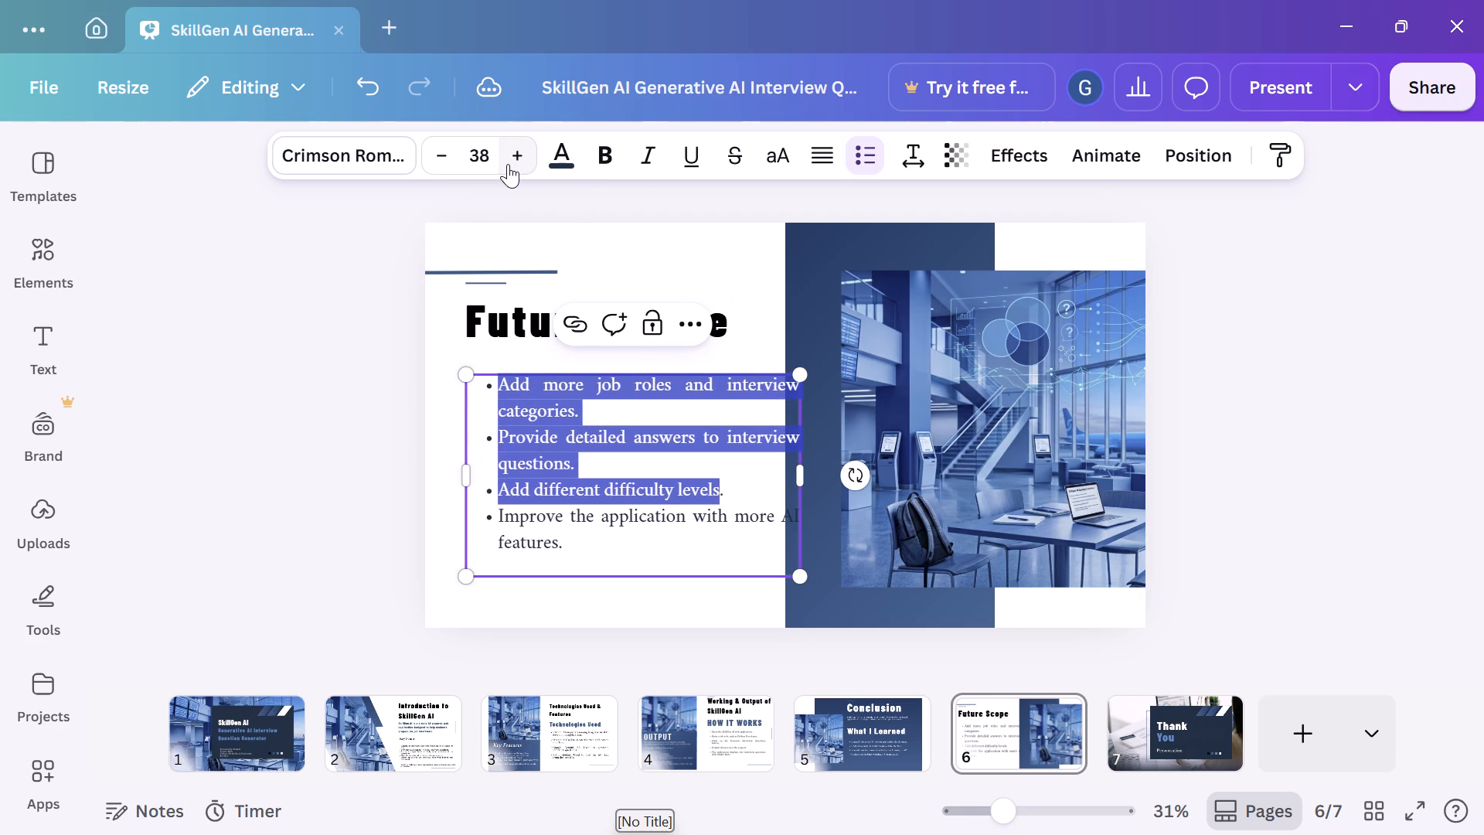
Narrow the bullet list text box from its right side so the text stays clear of the dark blue panel.
left_click(637, 500)
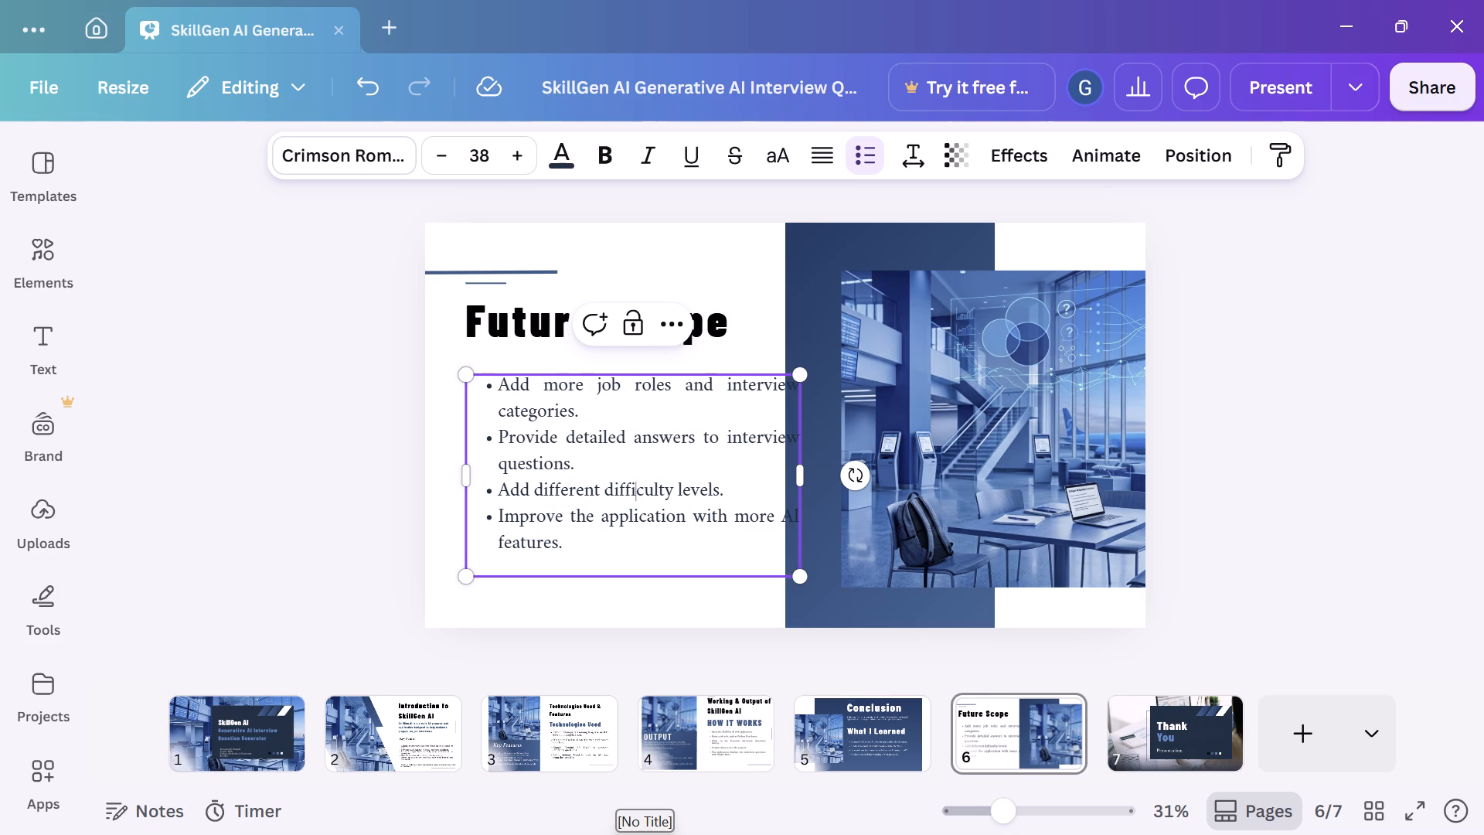
left_click_drag(710, 483, 661, 461)
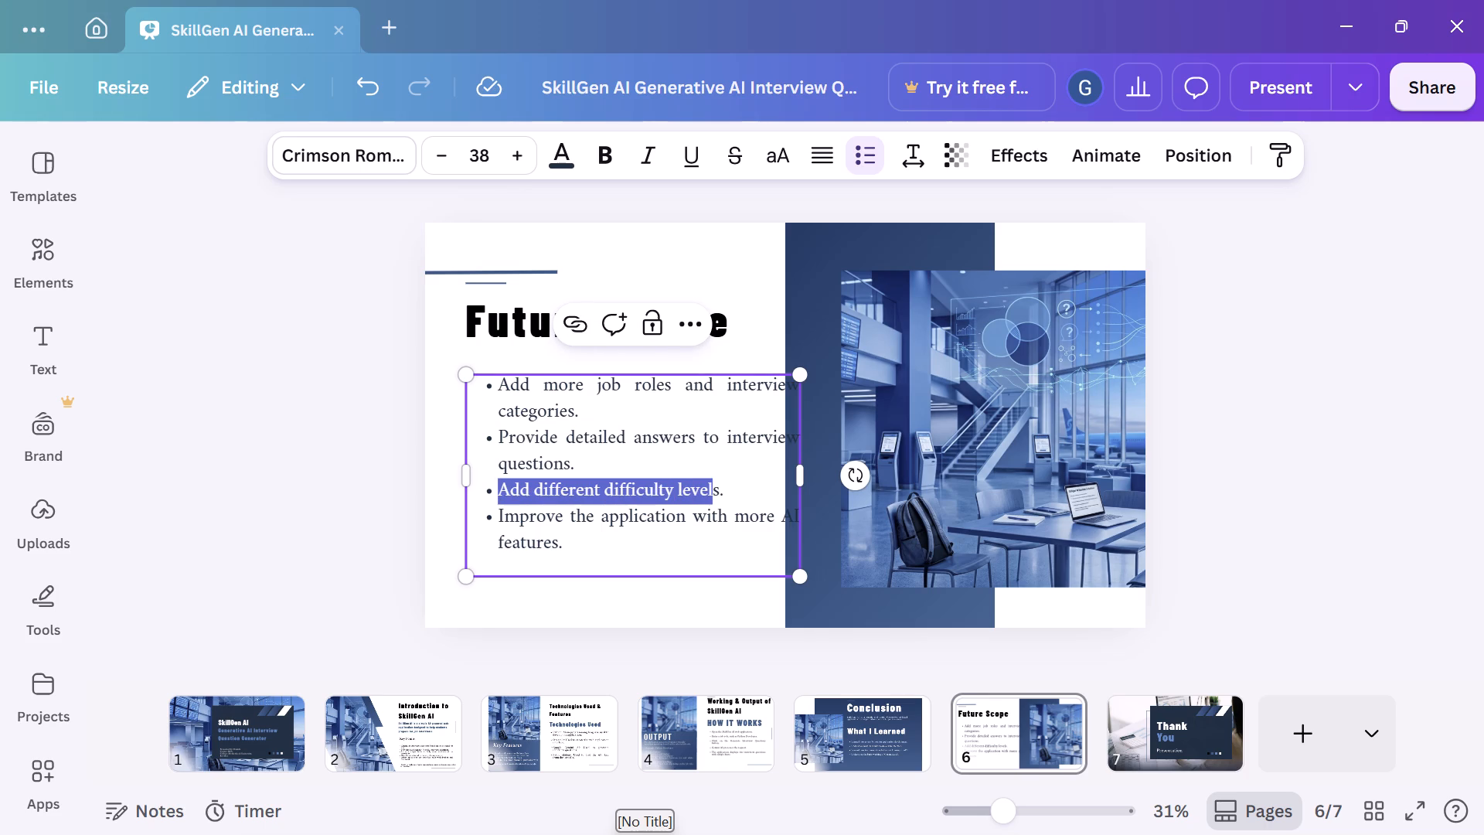
left_click(751, 471)
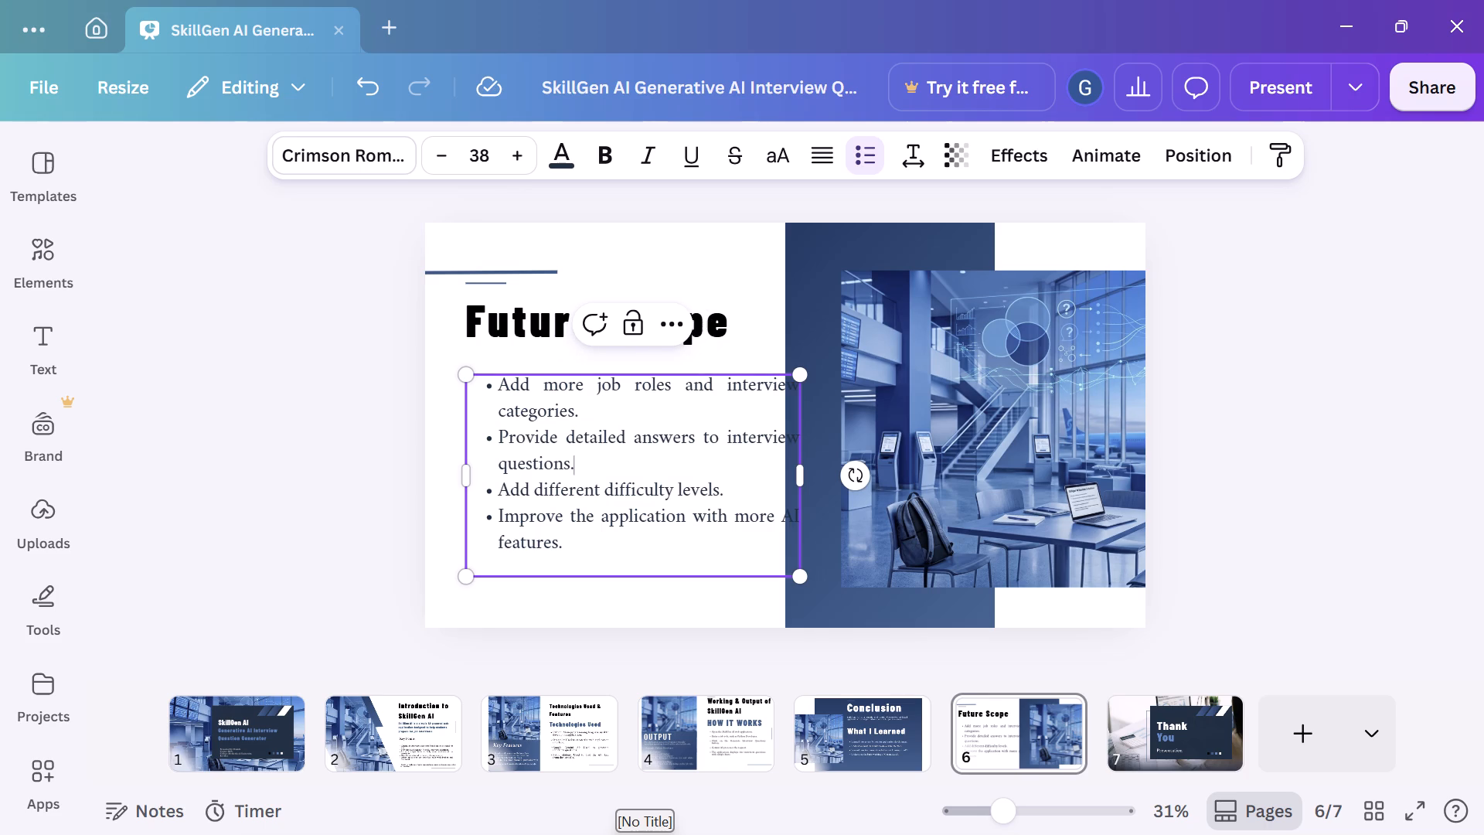
left_click_drag(802, 477, 761, 478)
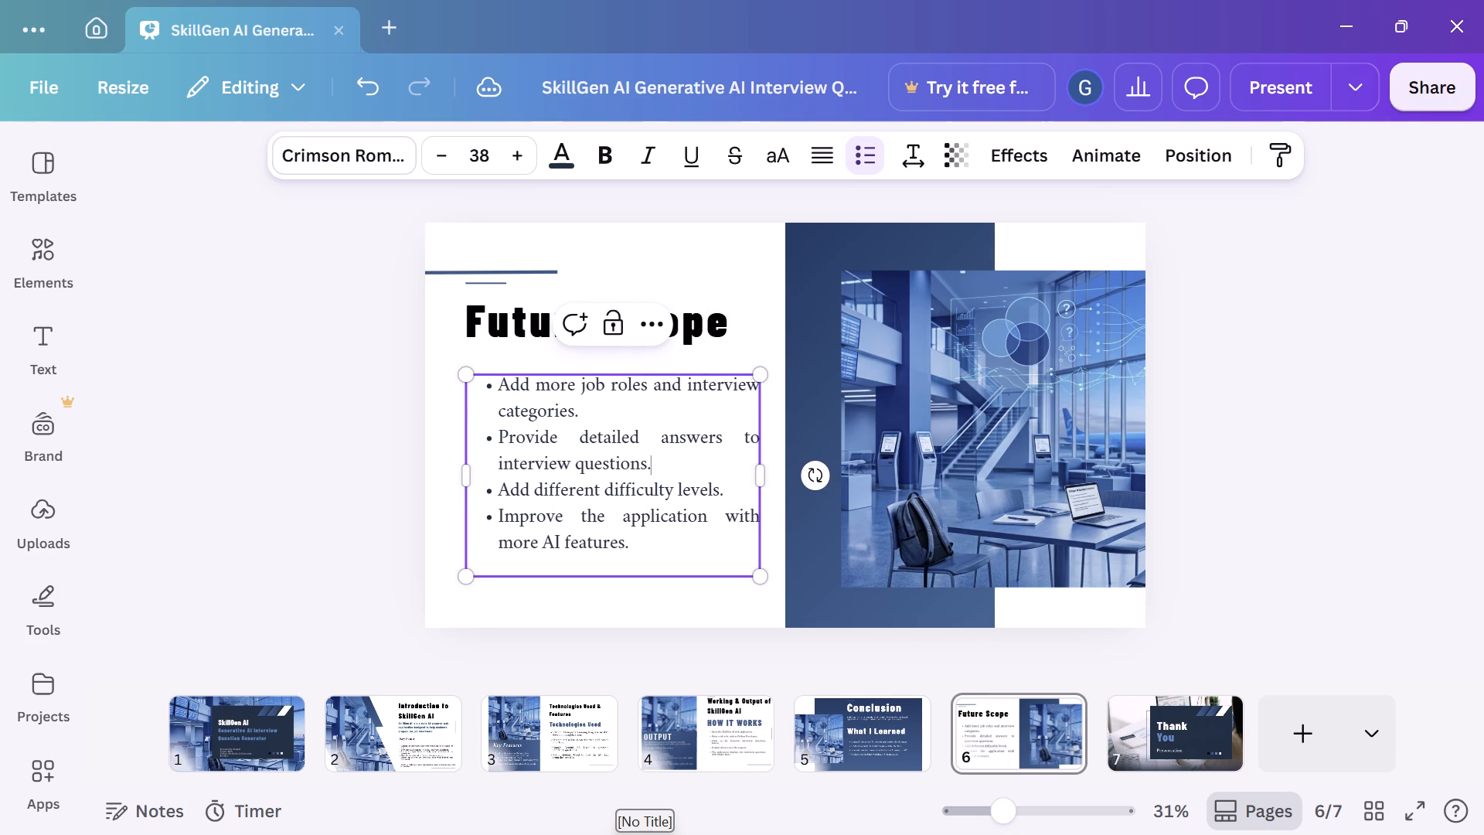
left_click(757, 309)
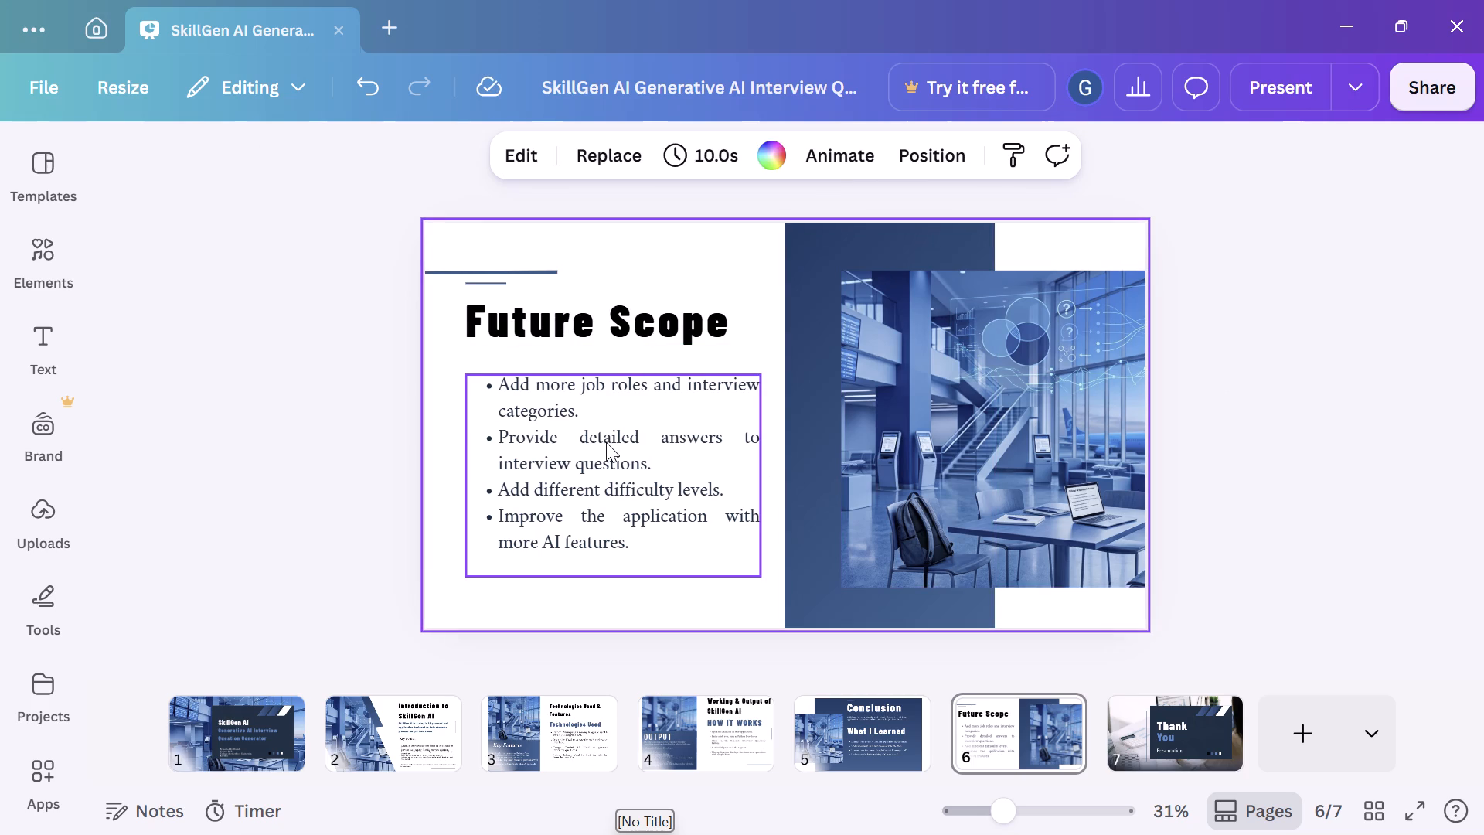
left_click_drag(606, 442, 580, 443)
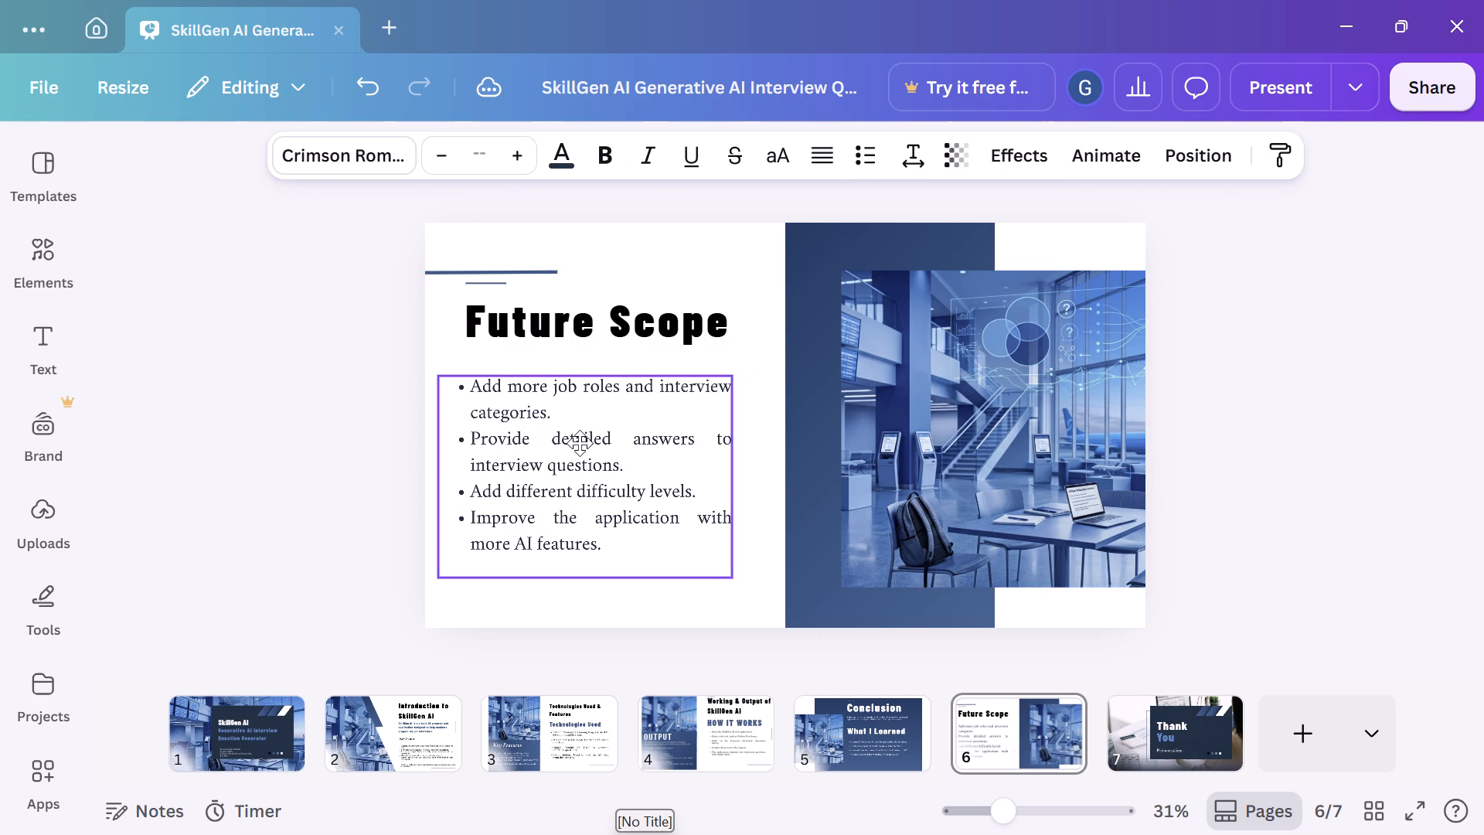
left_click_drag(580, 443, 580, 443)
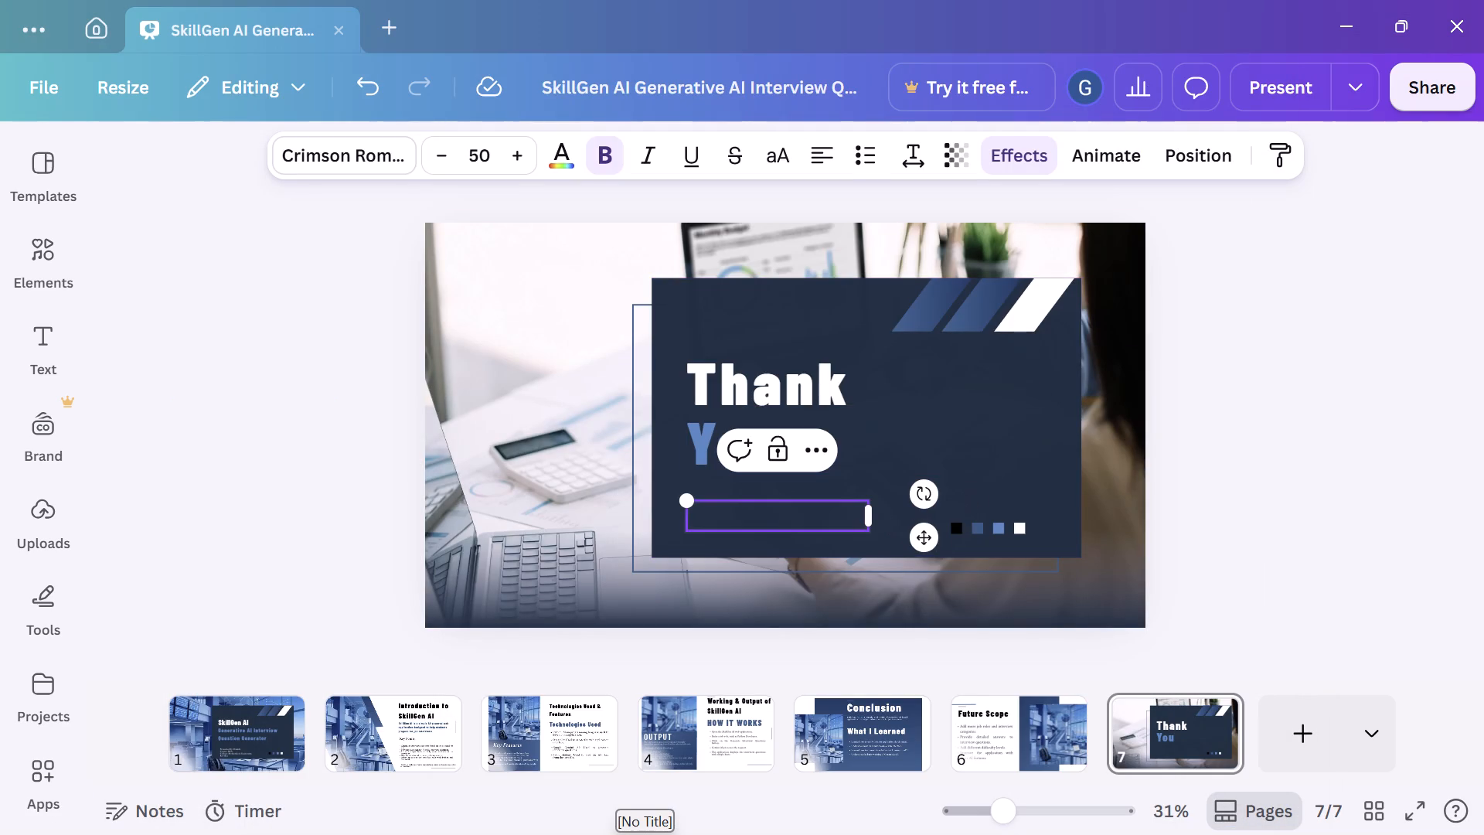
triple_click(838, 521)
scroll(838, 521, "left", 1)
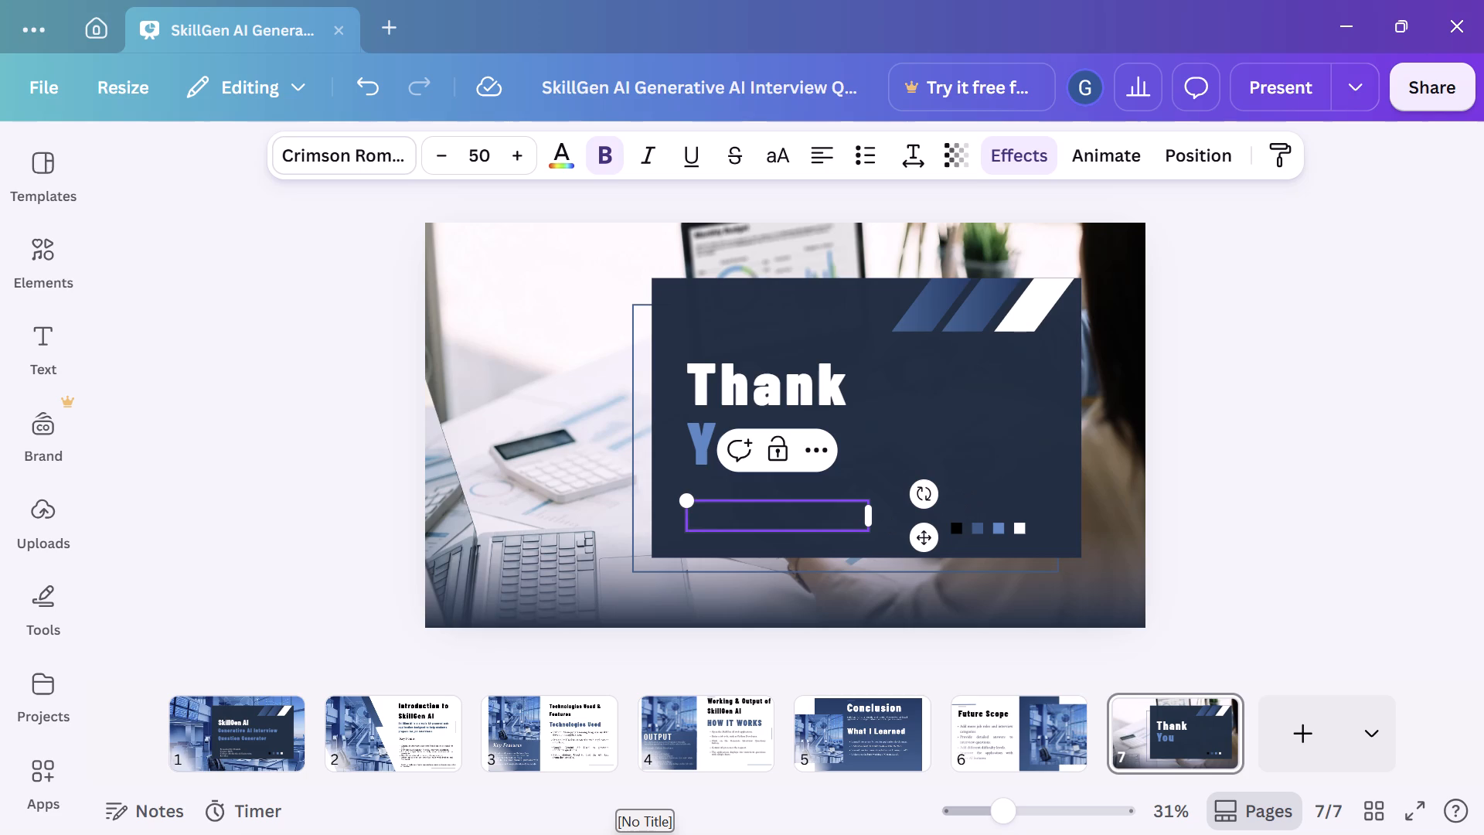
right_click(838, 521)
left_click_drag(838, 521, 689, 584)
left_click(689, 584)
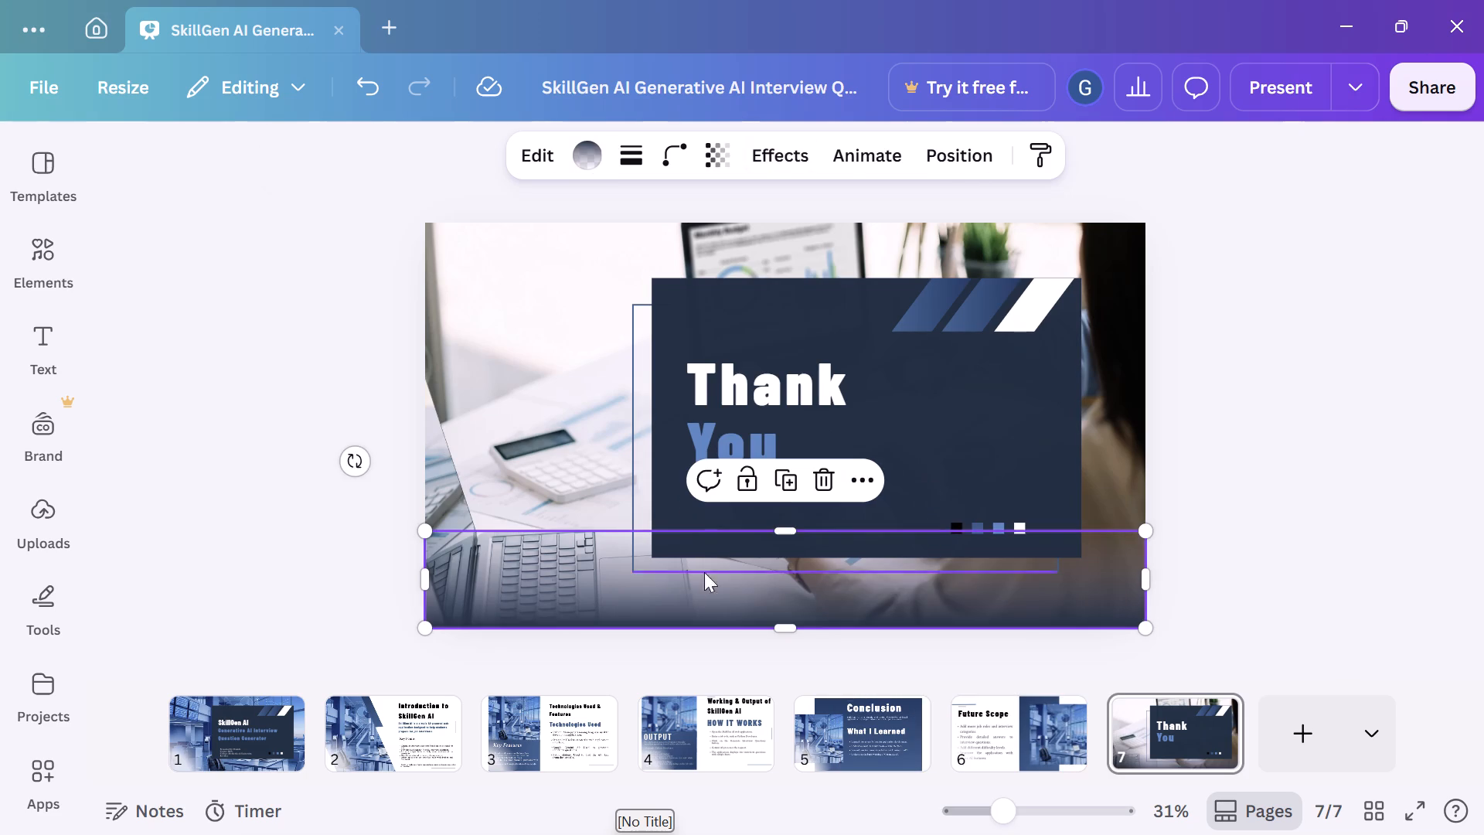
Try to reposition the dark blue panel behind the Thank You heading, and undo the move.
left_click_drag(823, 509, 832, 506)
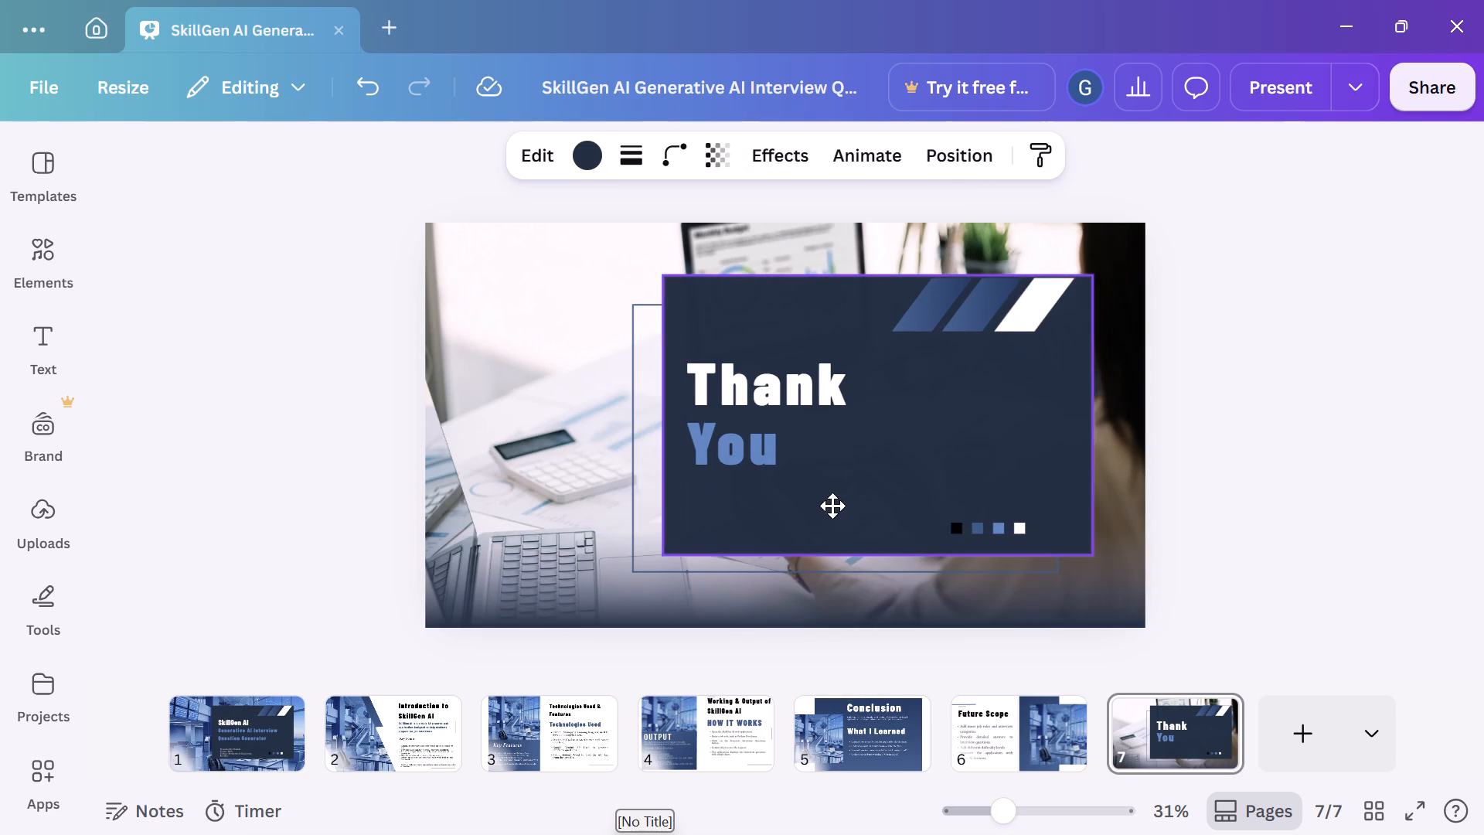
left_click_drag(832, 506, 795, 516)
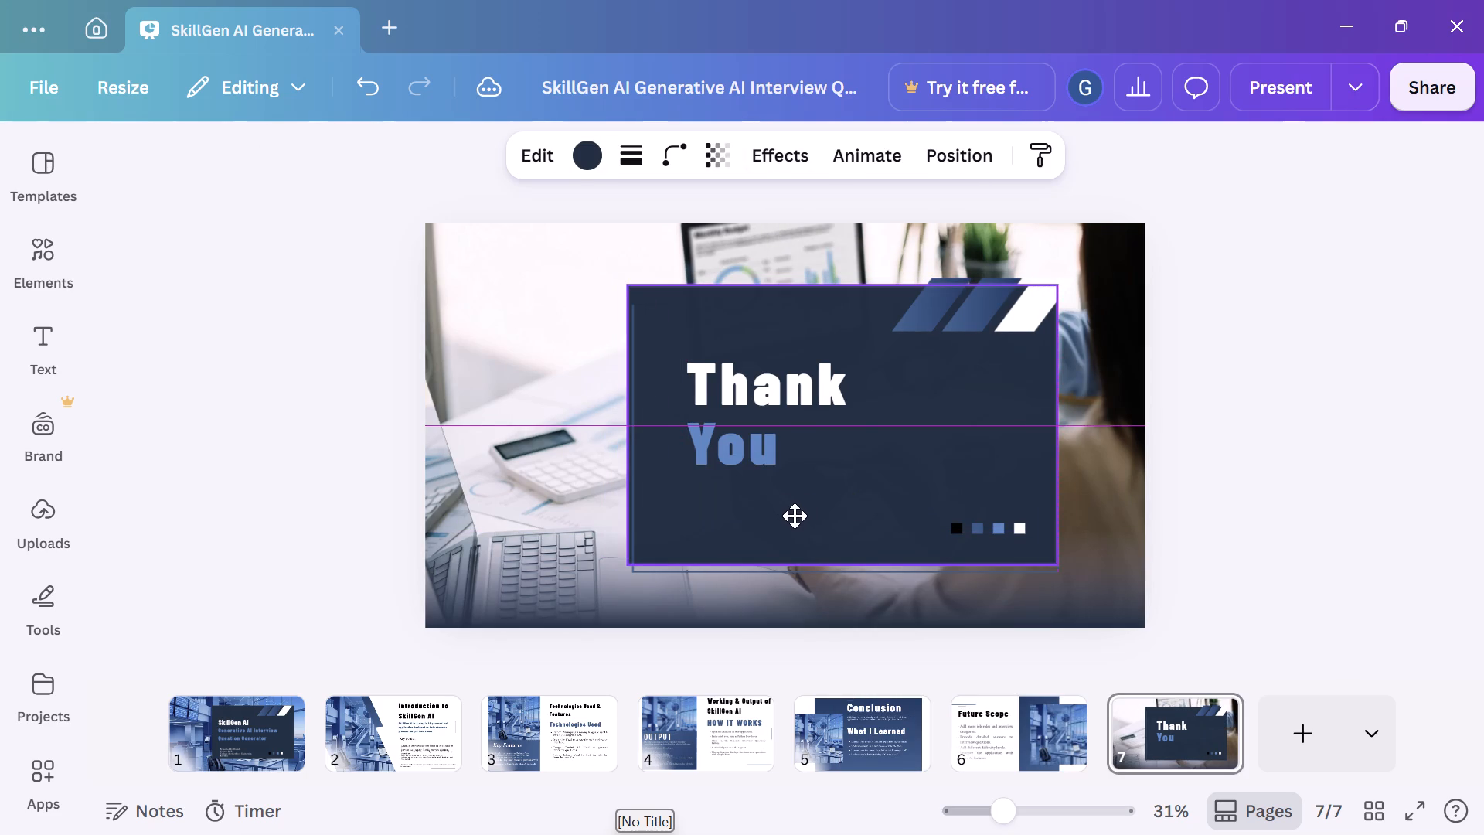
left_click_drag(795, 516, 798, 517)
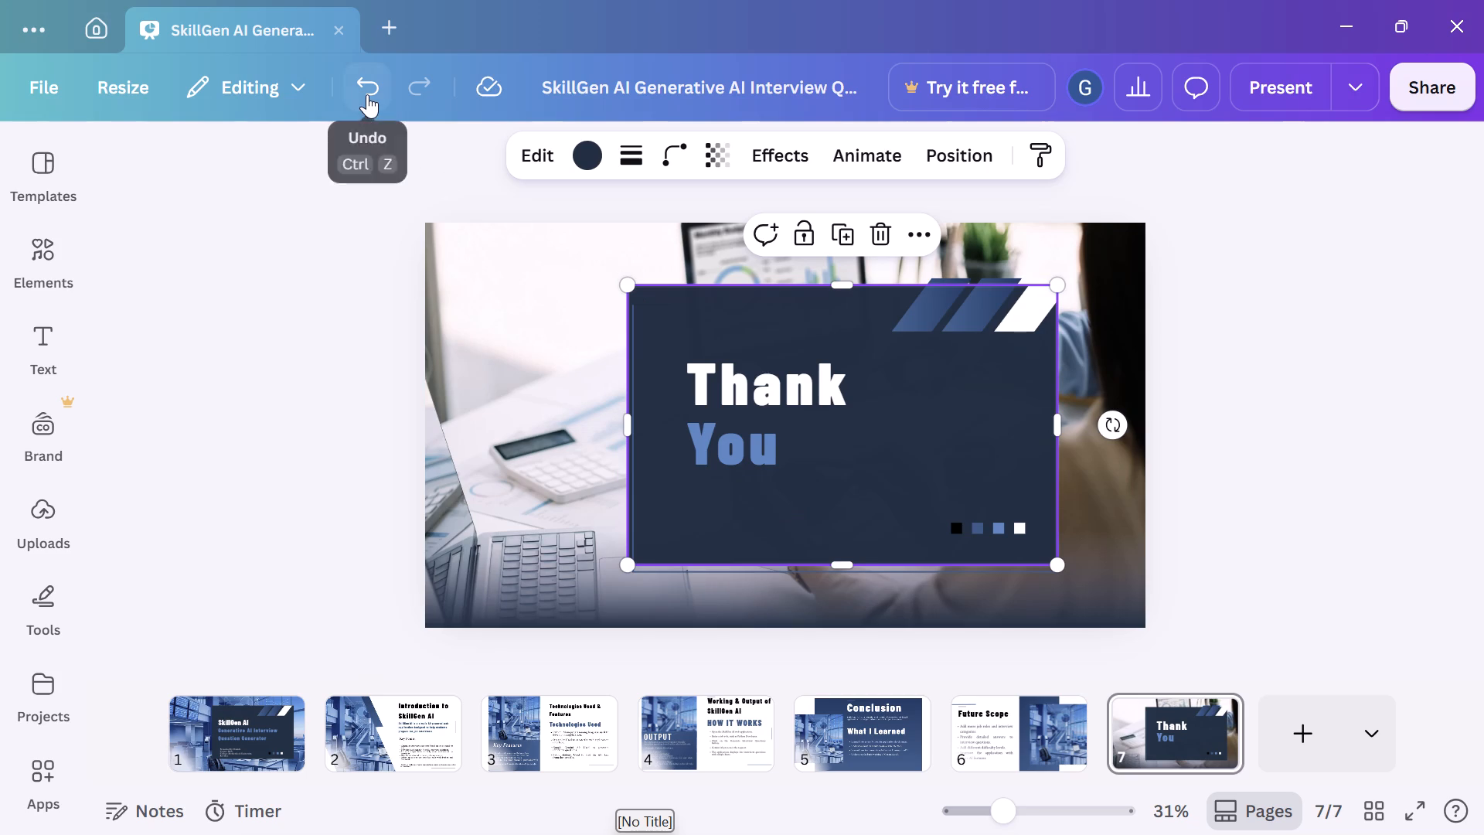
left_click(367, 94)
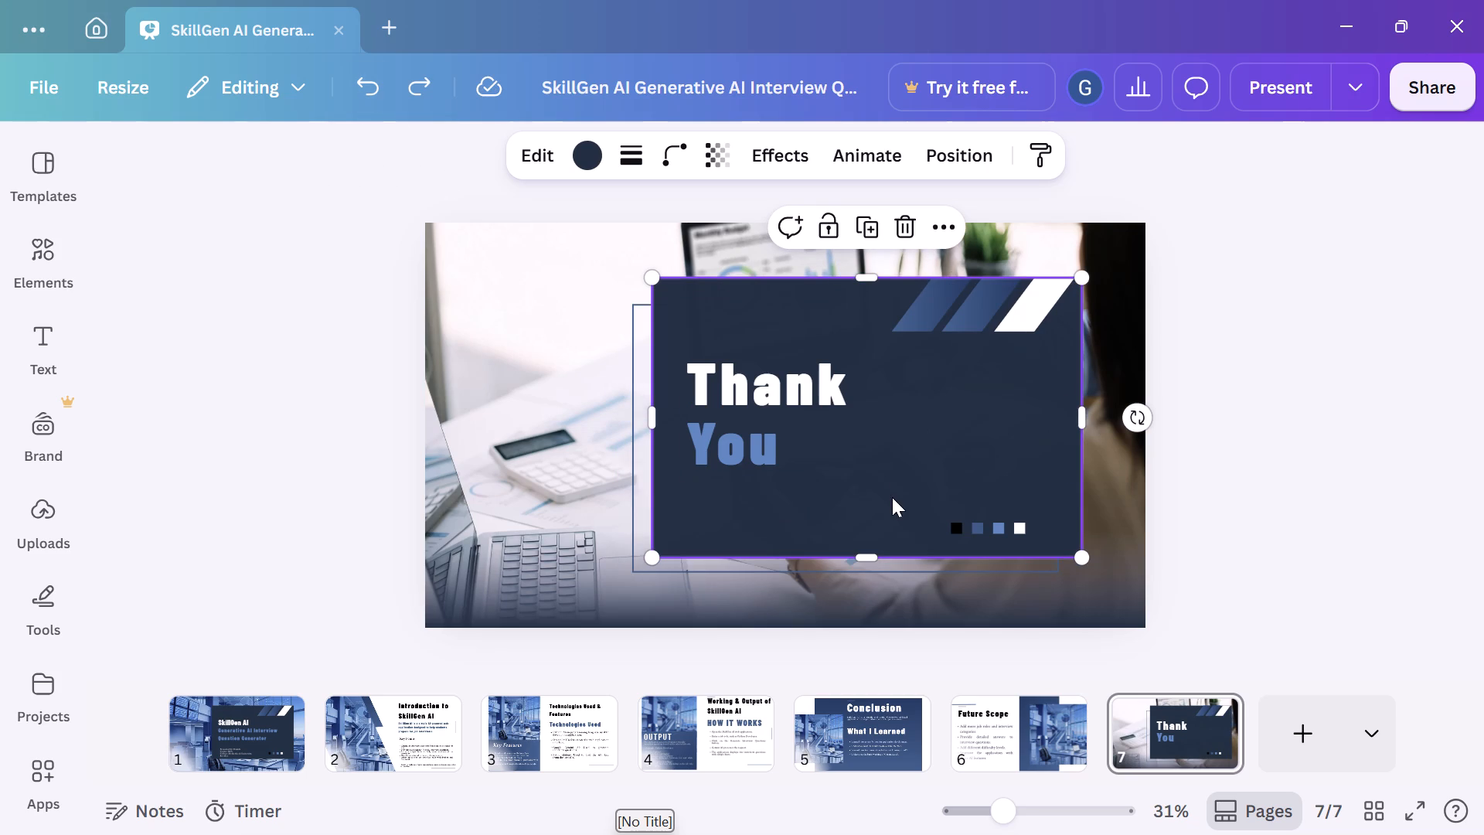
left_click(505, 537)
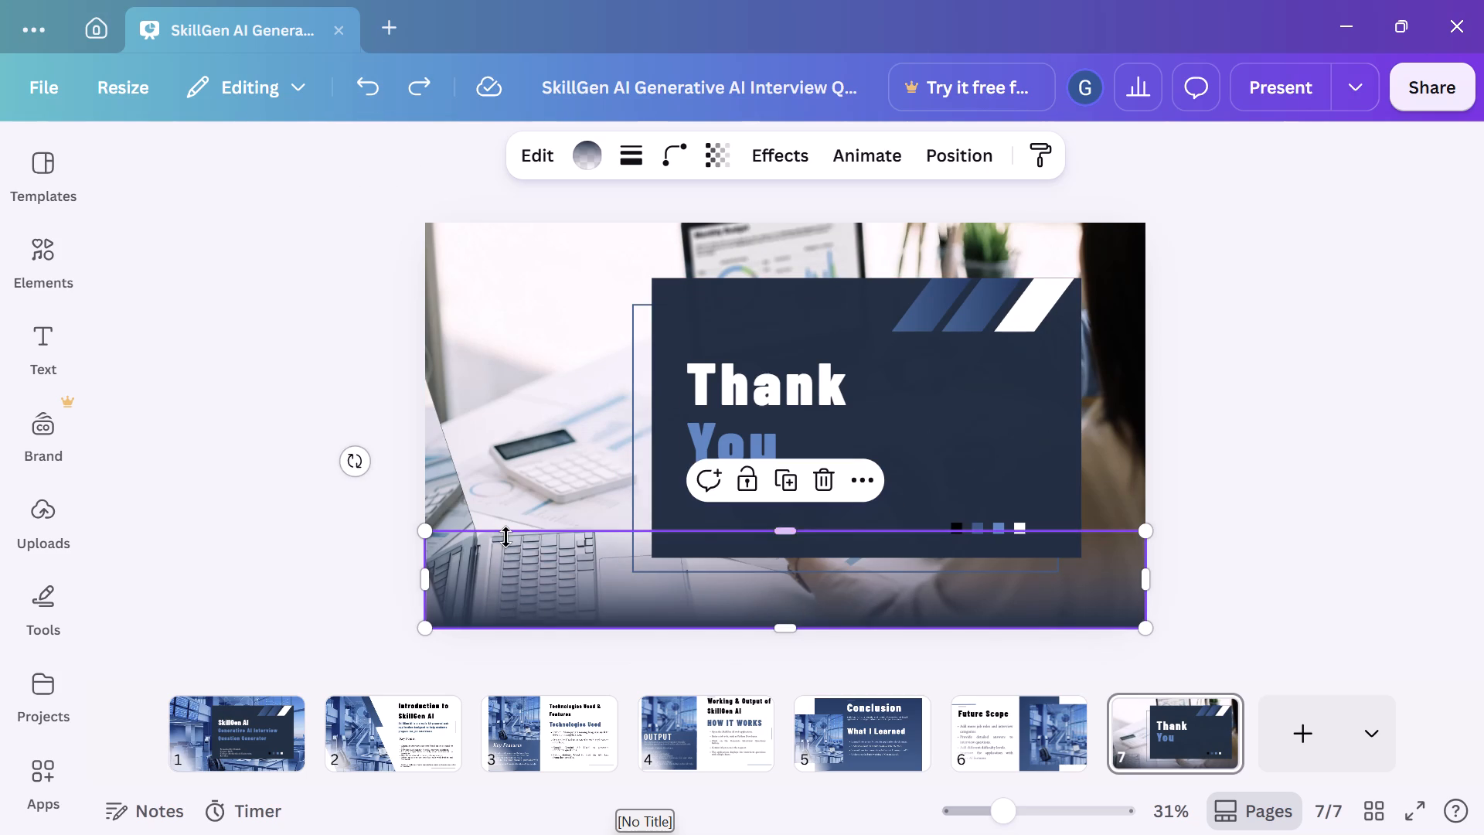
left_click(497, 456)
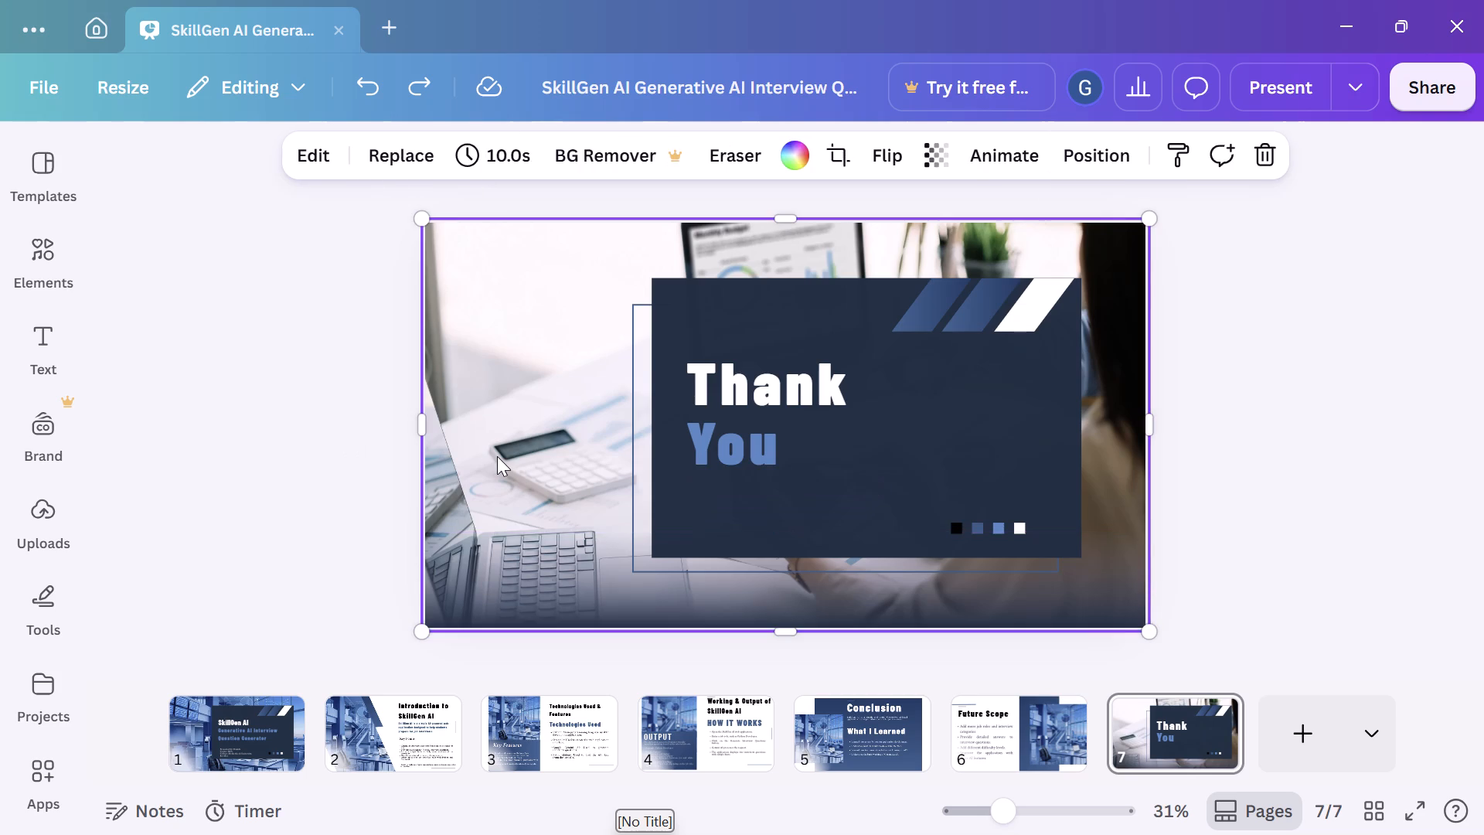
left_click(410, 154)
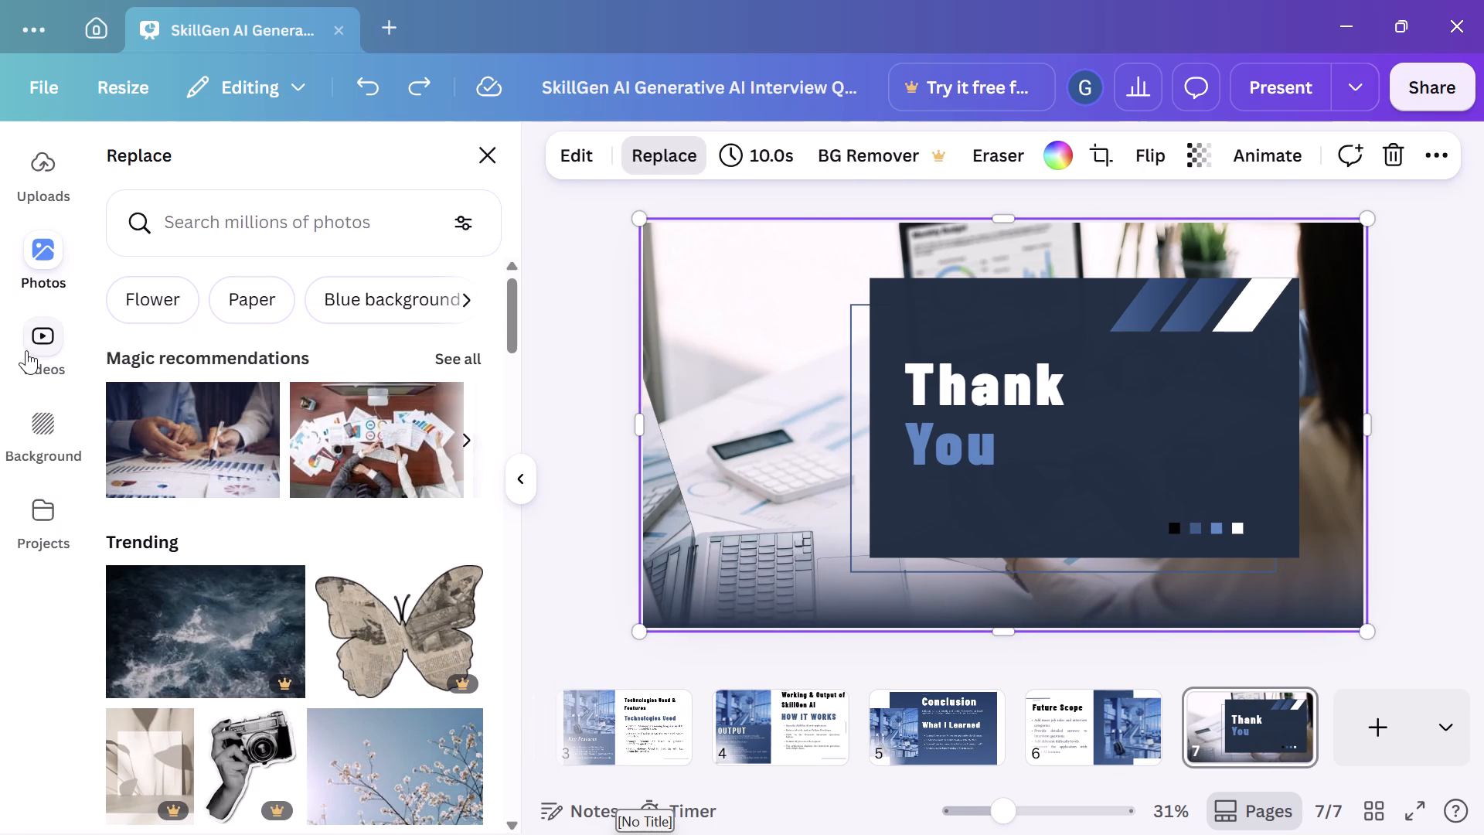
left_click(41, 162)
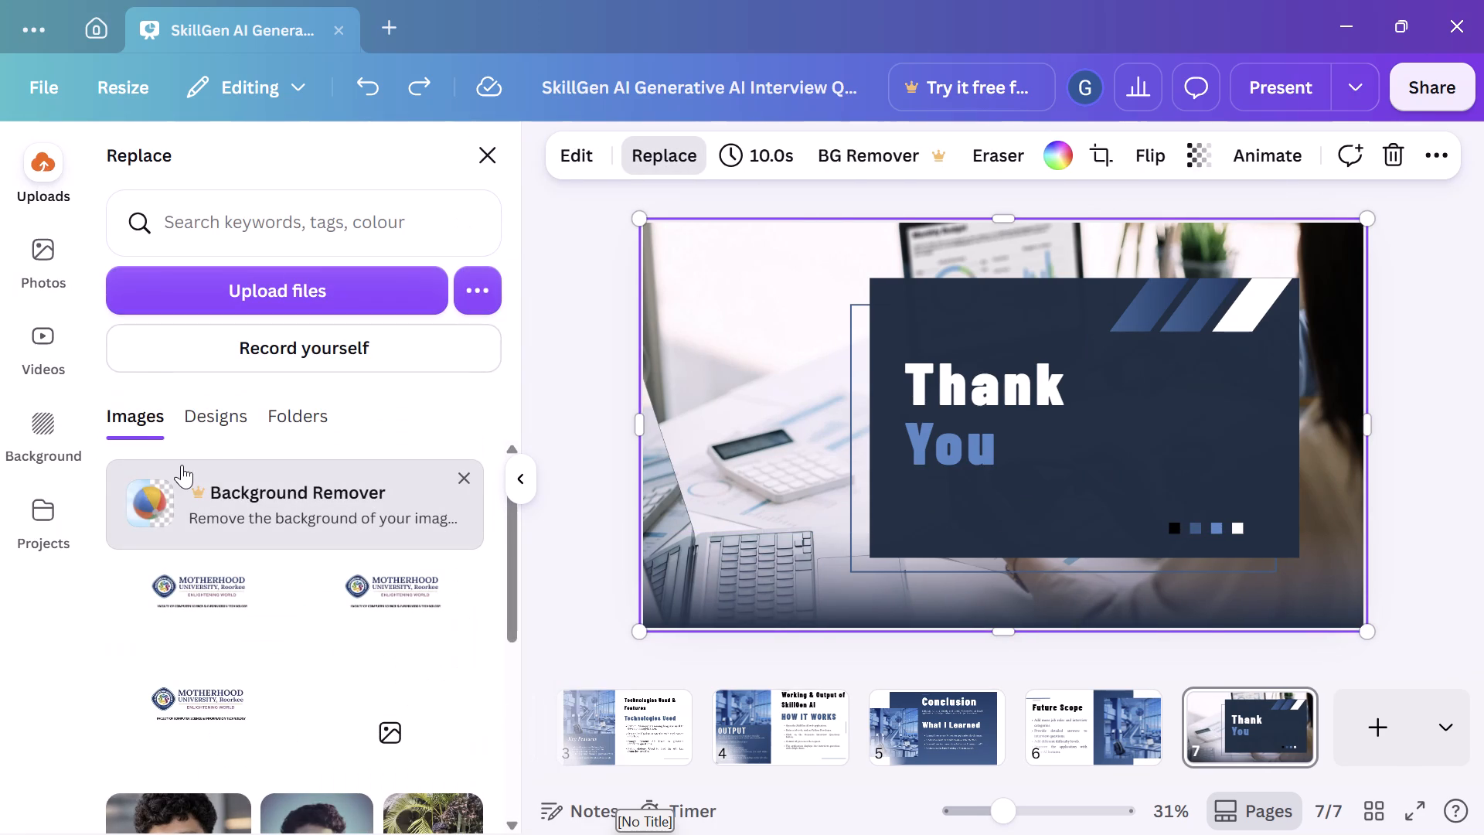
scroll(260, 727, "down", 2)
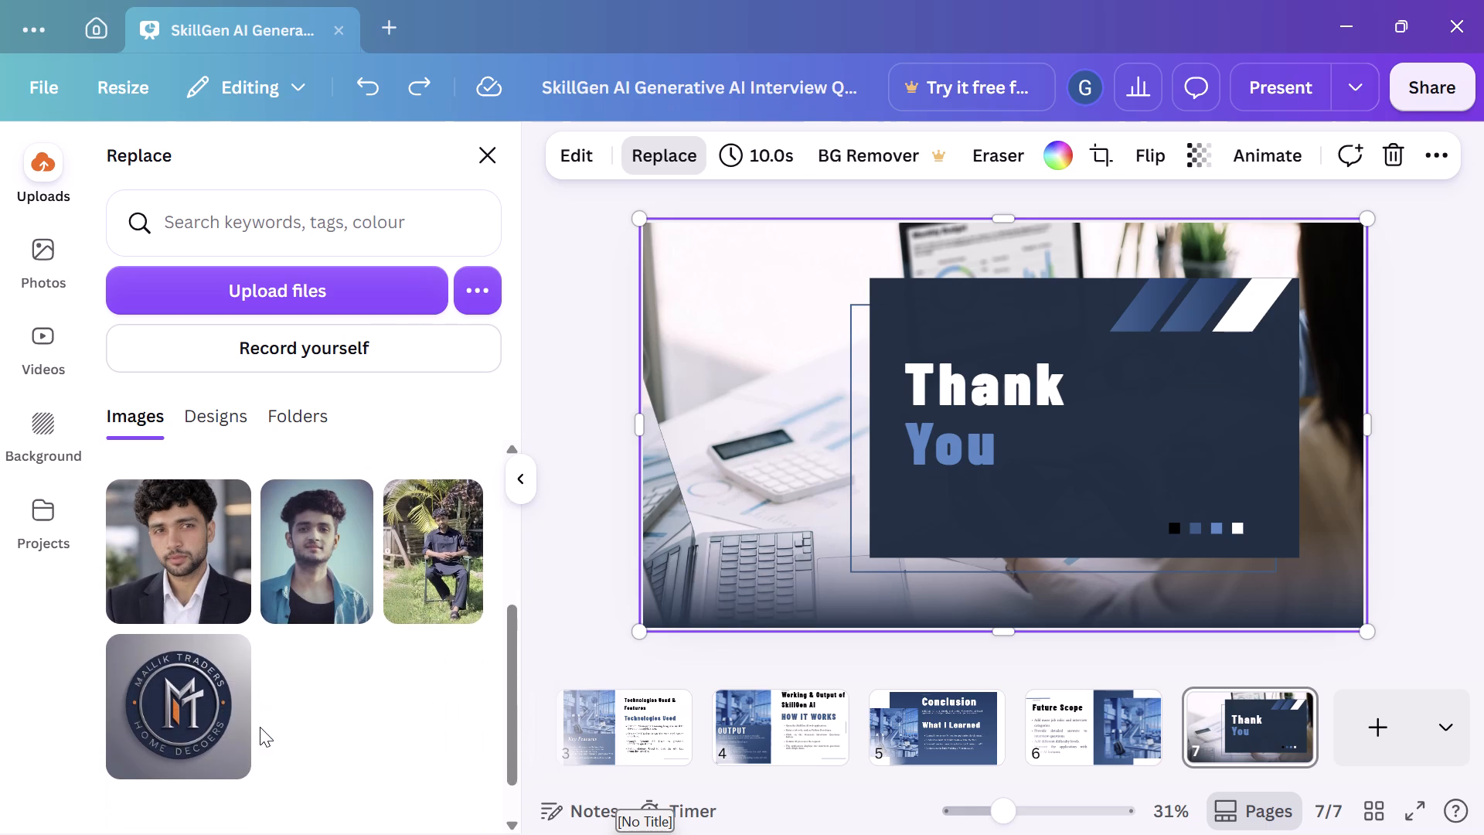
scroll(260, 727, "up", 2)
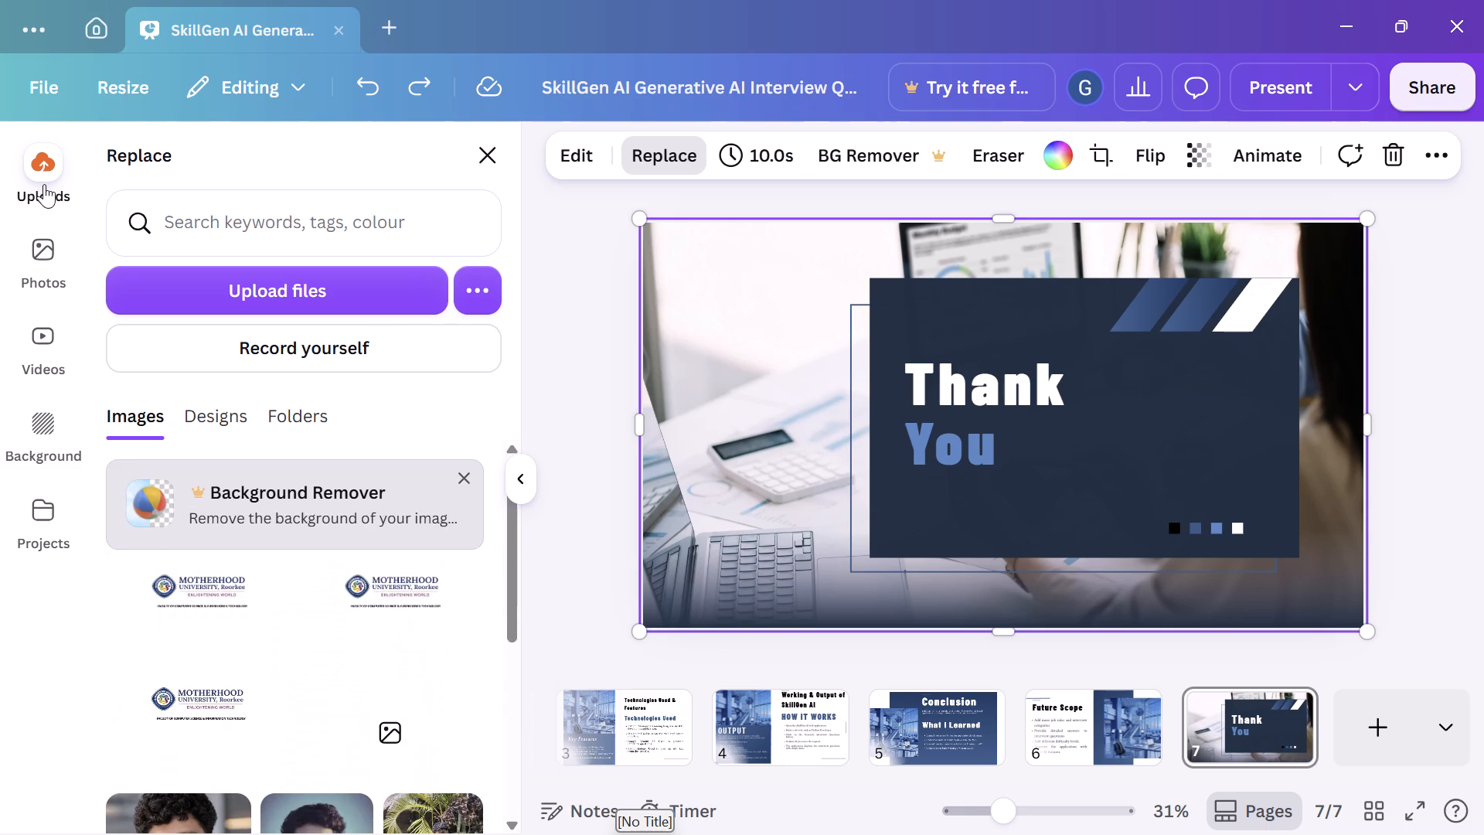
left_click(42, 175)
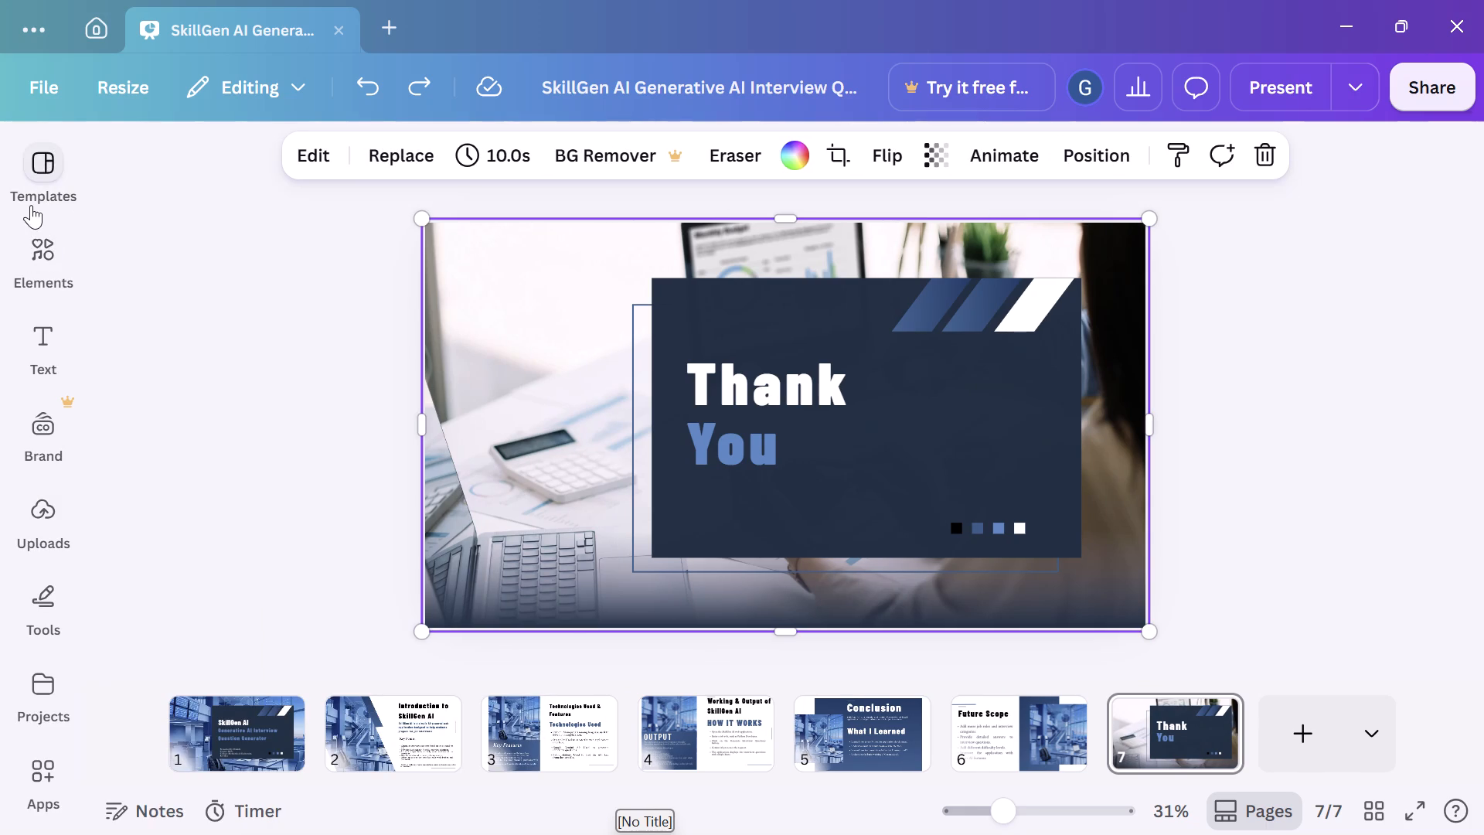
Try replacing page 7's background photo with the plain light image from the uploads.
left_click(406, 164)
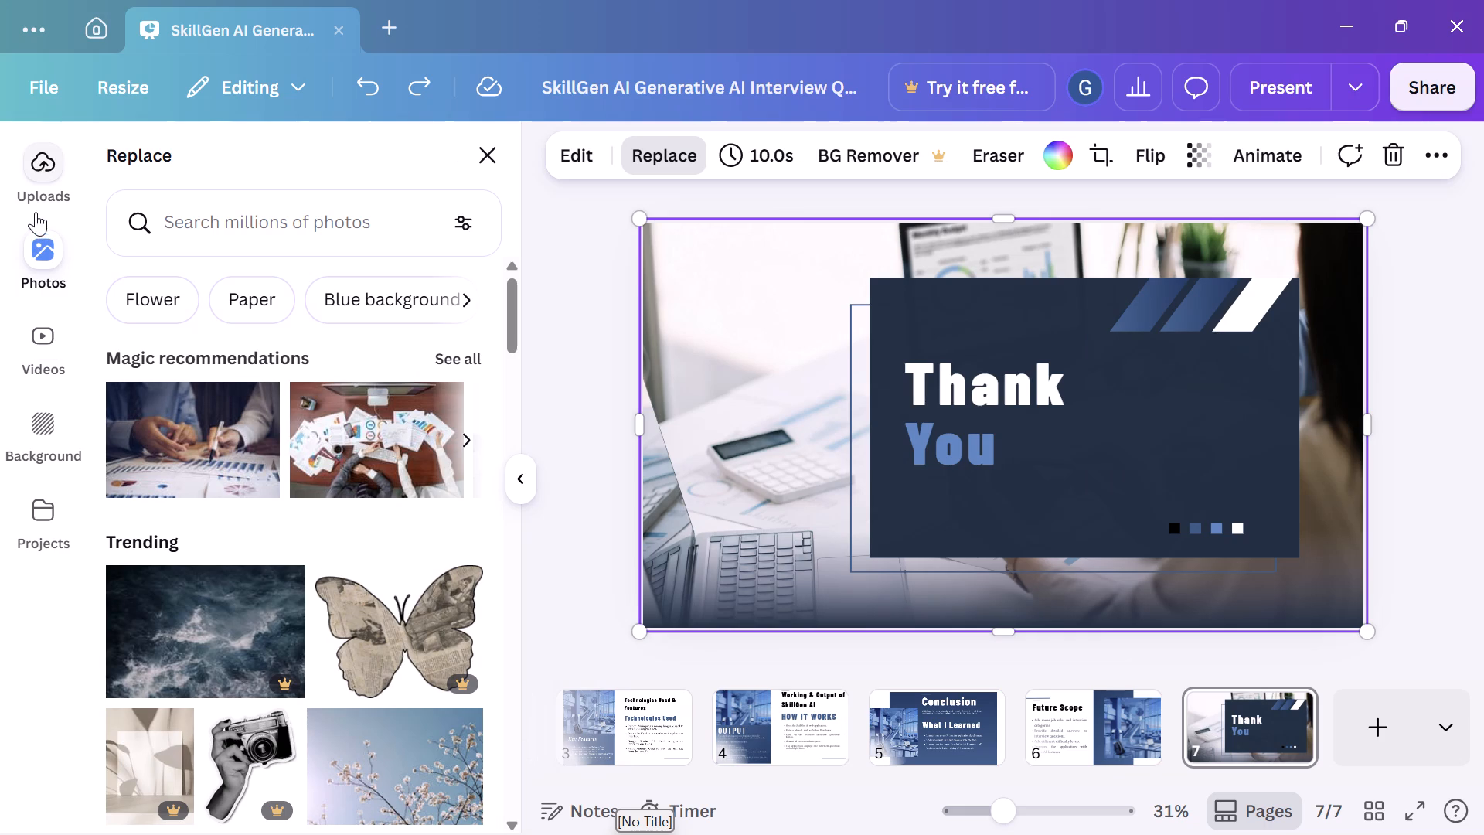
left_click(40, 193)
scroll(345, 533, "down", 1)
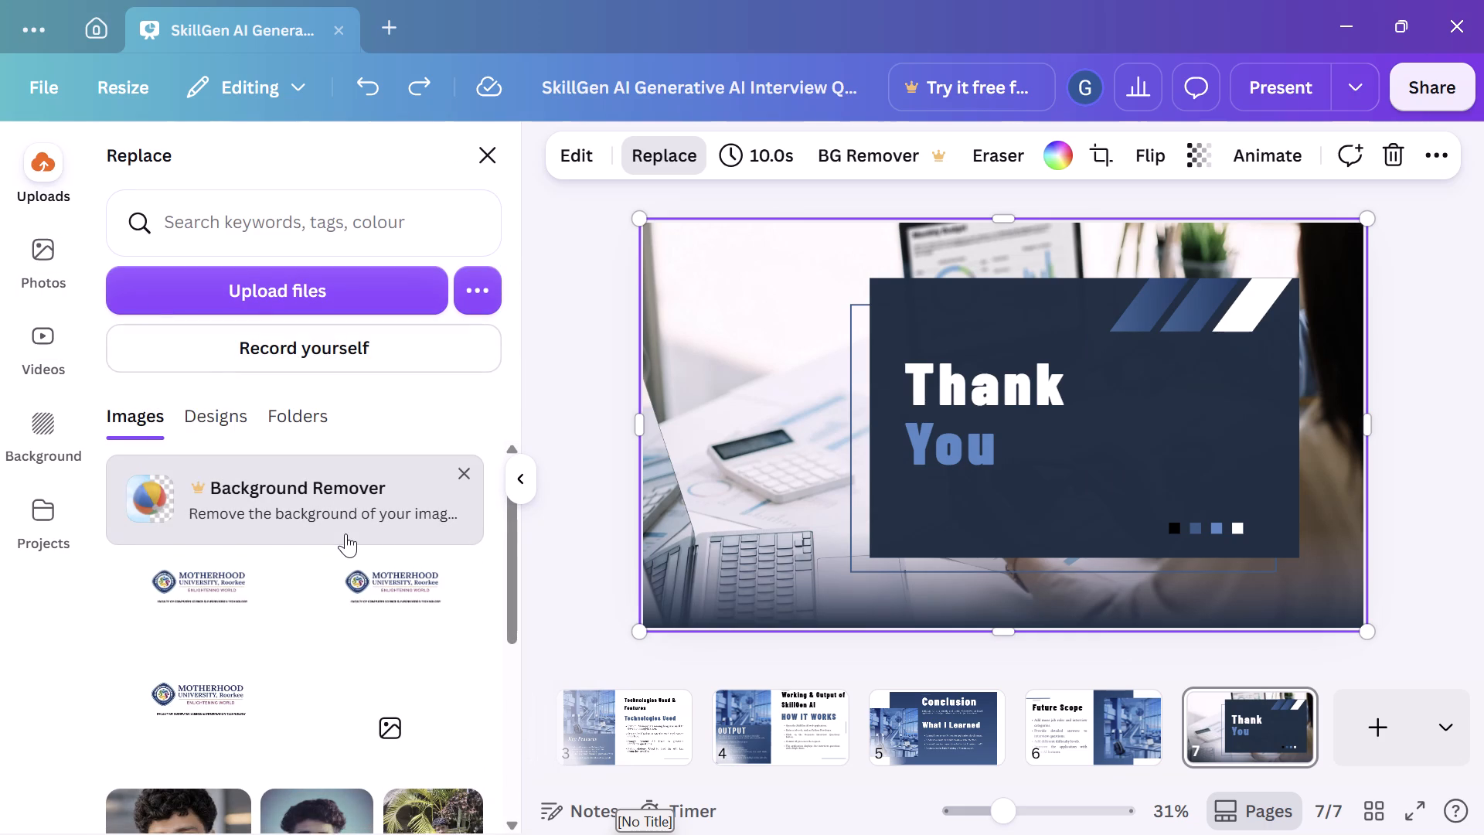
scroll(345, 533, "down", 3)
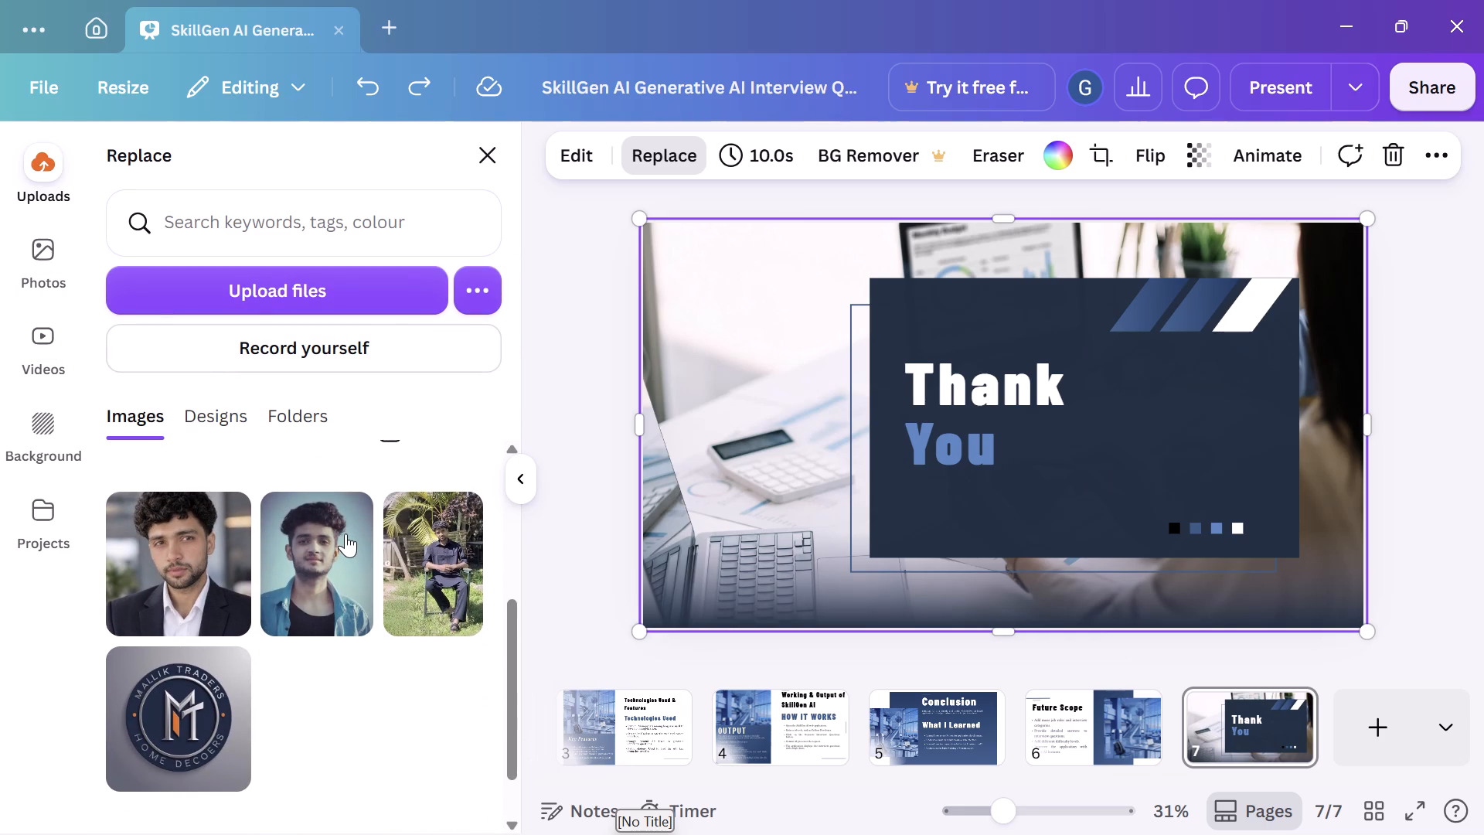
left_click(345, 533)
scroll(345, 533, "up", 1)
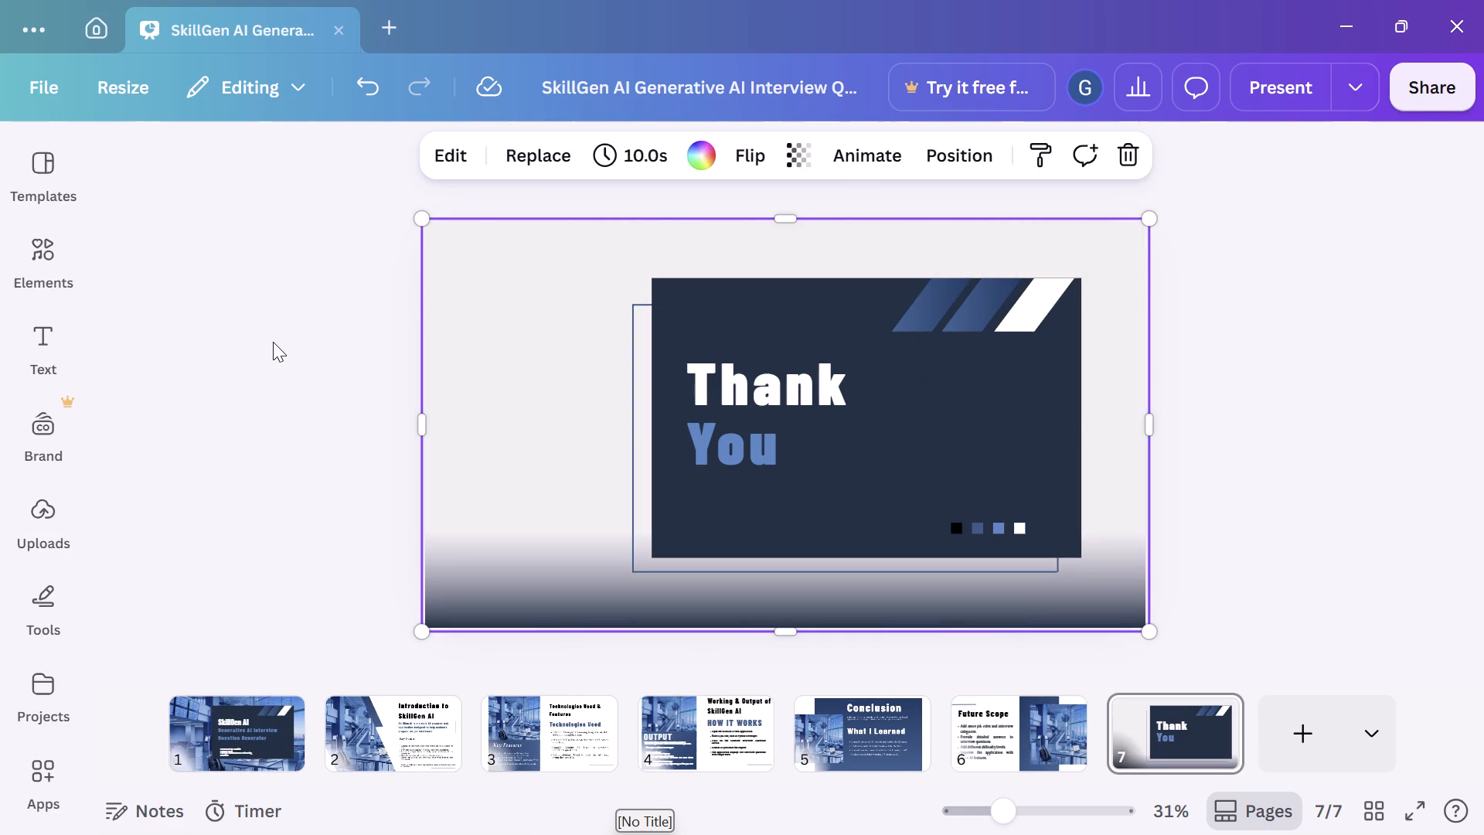
Replace page 7's background with the uploaded blue waiting-hall image used on the other pages.
left_click(570, 389)
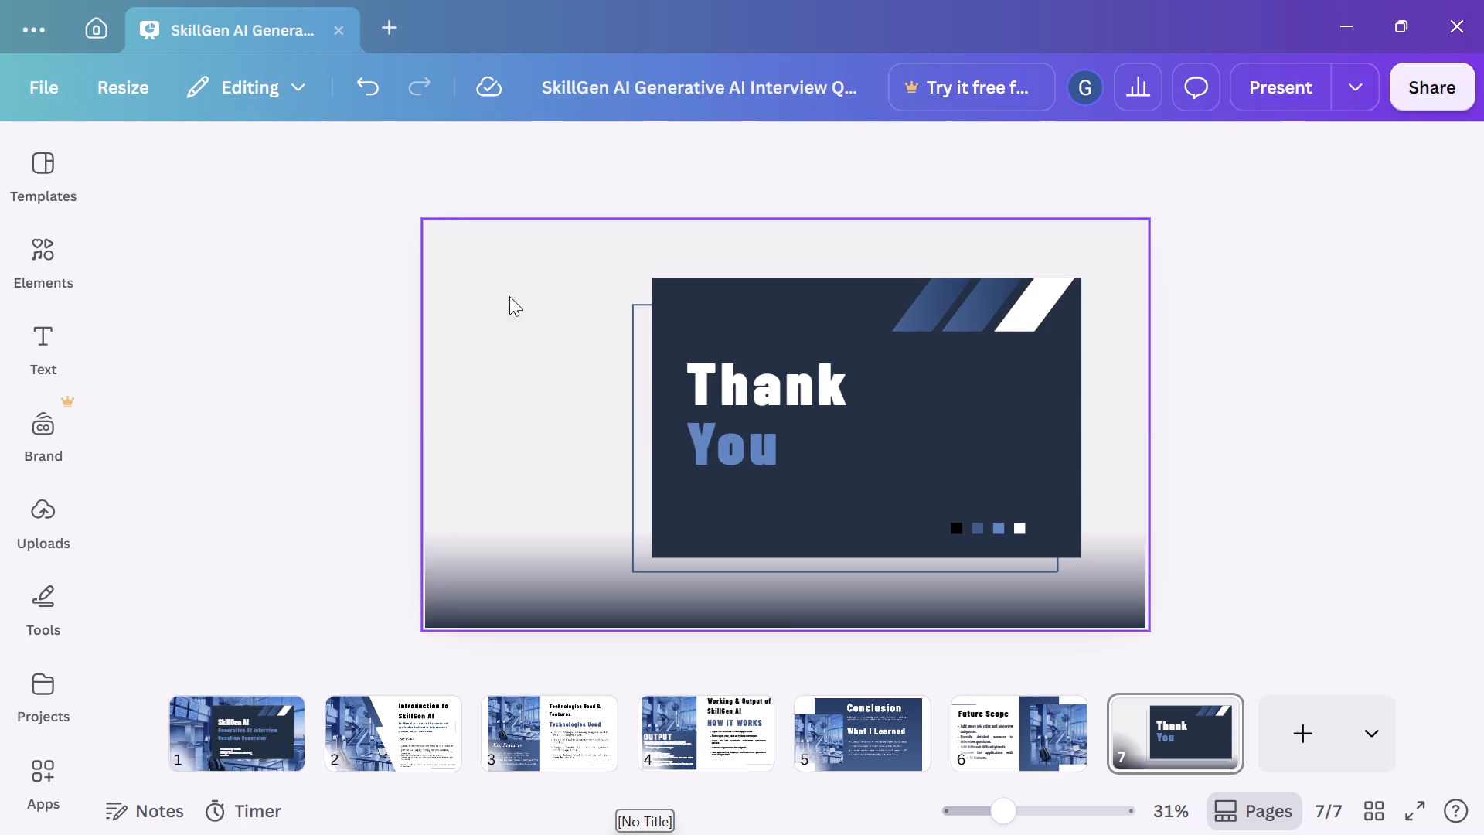
left_click(531, 323)
left_click(542, 158)
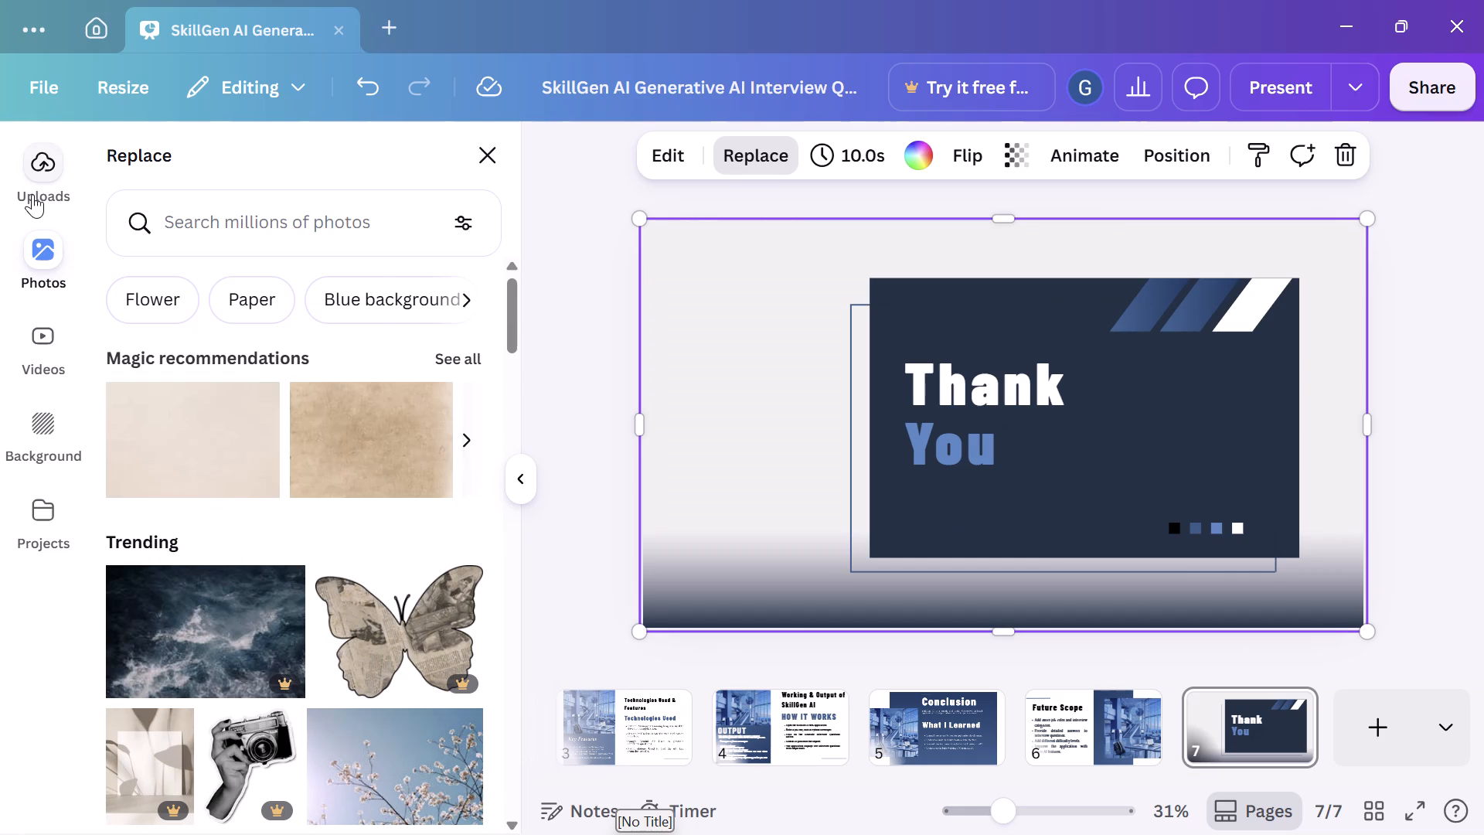
left_click(35, 196)
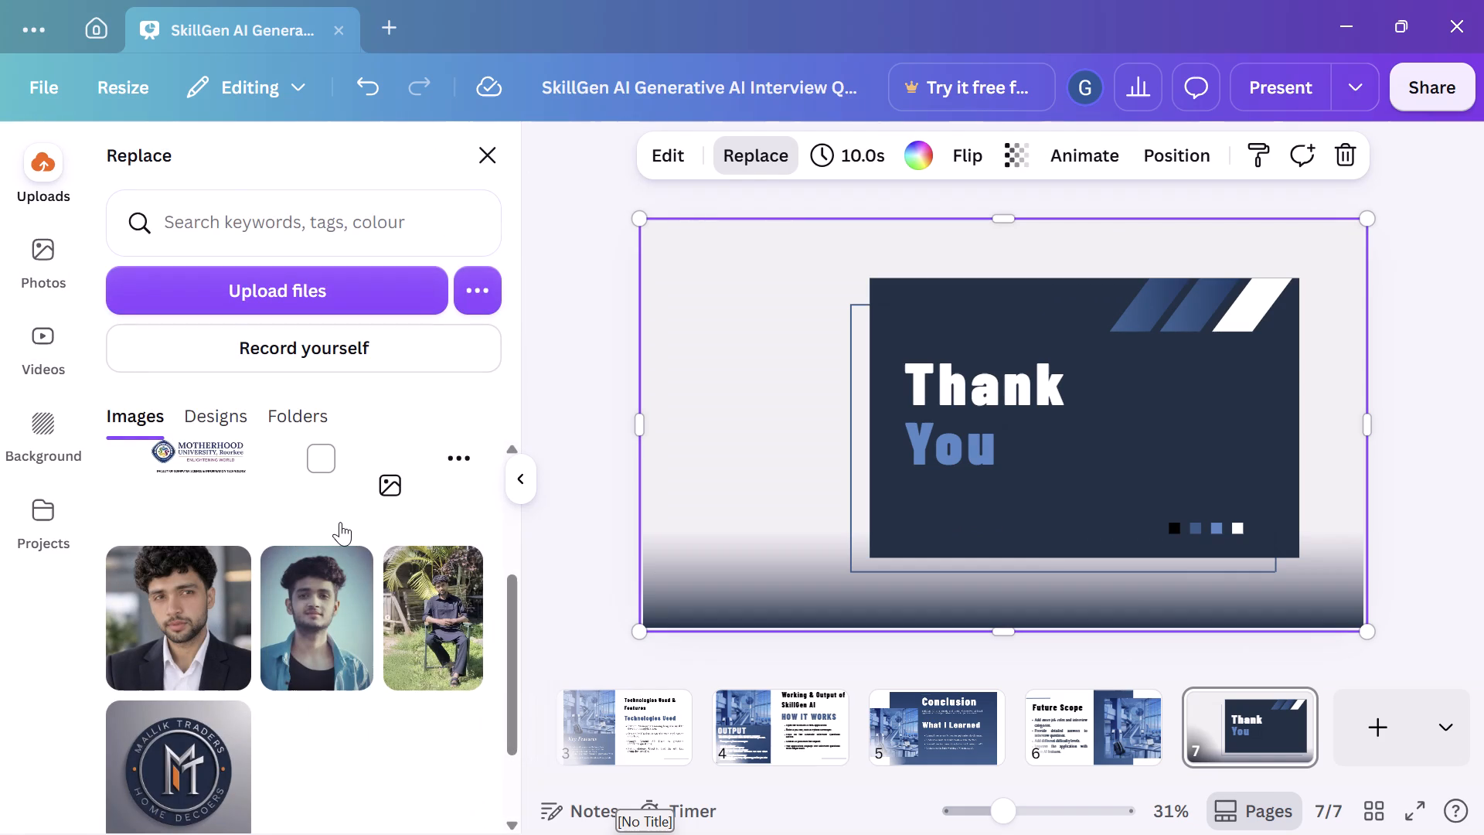
scroll(340, 522, "up", 1)
left_click(363, 513)
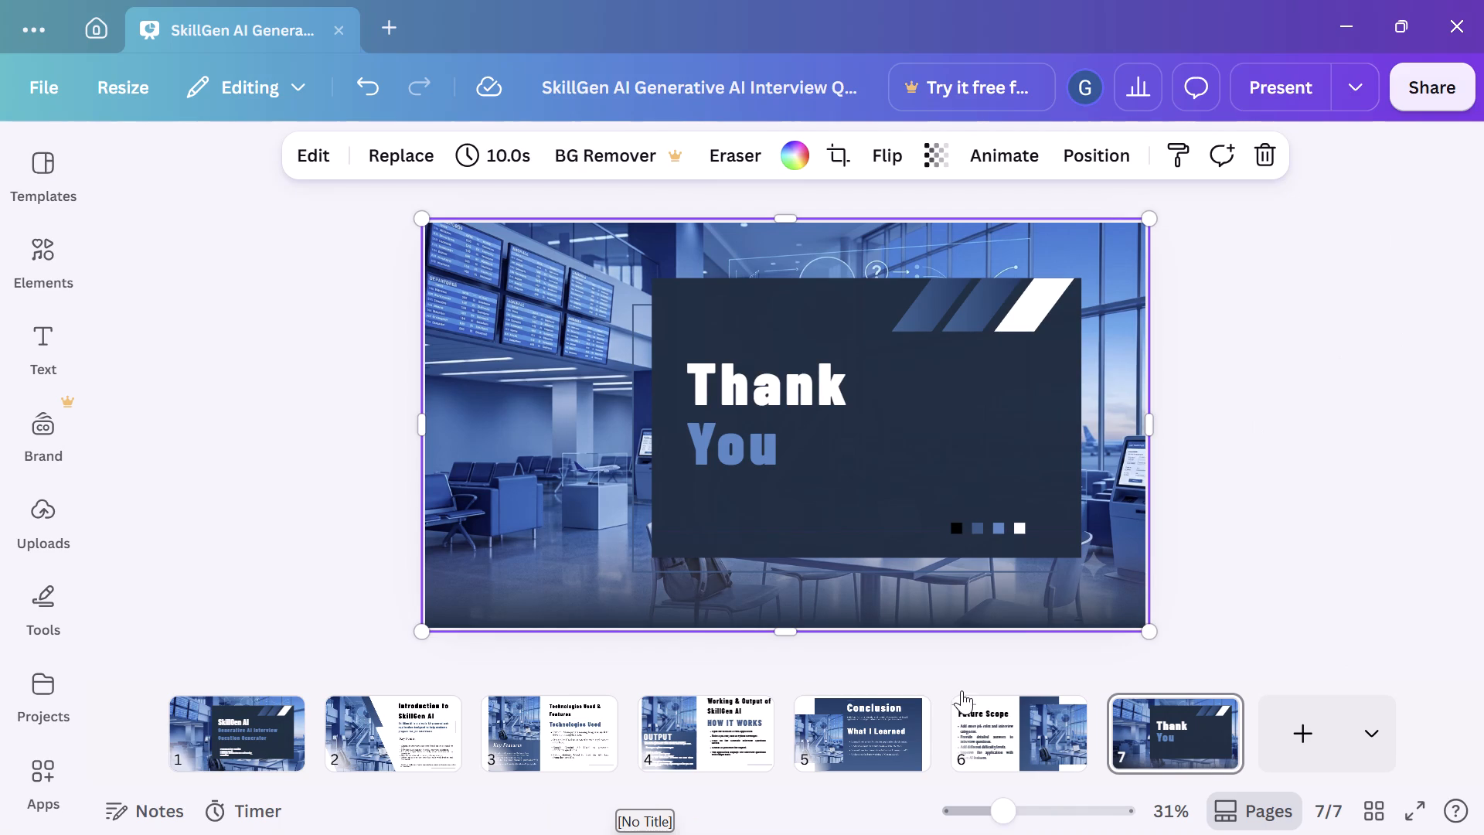
Review pages 1 through 7 of the presentation in sequence, ending on the Thank You page.
left_click(257, 711)
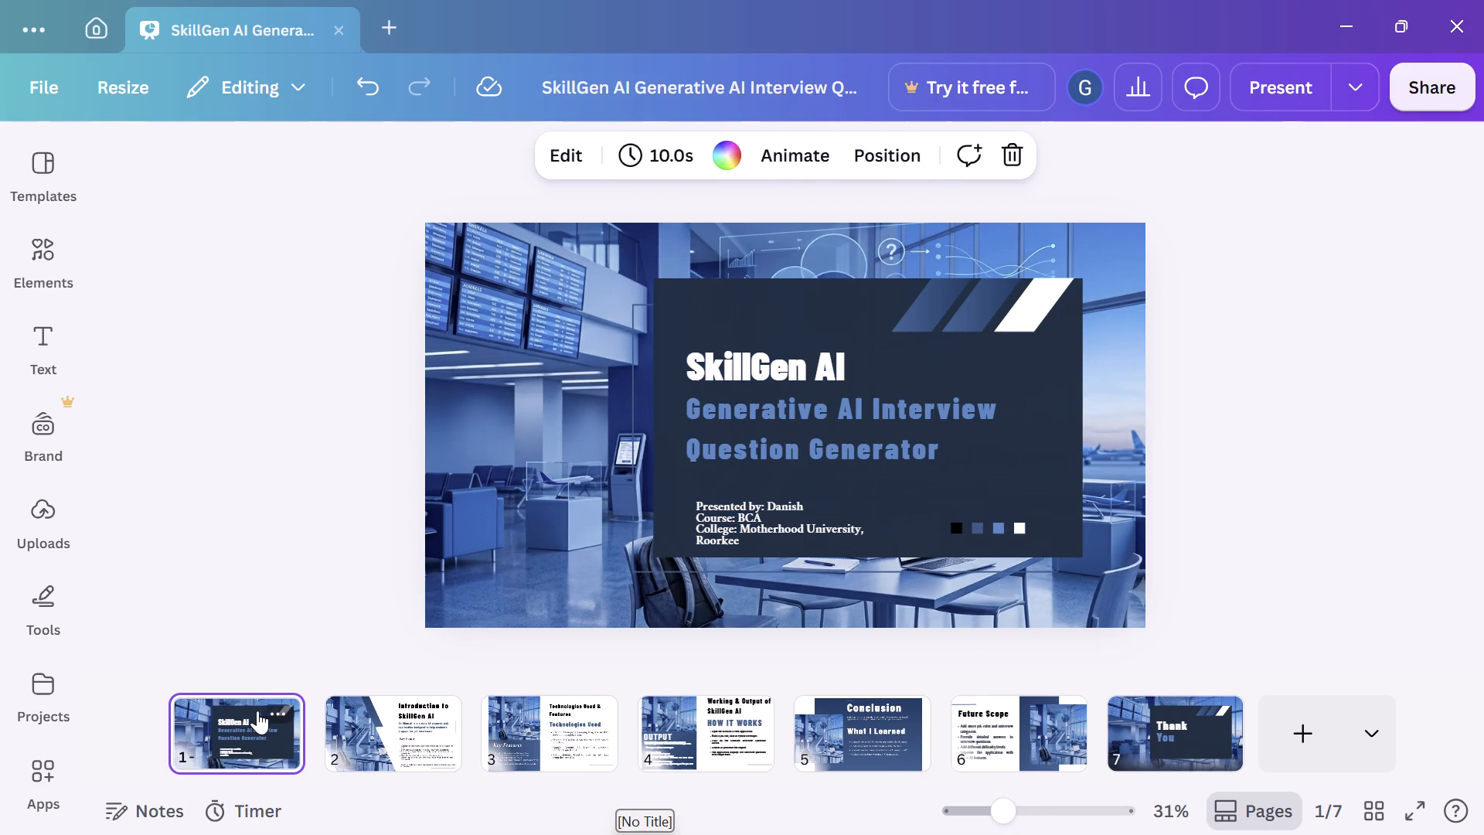
left_click(384, 729)
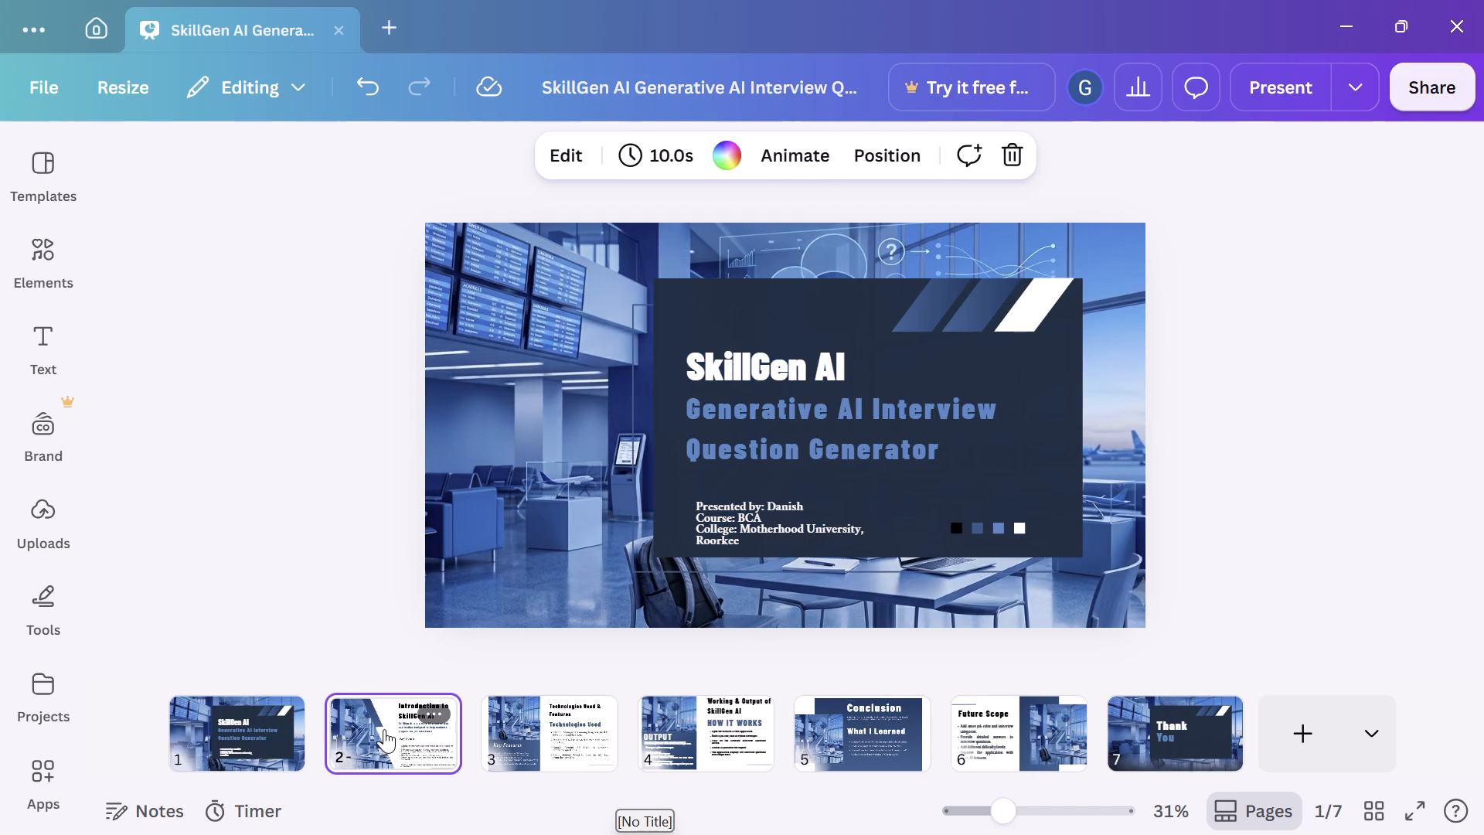
left_click(537, 703)
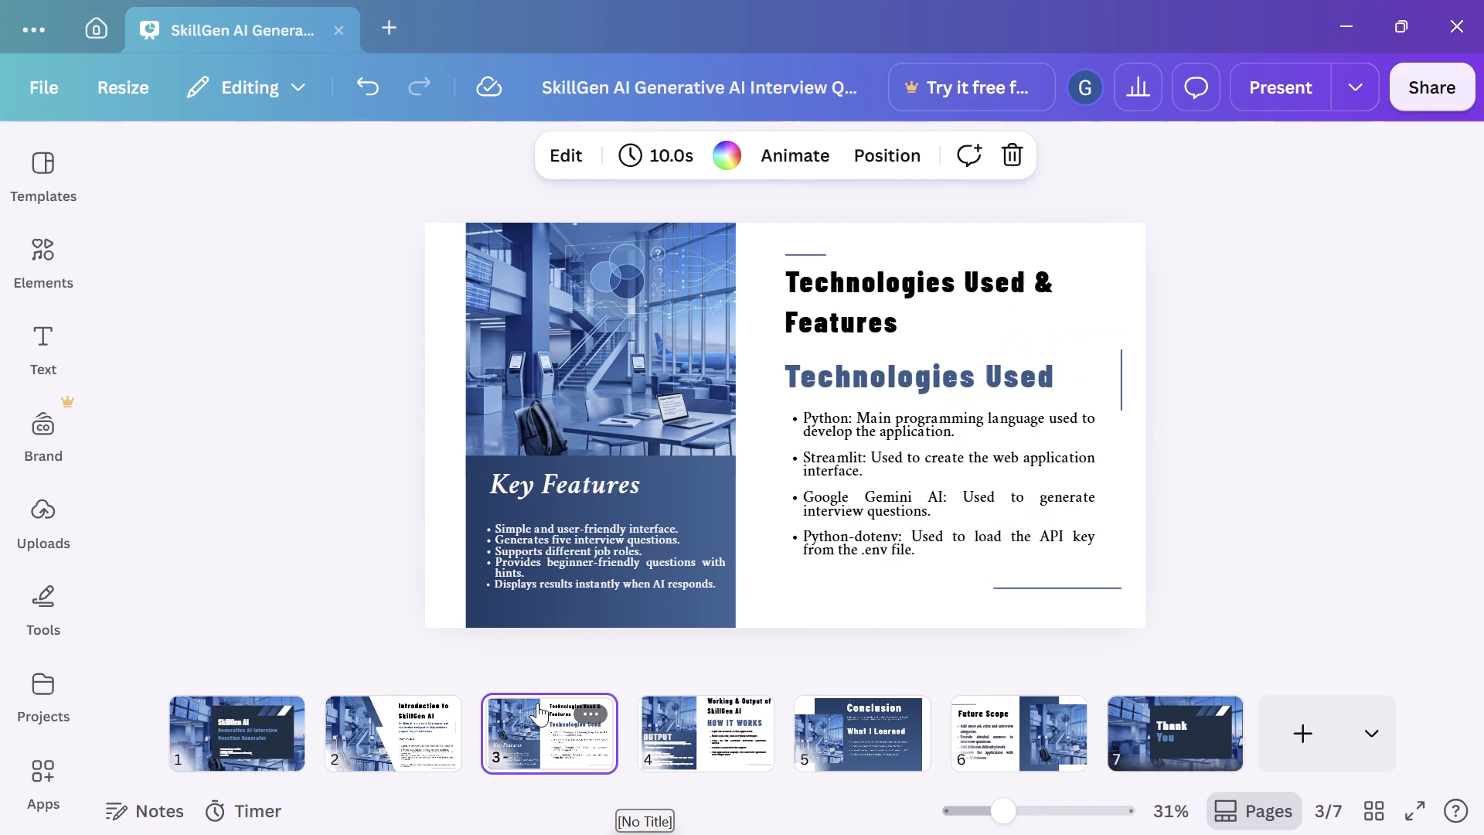
left_click(672, 721)
left_click(815, 717)
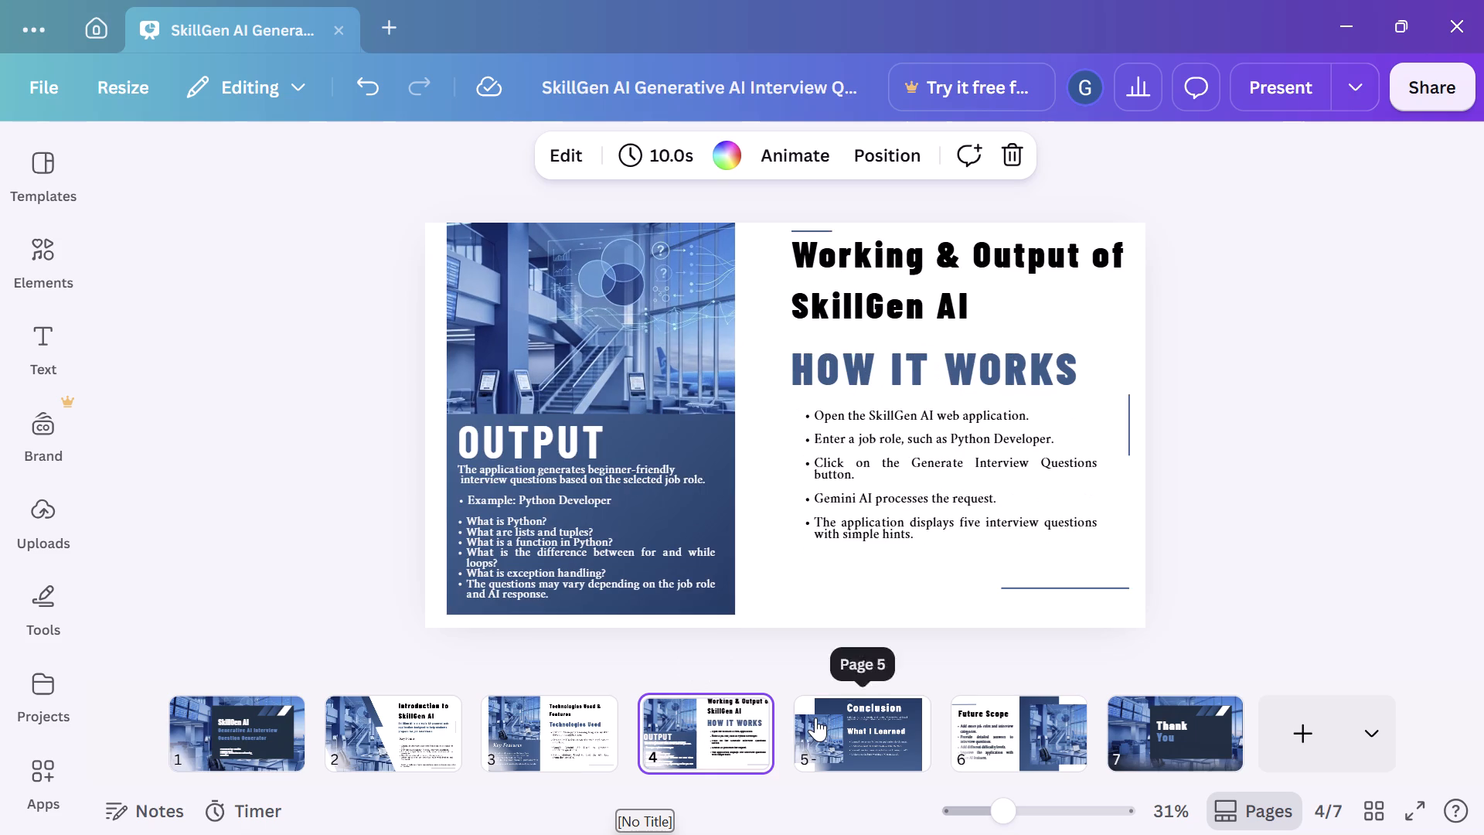
left_click(956, 721)
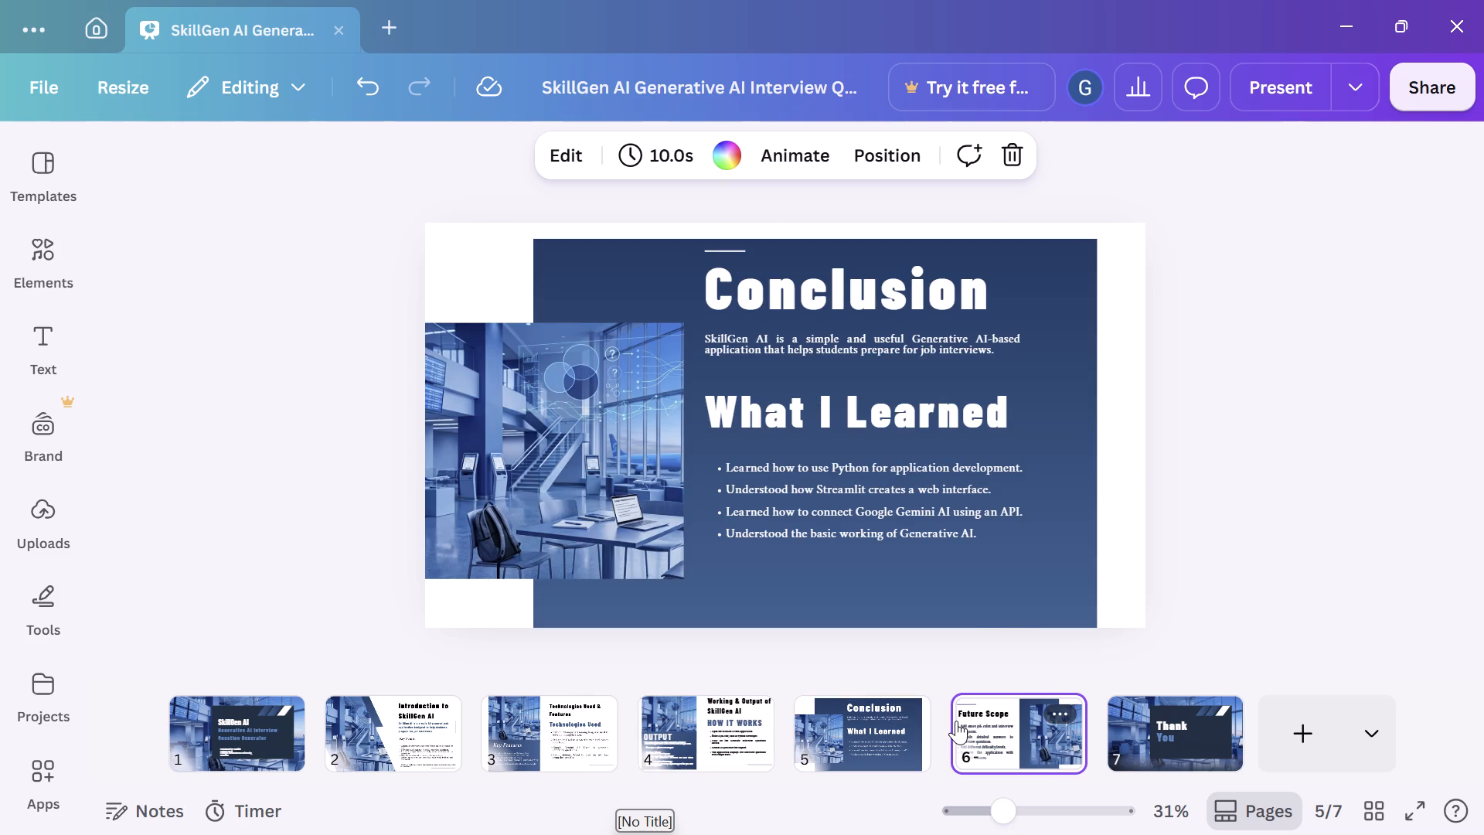
left_click(1172, 692)
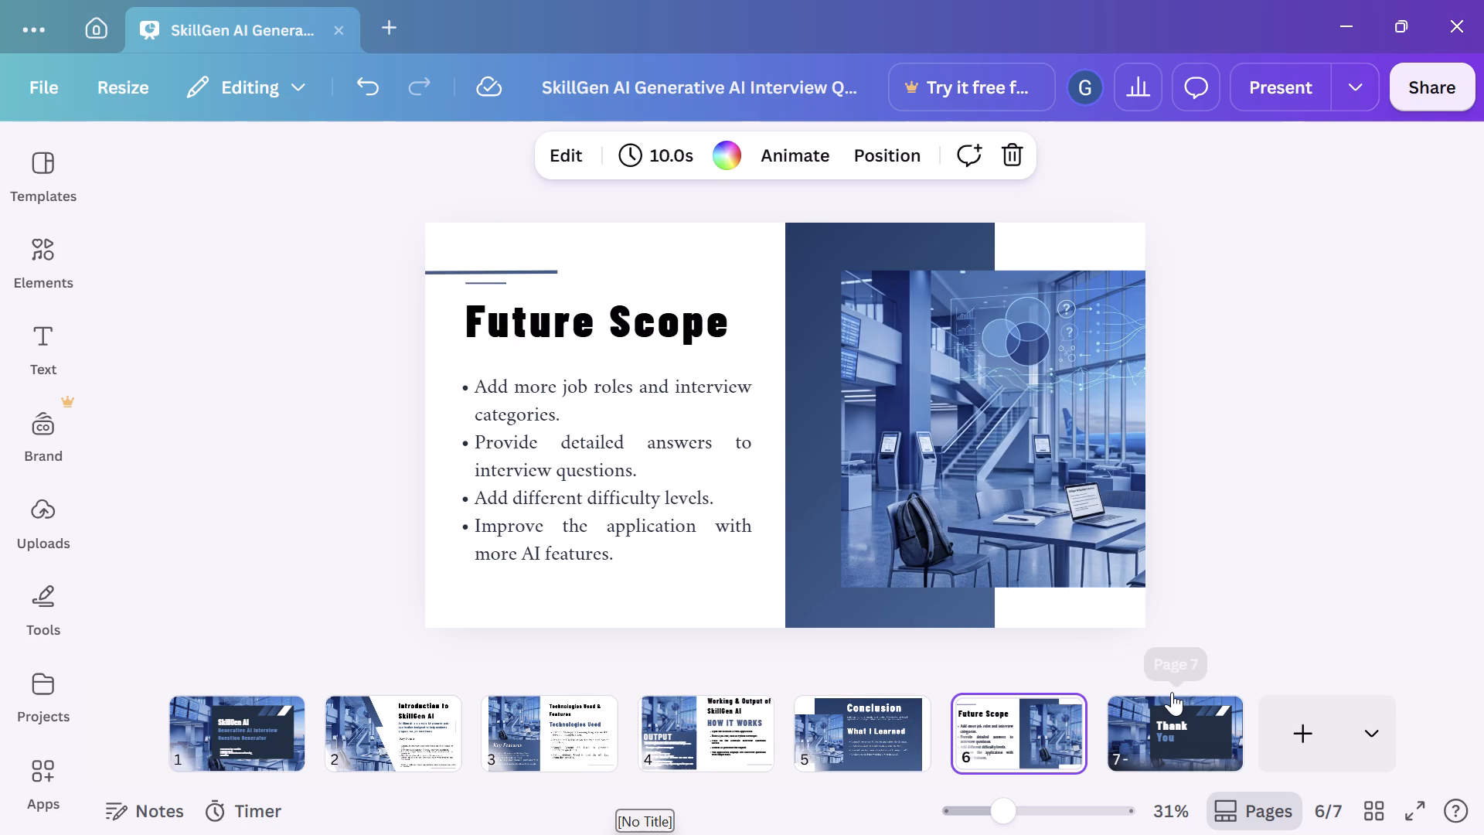
left_click(1173, 716)
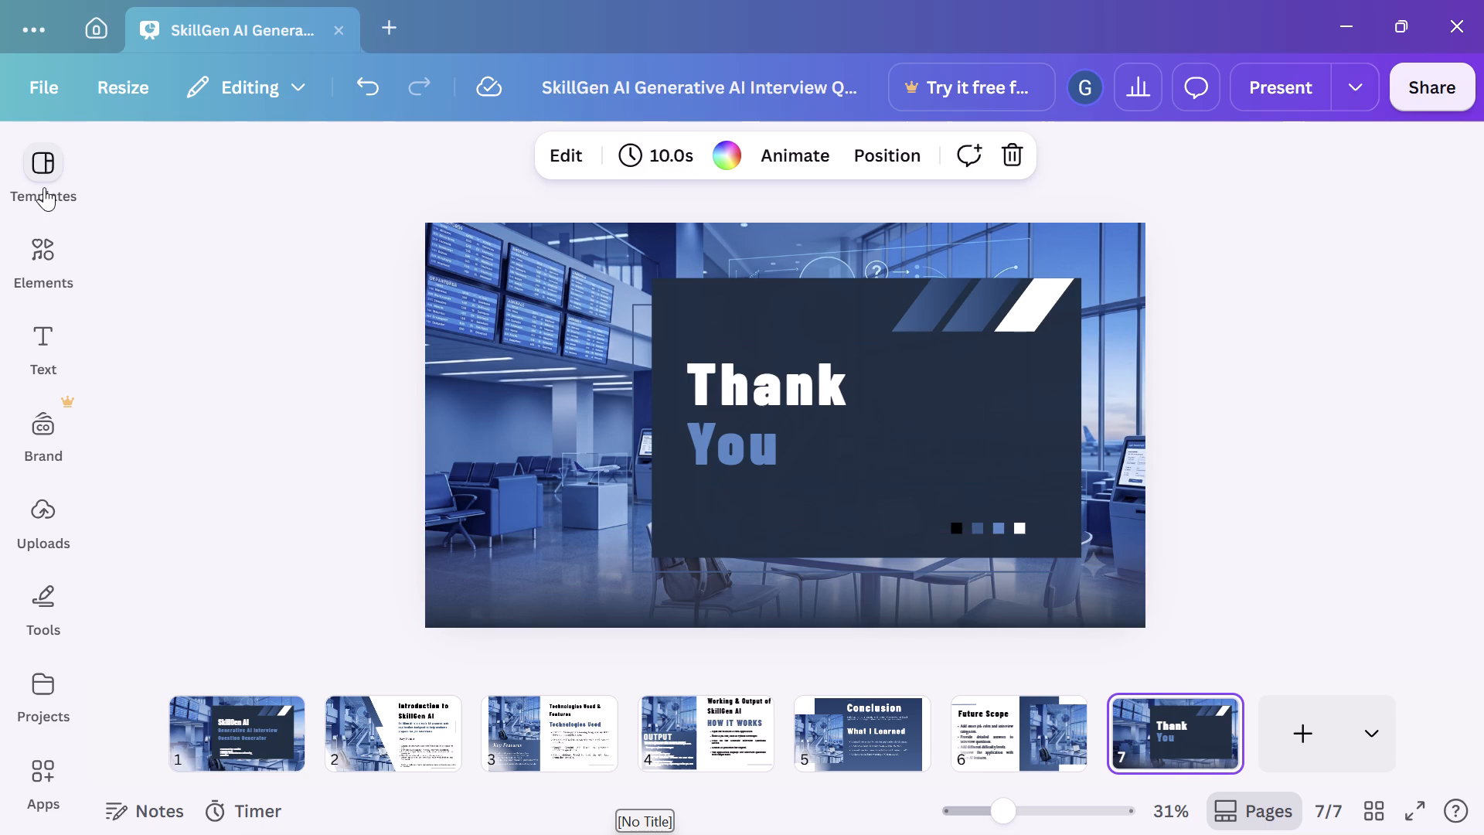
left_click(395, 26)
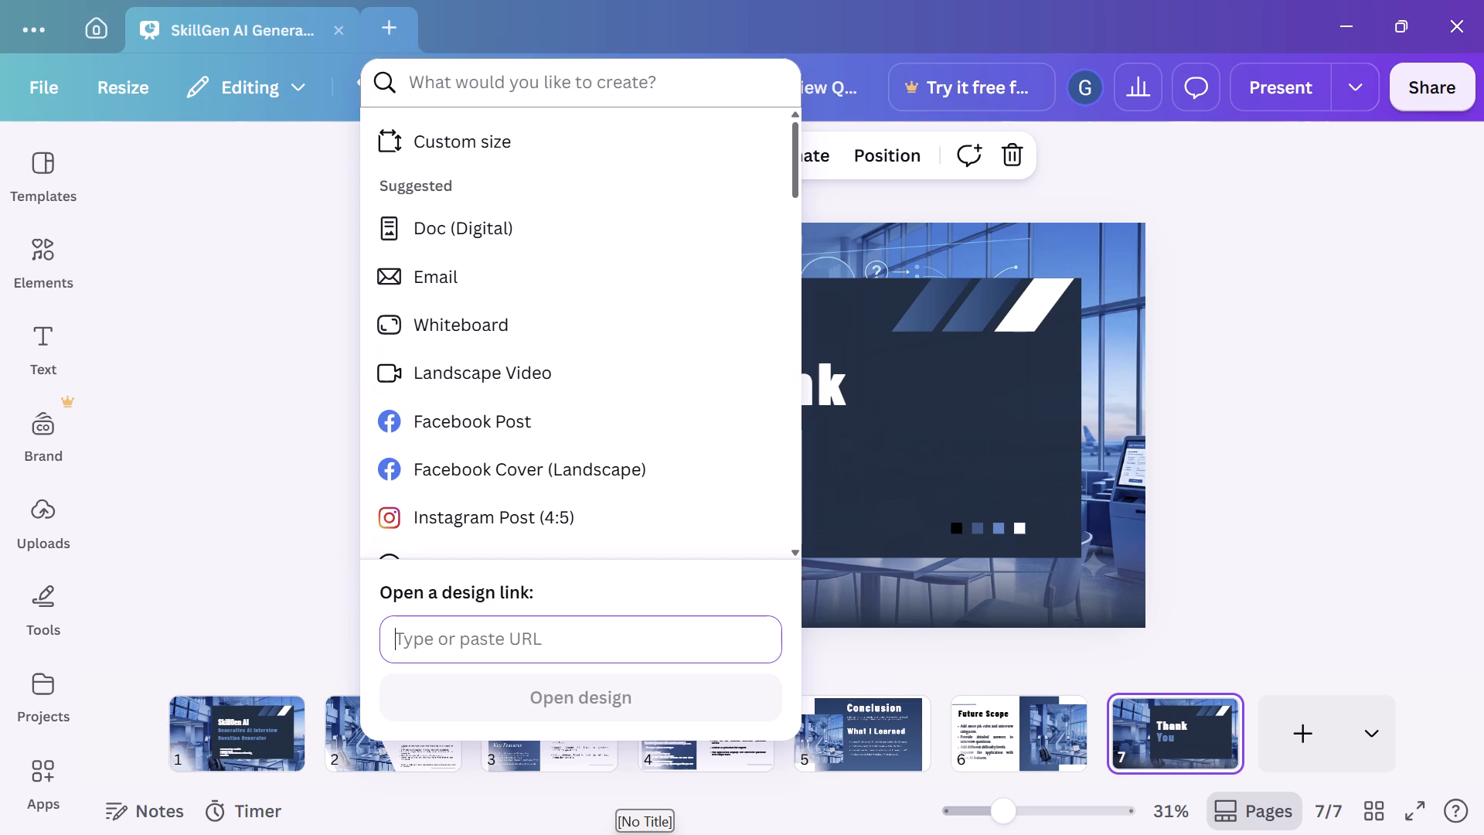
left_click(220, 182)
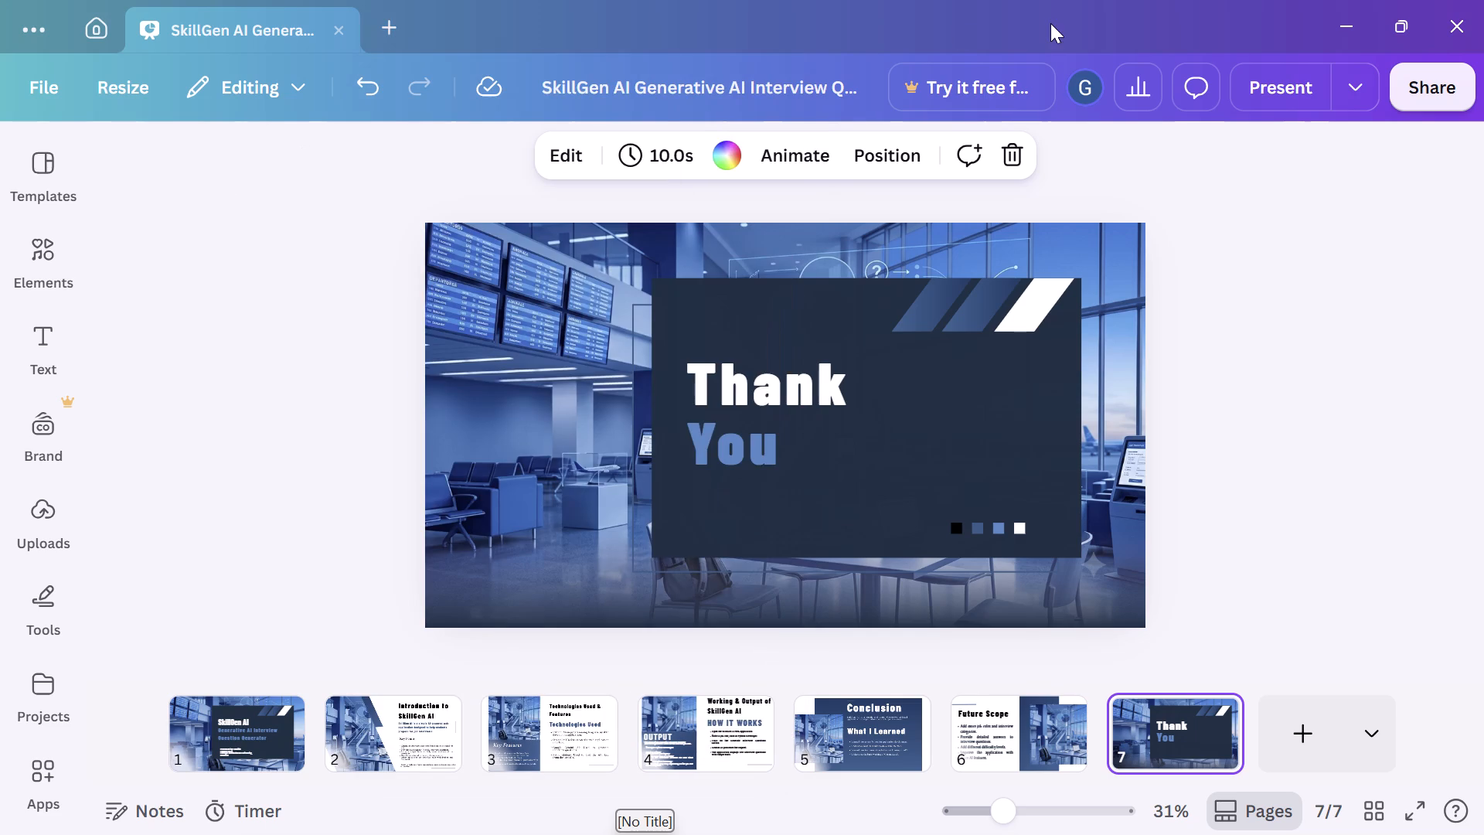
Download all pages as a digital PDF to the Downloads folder, replacing the existing SkillGen AI Generative AI Interview Question Generator file.
left_click(1414, 97)
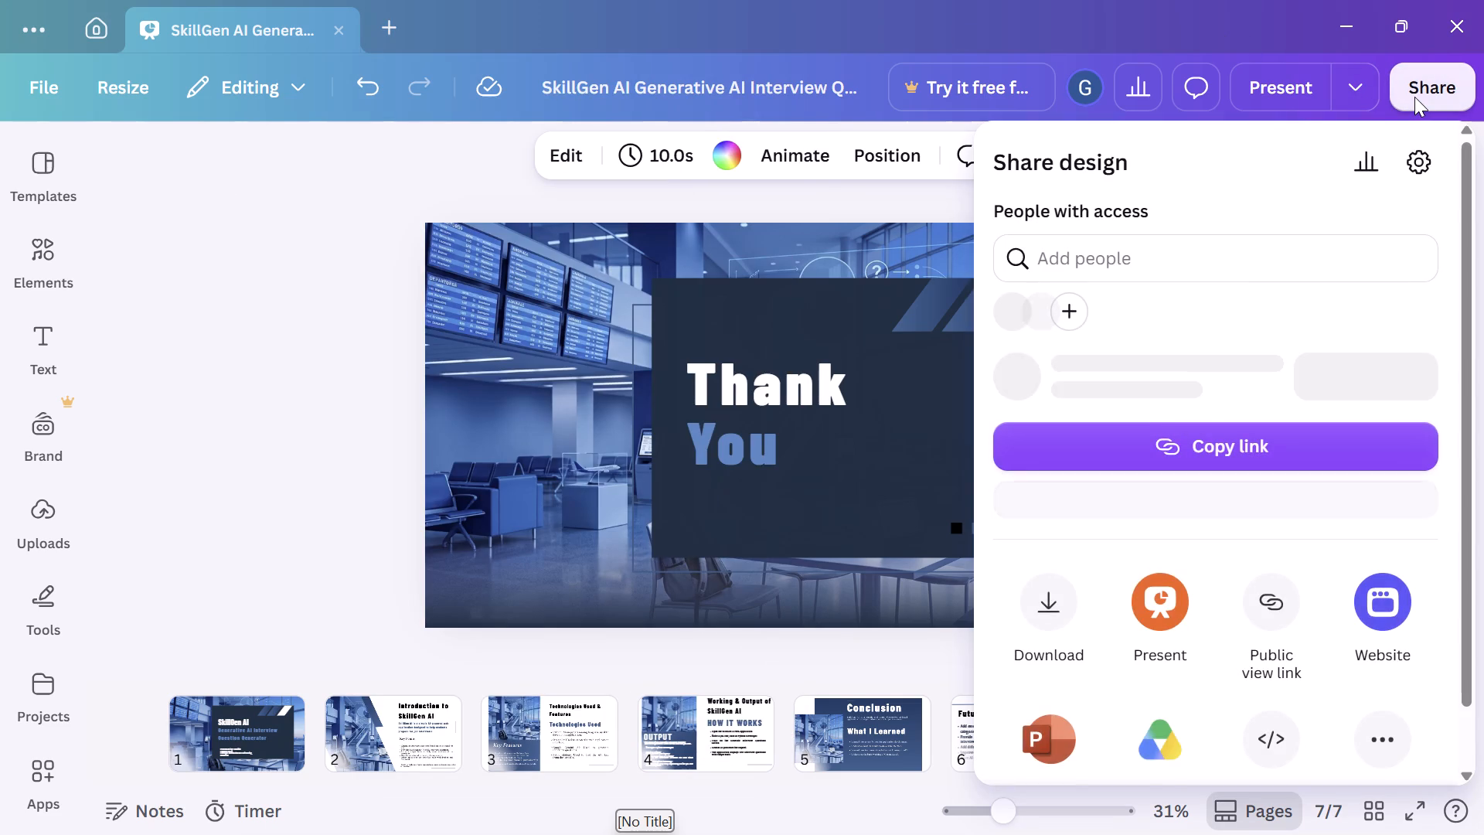
left_click(1045, 655)
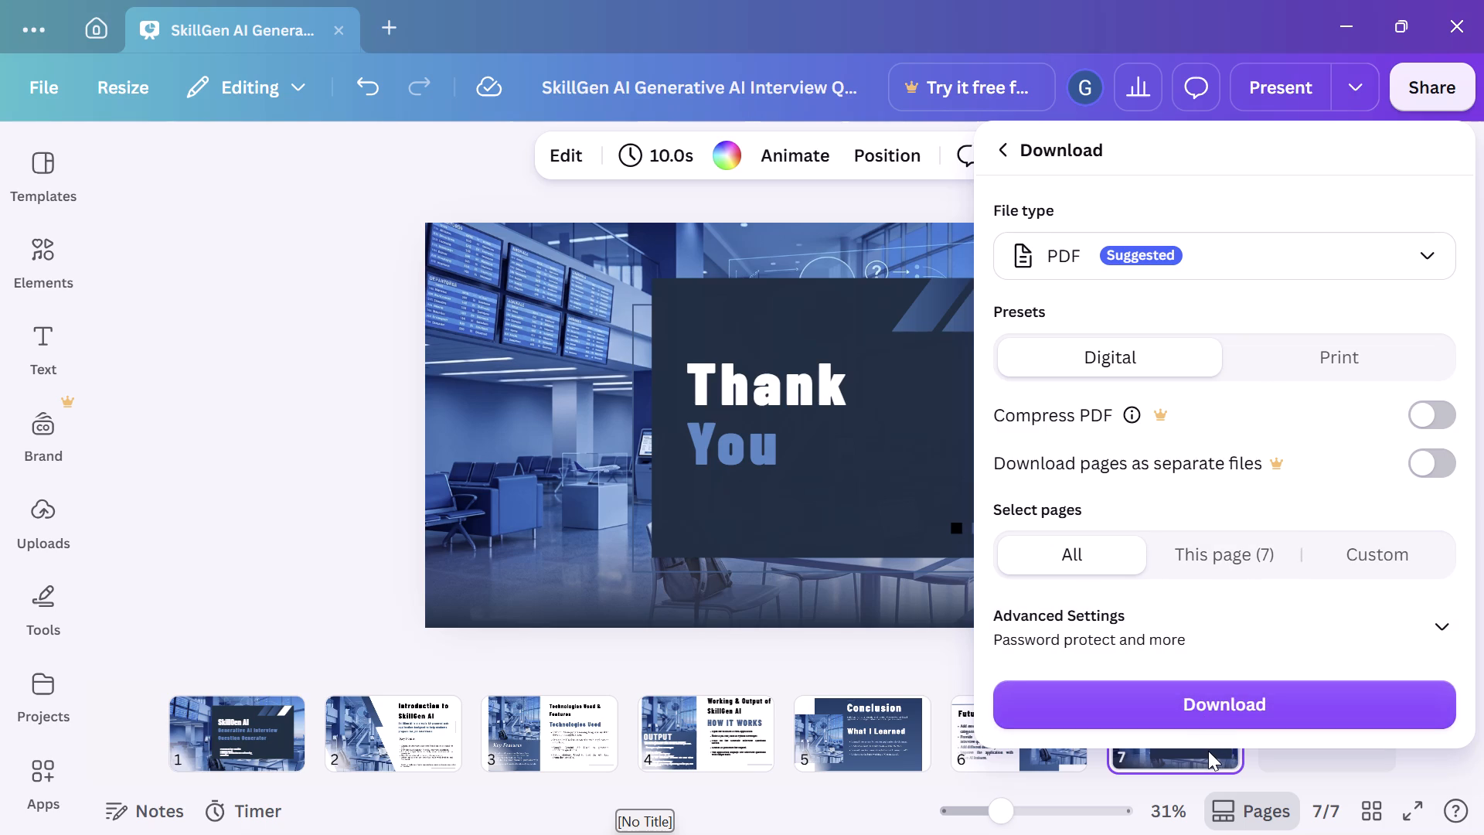
left_click(1185, 702)
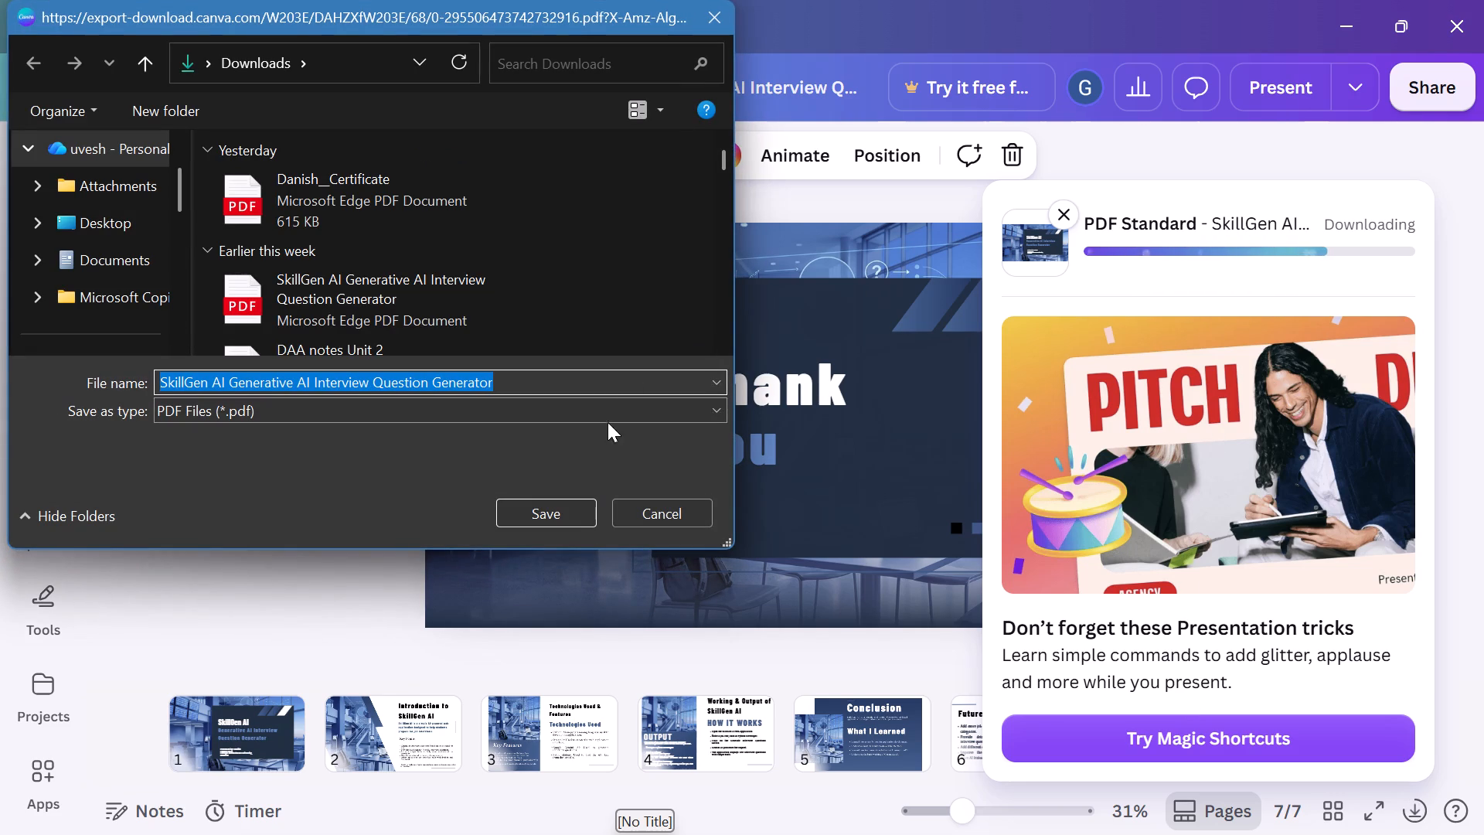
left_click(542, 498)
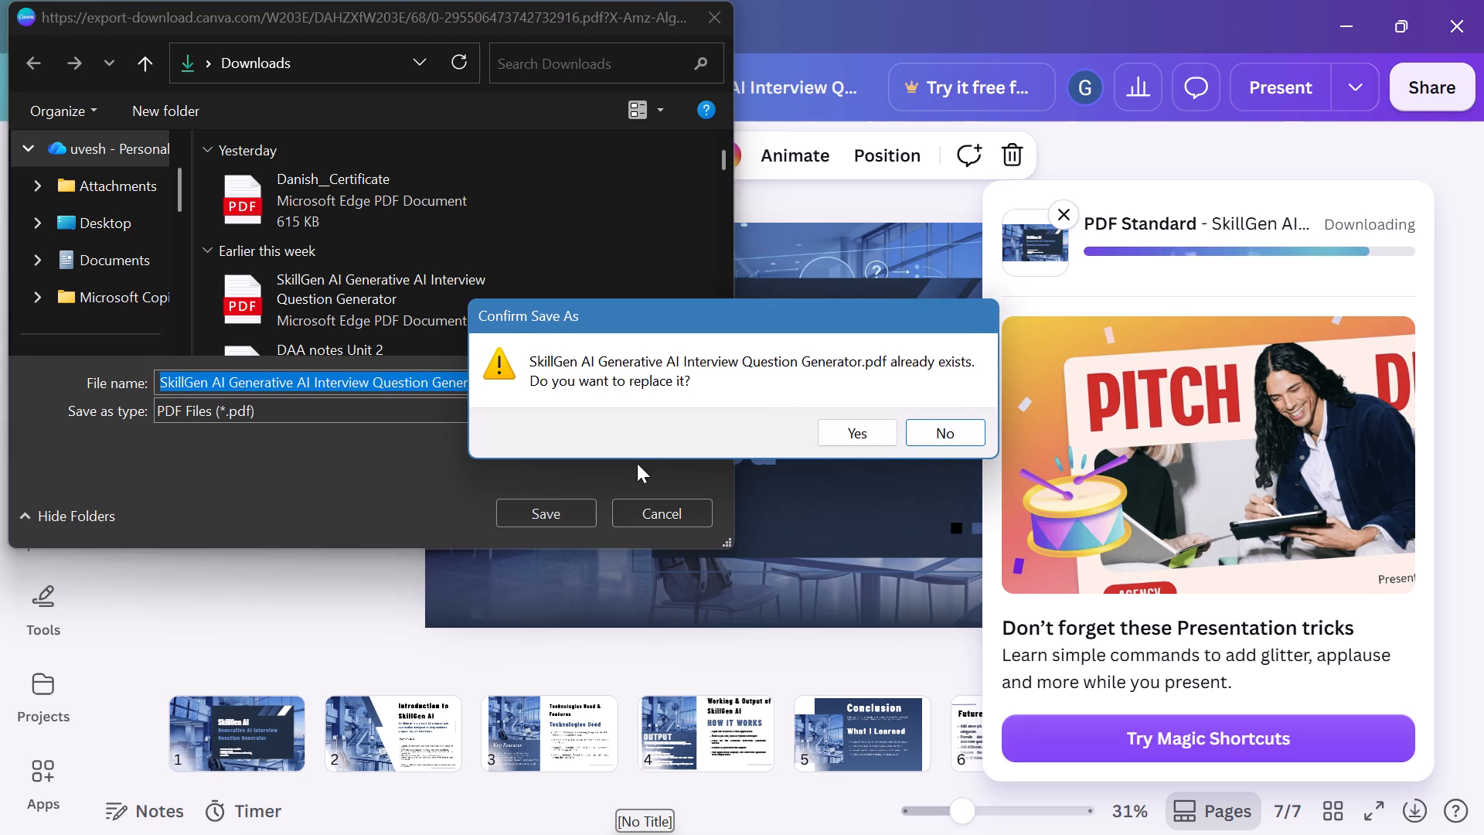
left_click(856, 423)
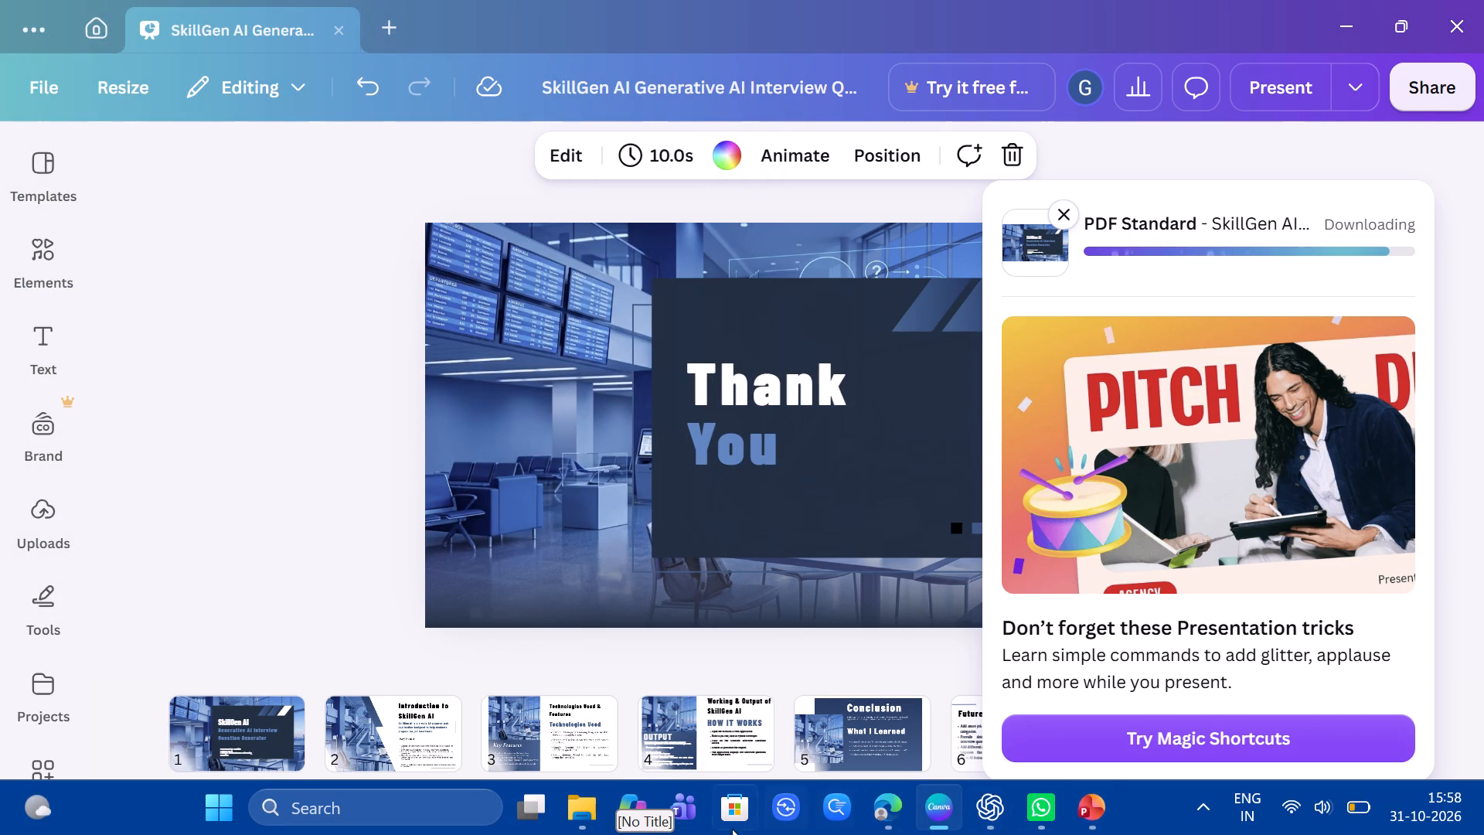
In File Explorer, open the PDF SkillGen AI Generative AI Interview Question Generator (1) from the Downloads folder.
left_click(568, 826)
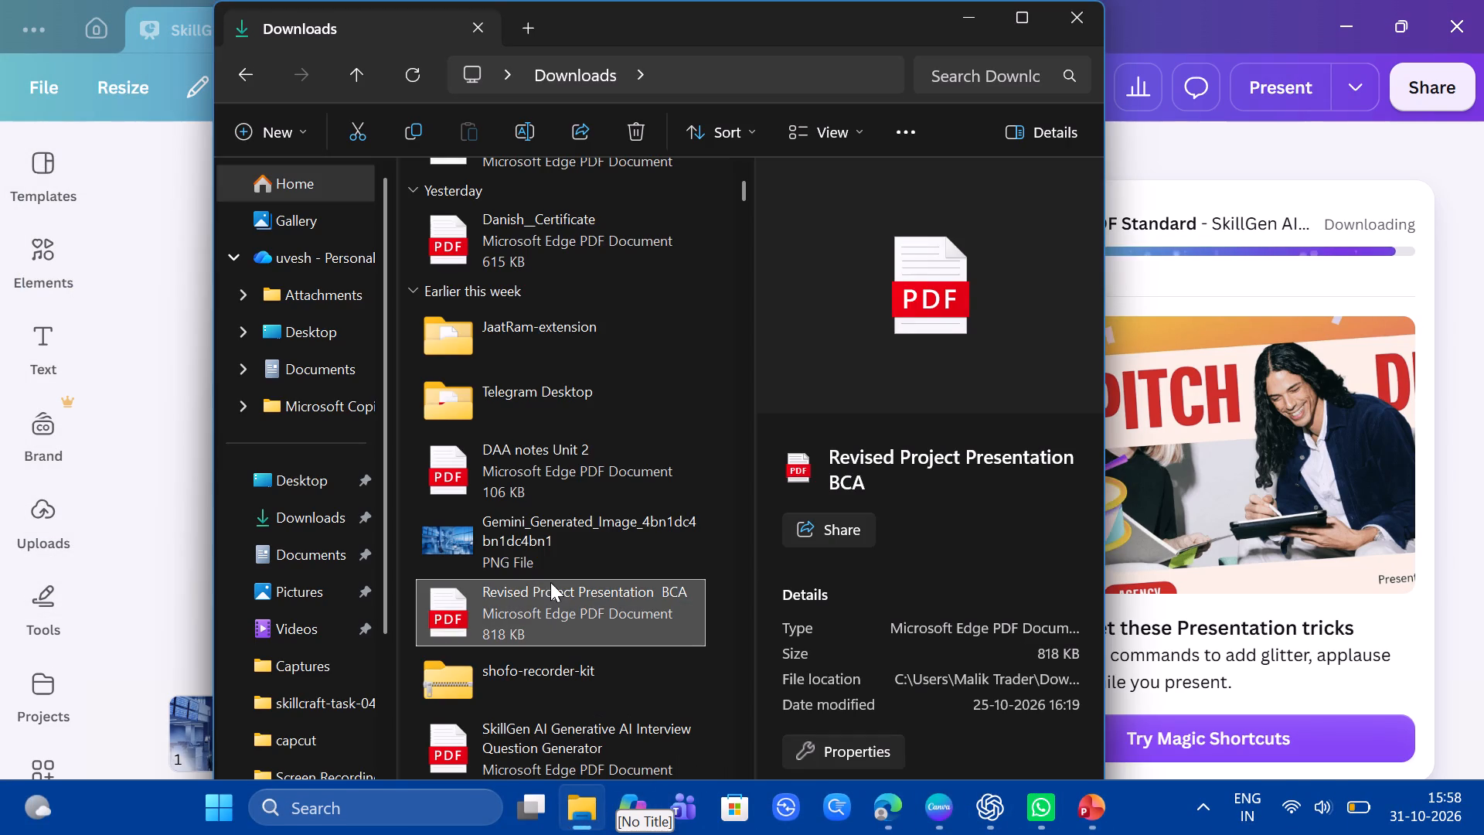
scroll(529, 424, "up", 4)
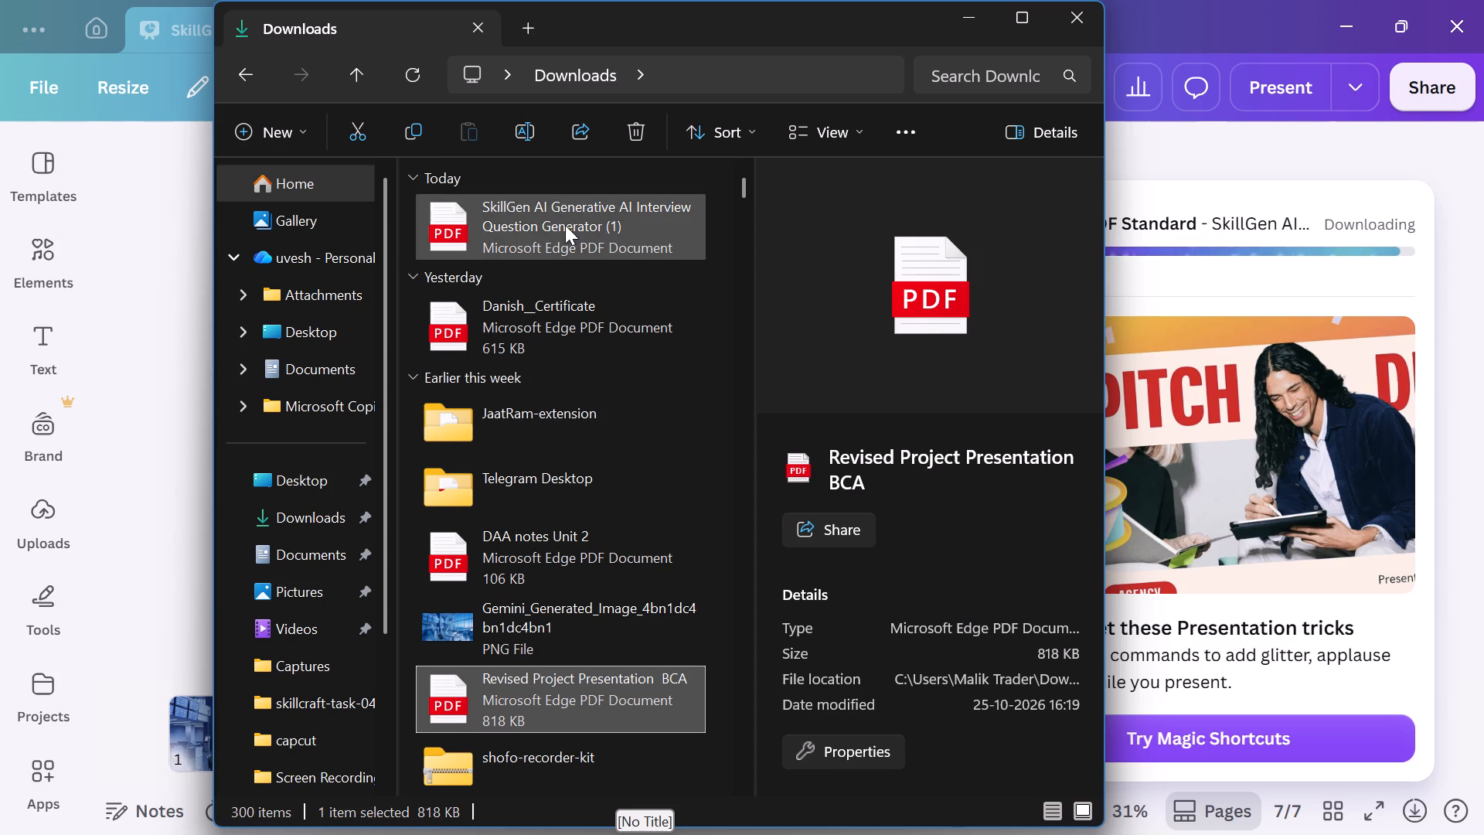
triple_click(578, 219)
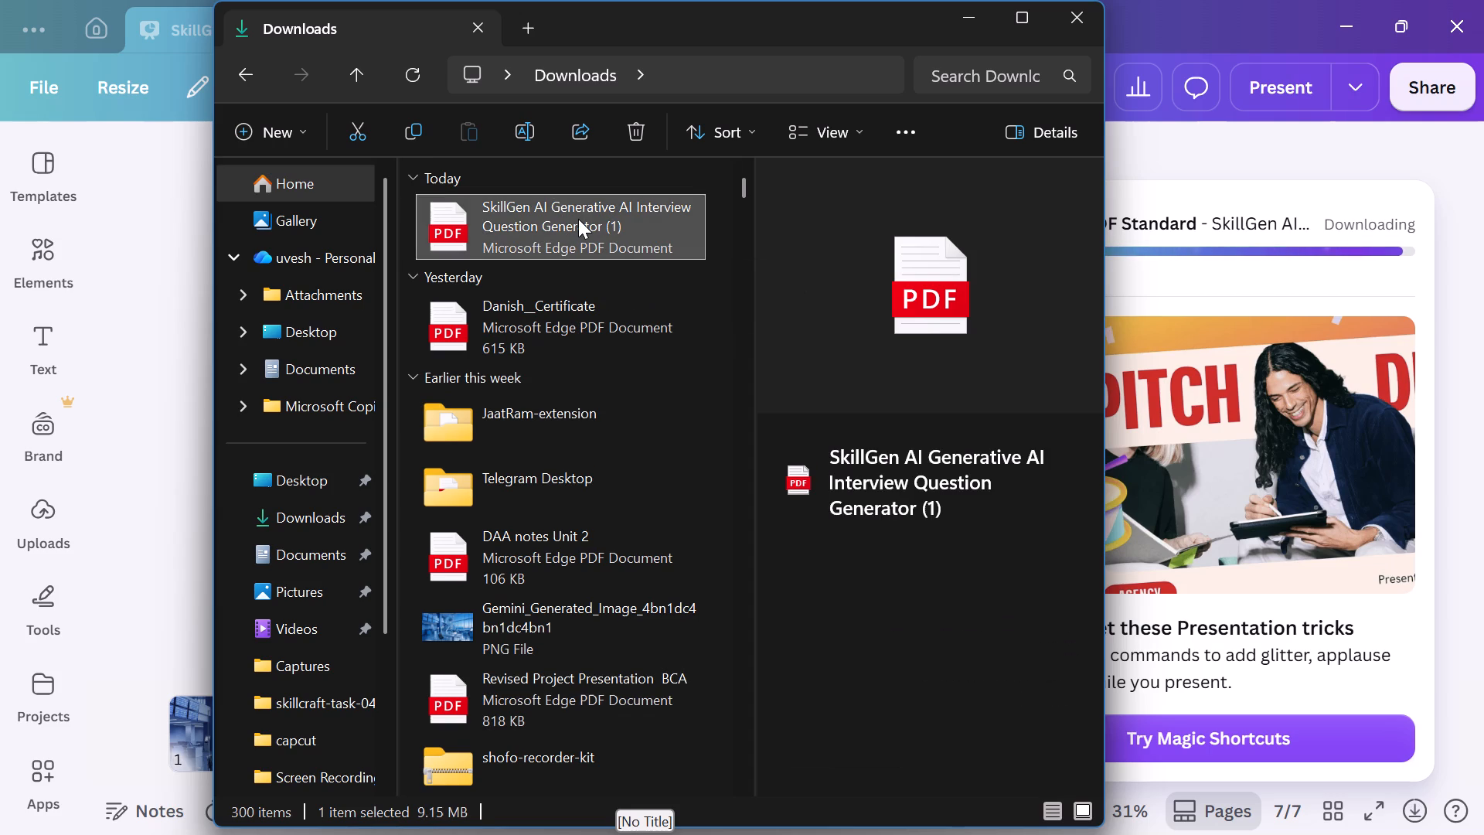
double_click(578, 219)
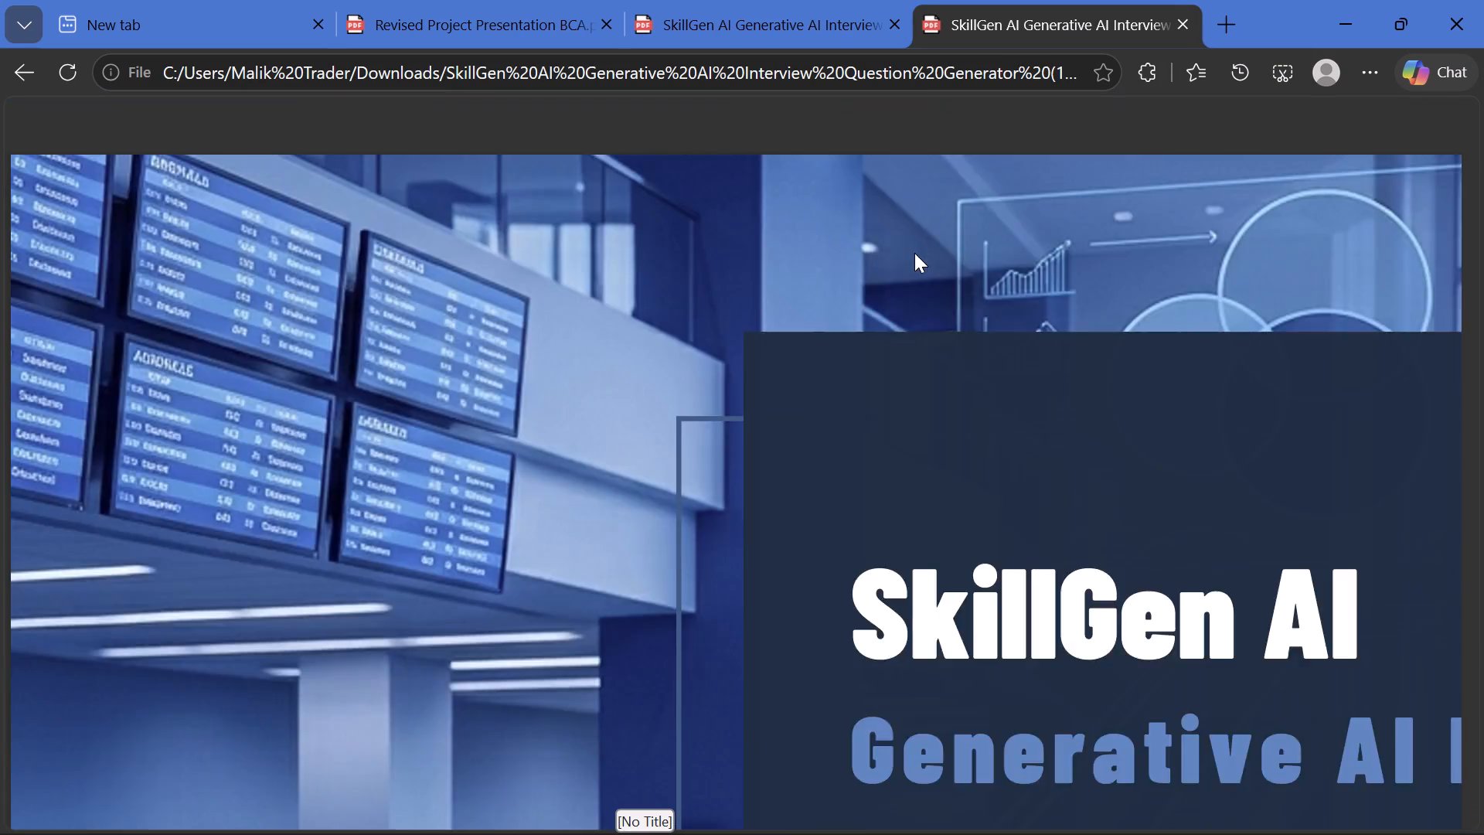
In Edge, close the older SkillGen AI PDF, the Revised Project Presentation BCA PDF and the empty new tab.
left_click(893, 22)
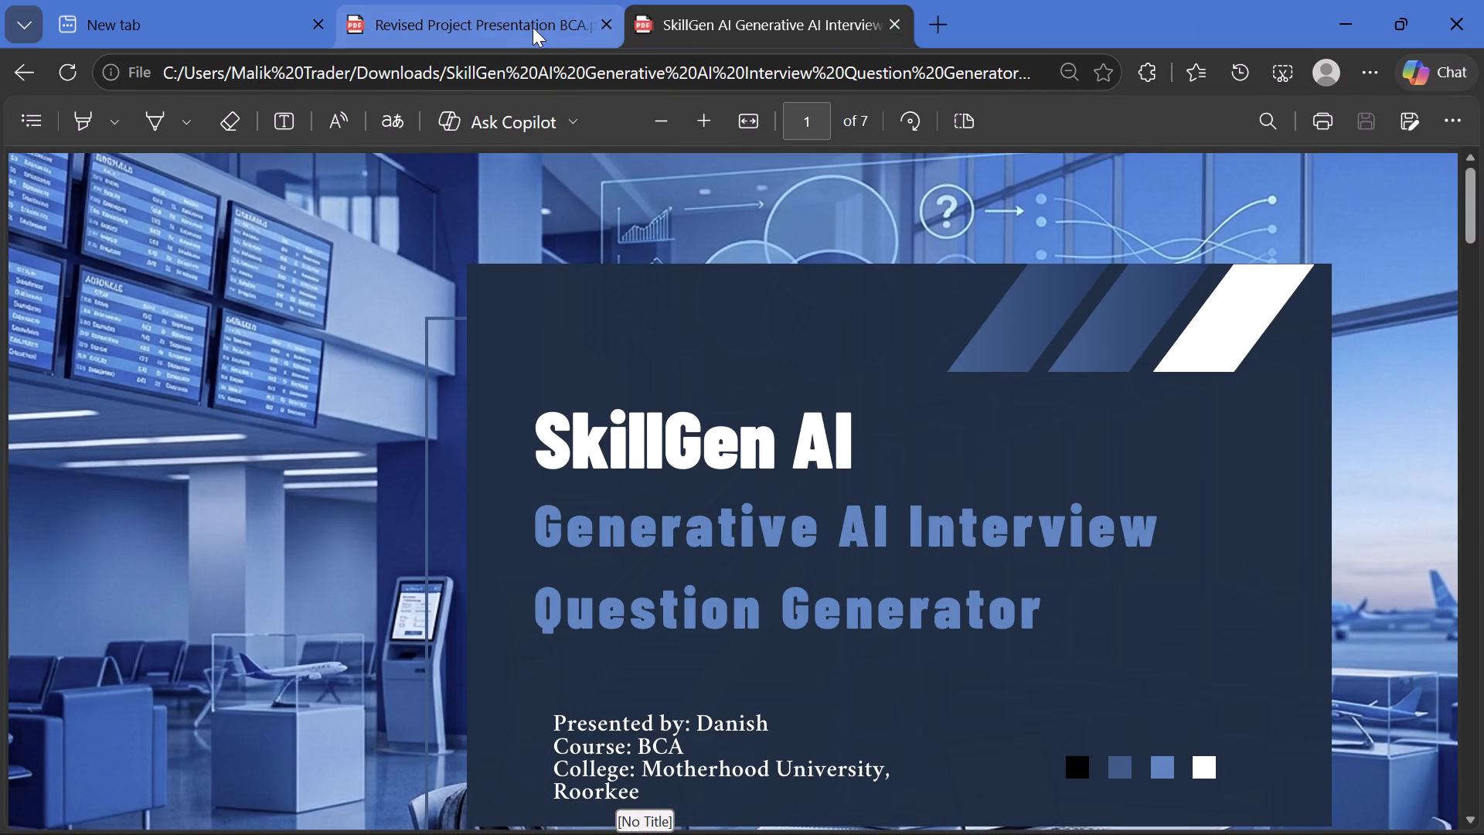
left_click(512, 31)
left_click(610, 27)
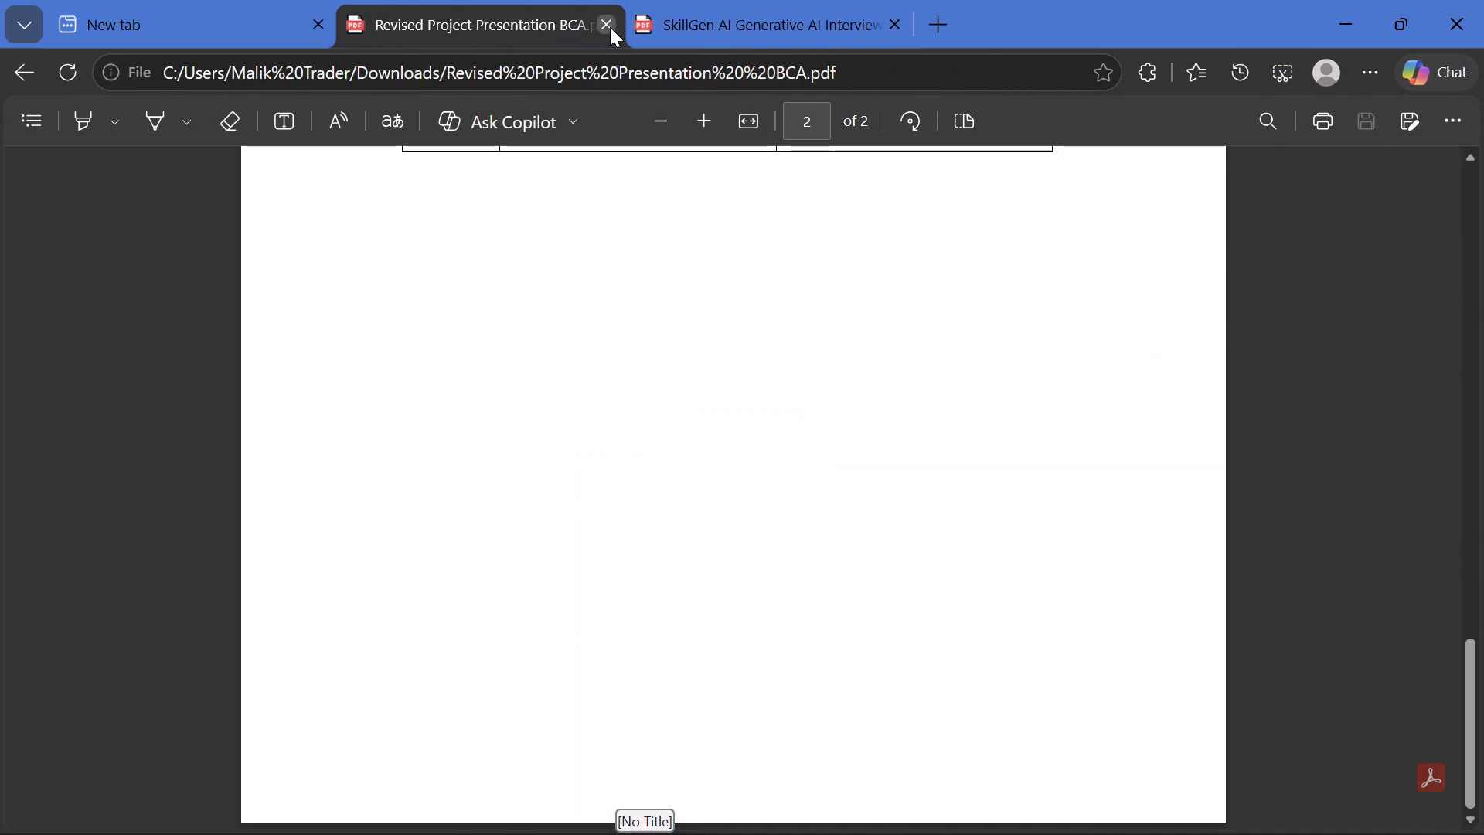
left_click(314, 20)
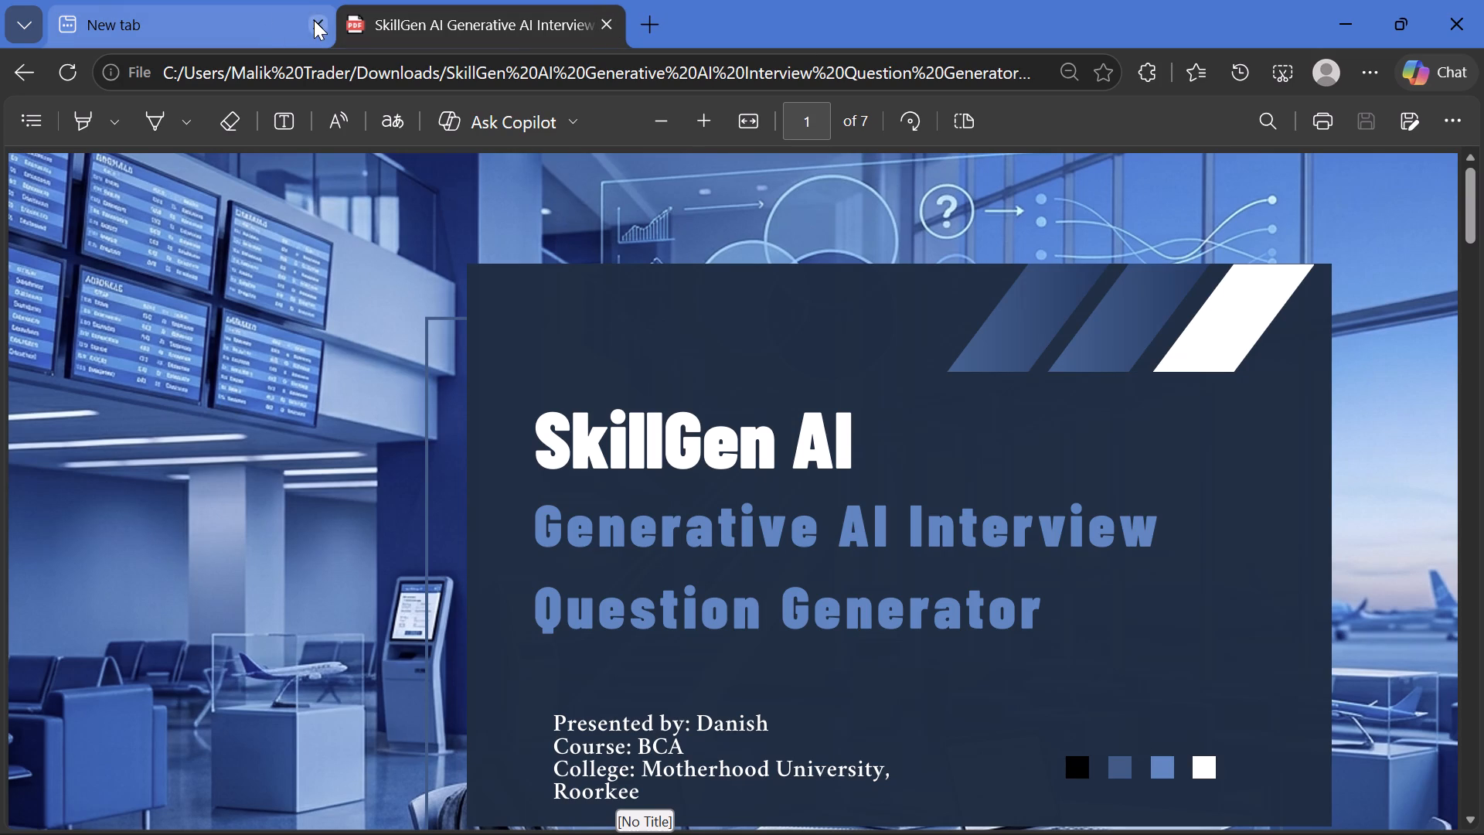
Examine the exported SkillGen AI PDF from the title page through the Thank You page, and return to page 1.
left_click(1247, 439)
scroll(1127, 533, "down", 2)
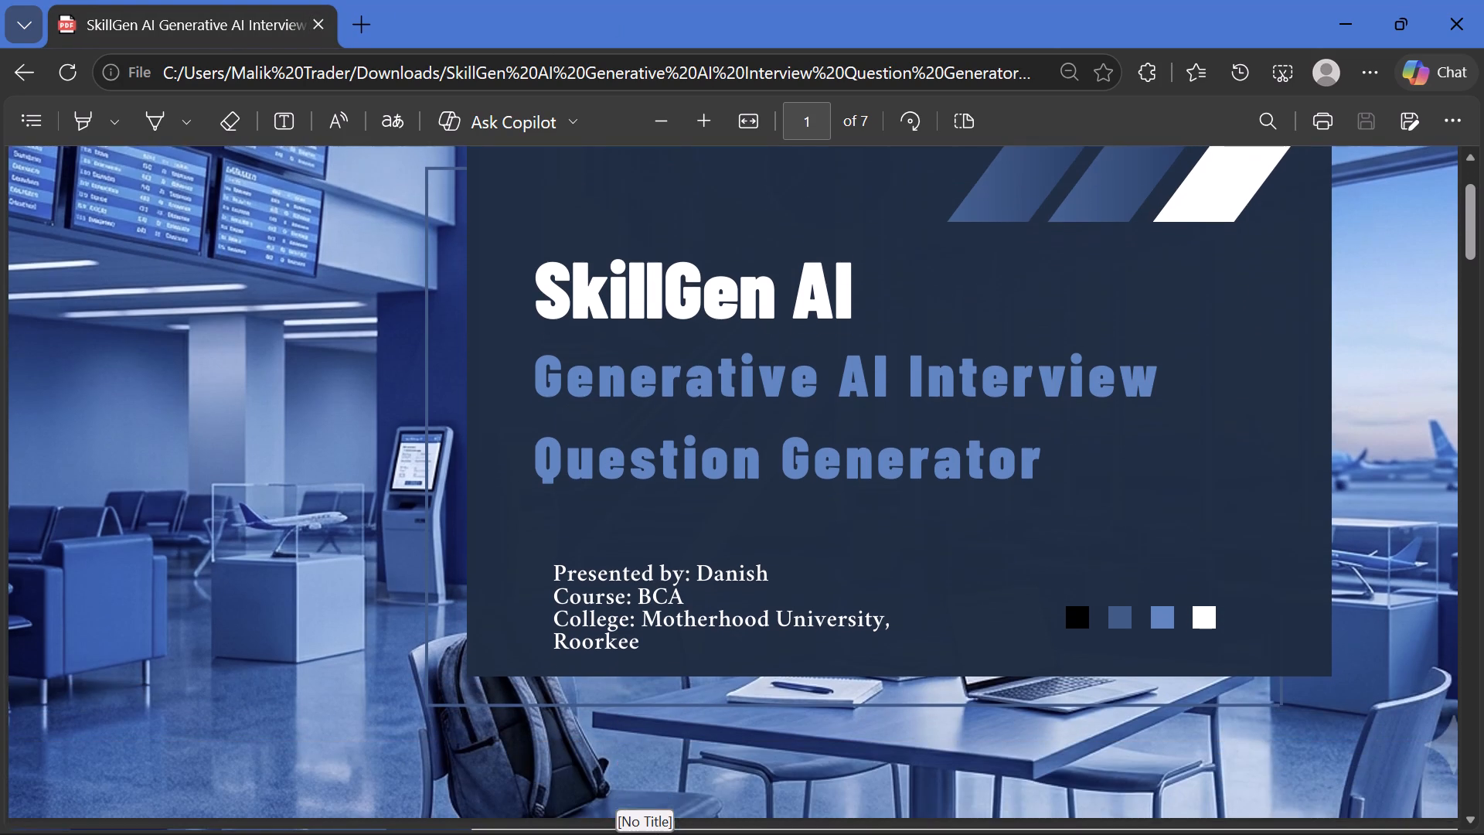
scroll(1127, 533, "down", 3)
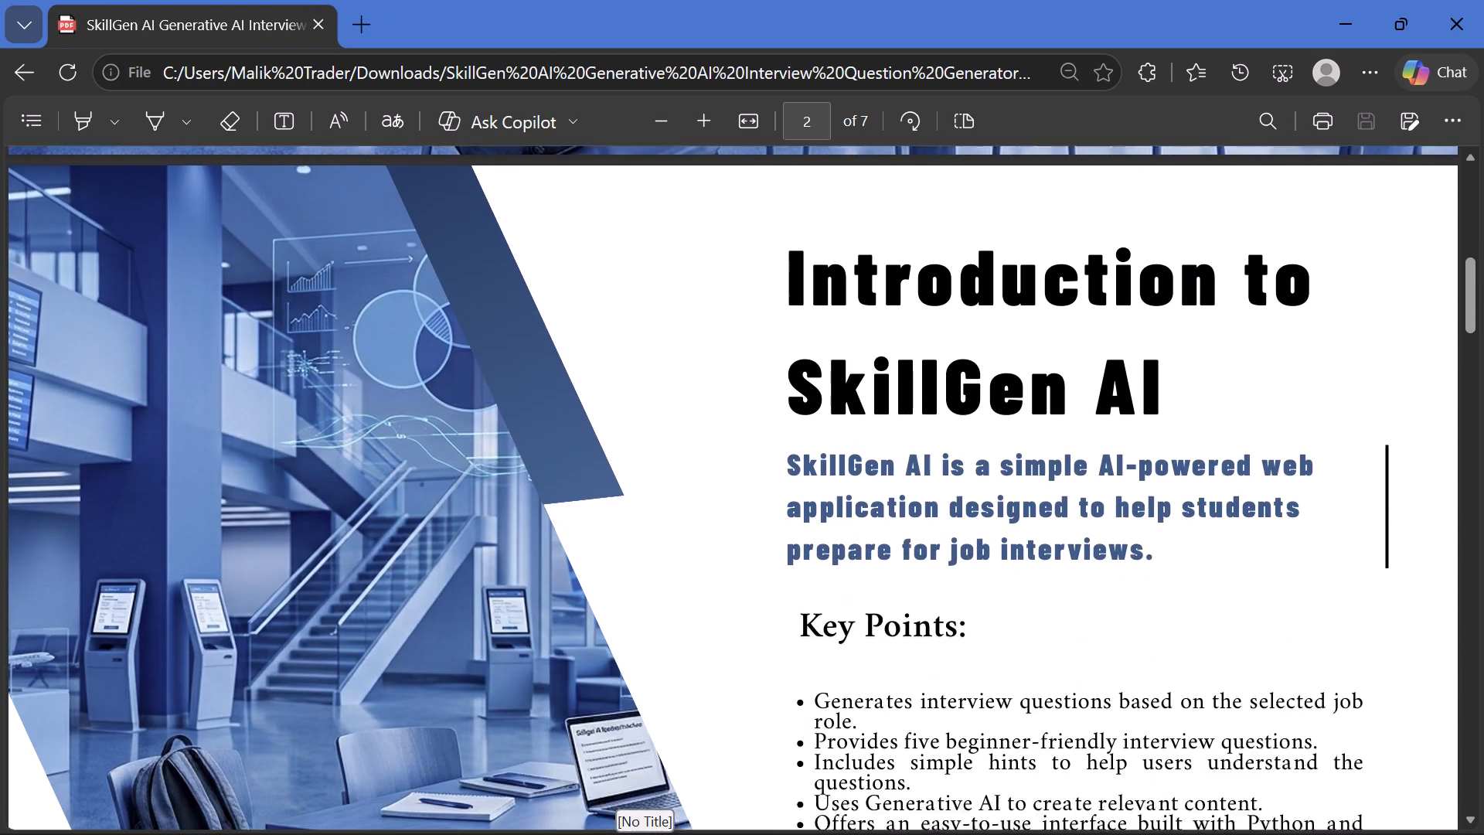
scroll(1127, 533, "down", 2)
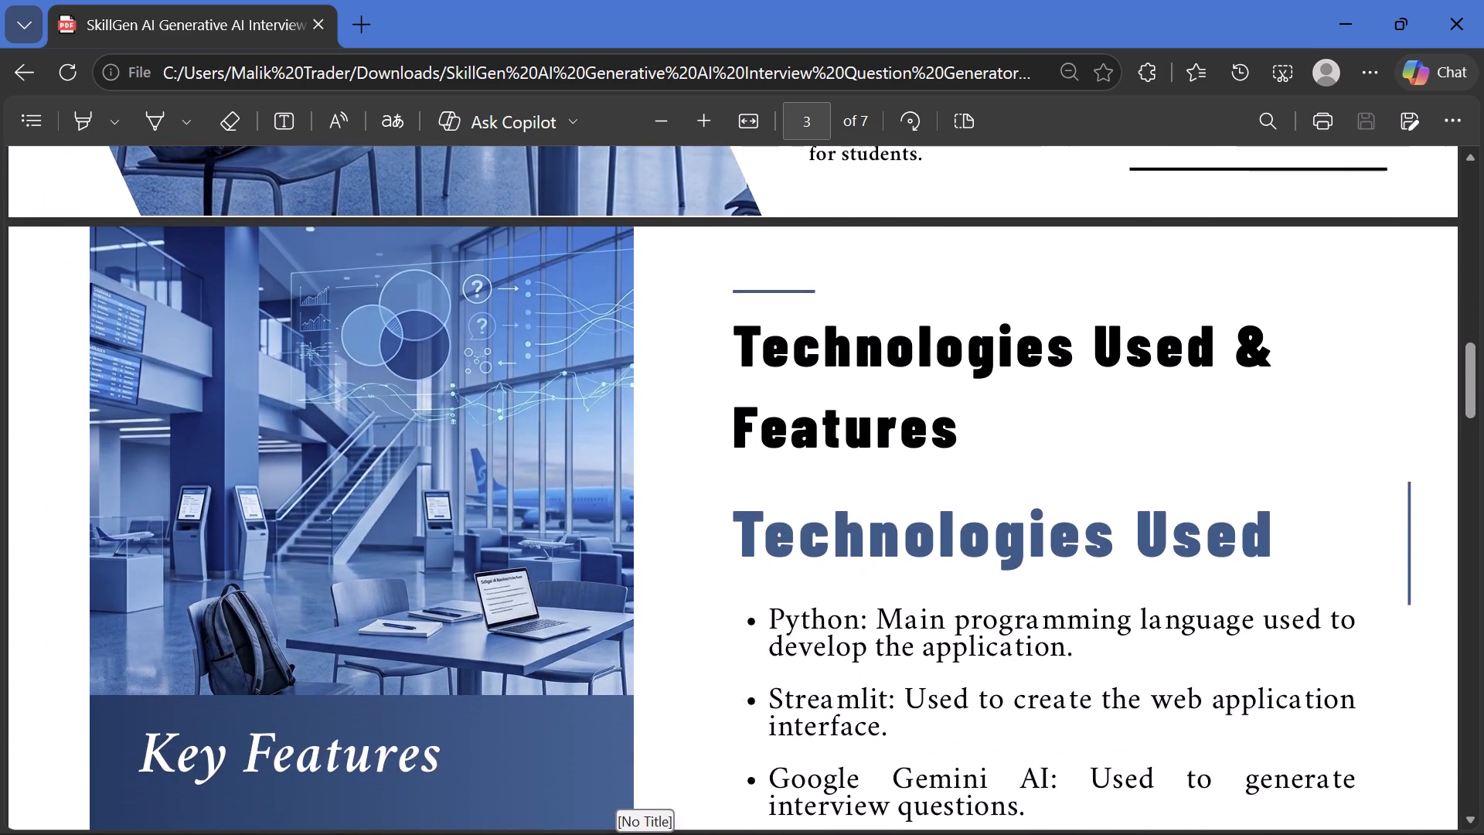
scroll(1127, 533, "down", 6)
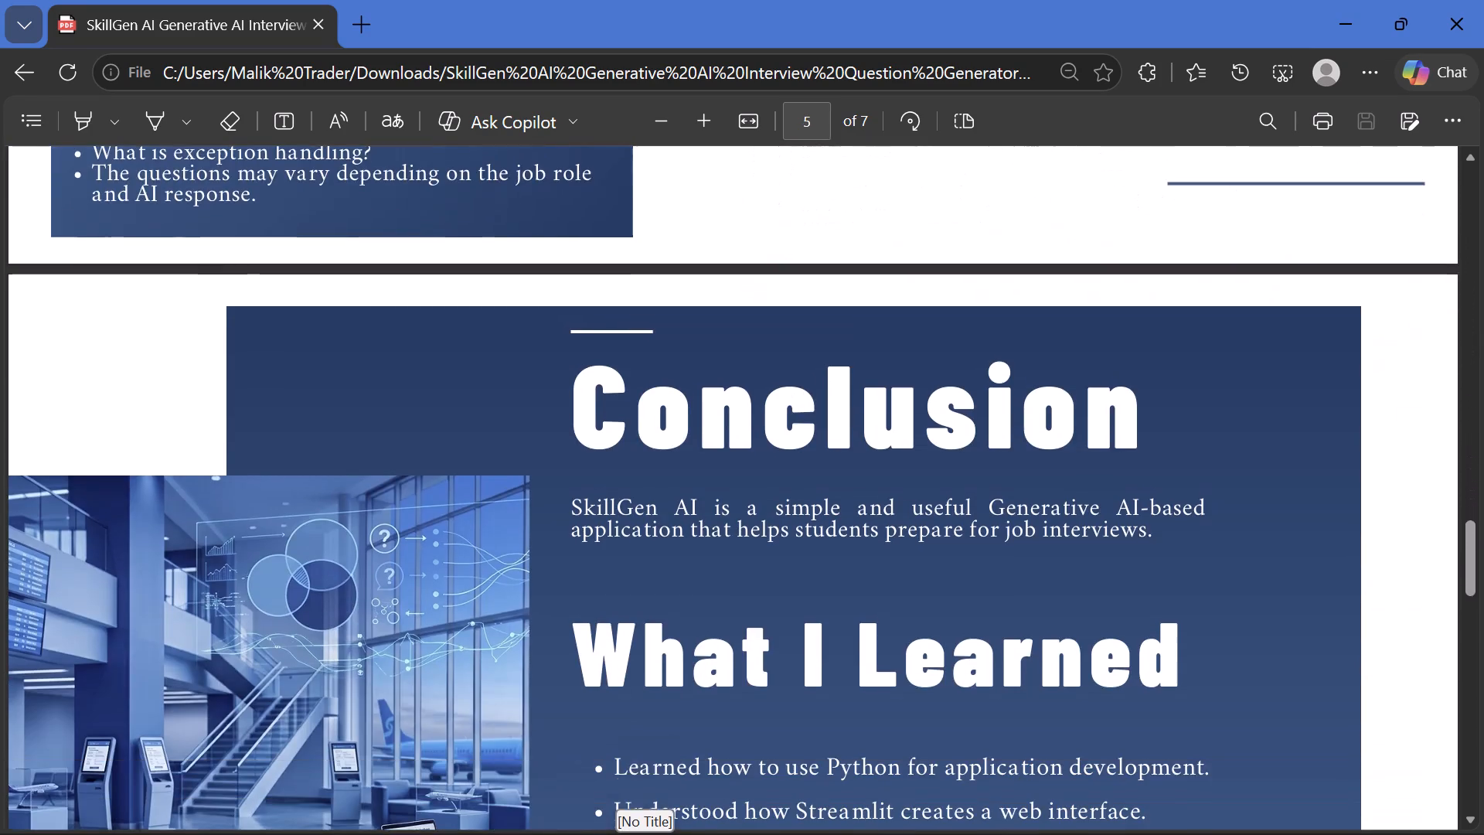
scroll(1127, 533, "down", 5)
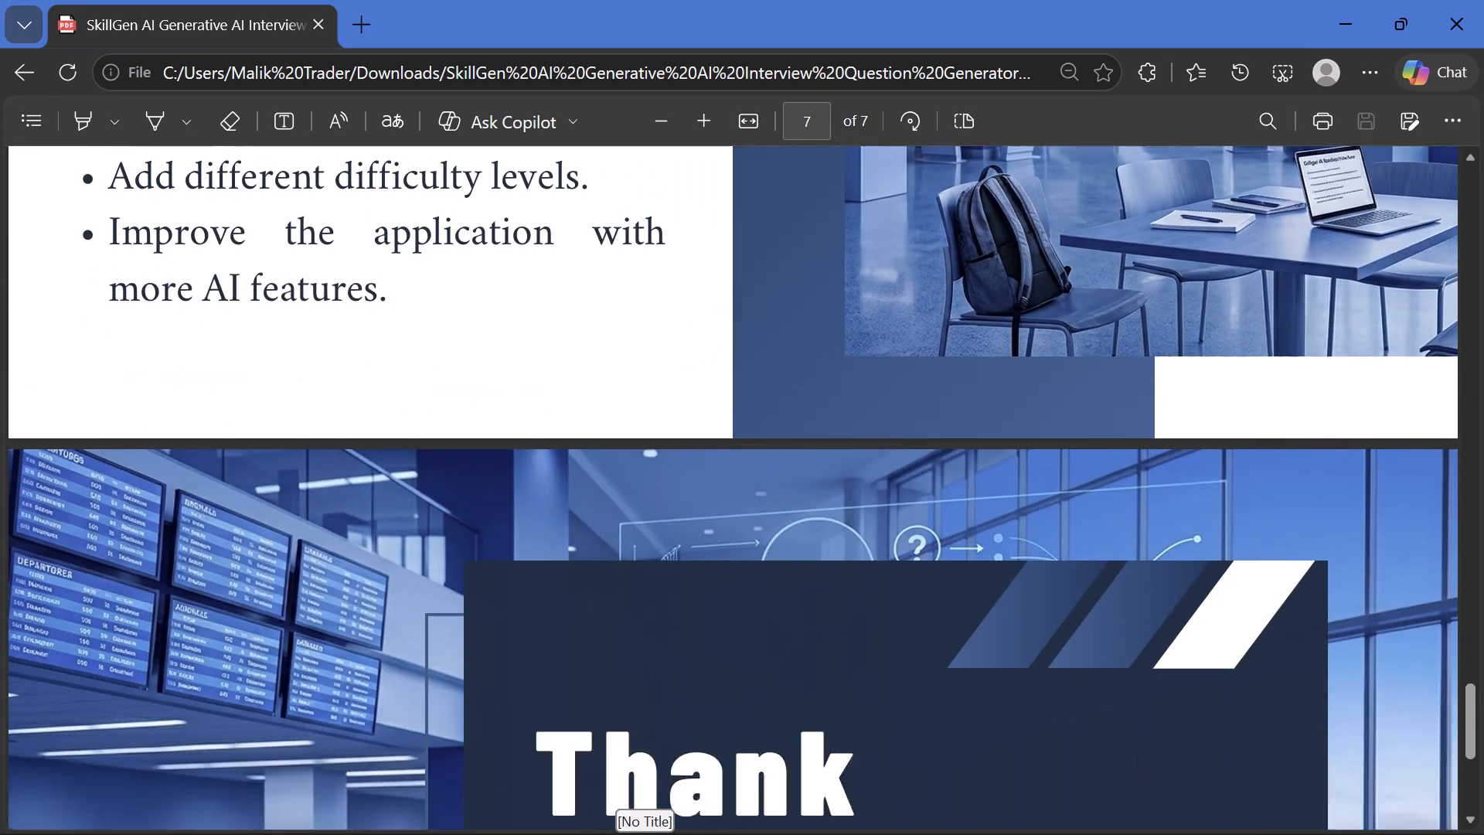
scroll(1127, 533, "down", 1)
scroll(1127, 533, "up", 16)
scroll(1127, 533, "up", 7)
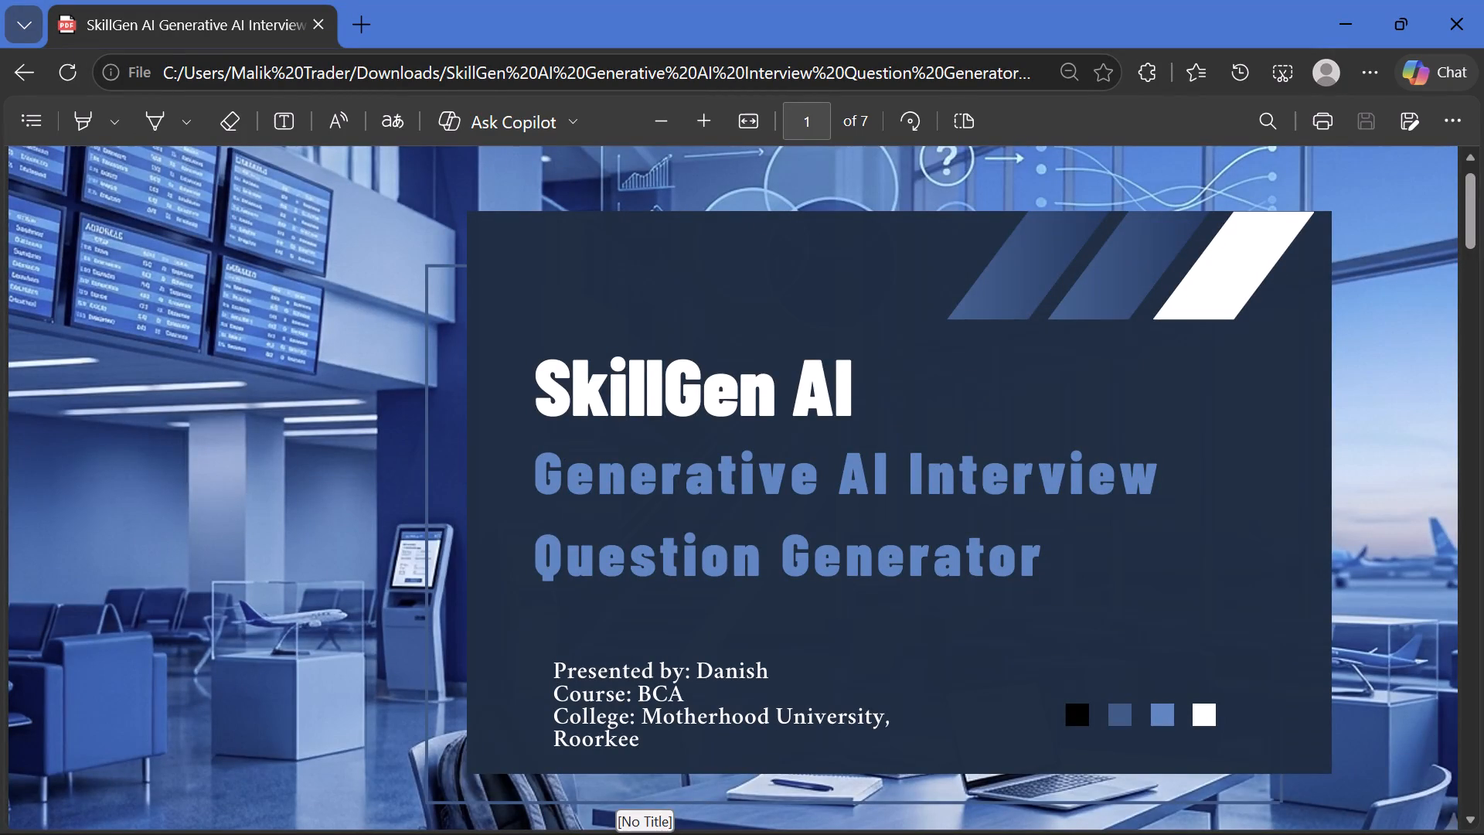
Switch back to Canva and dismiss the PDF download notification.
left_click(939, 826)
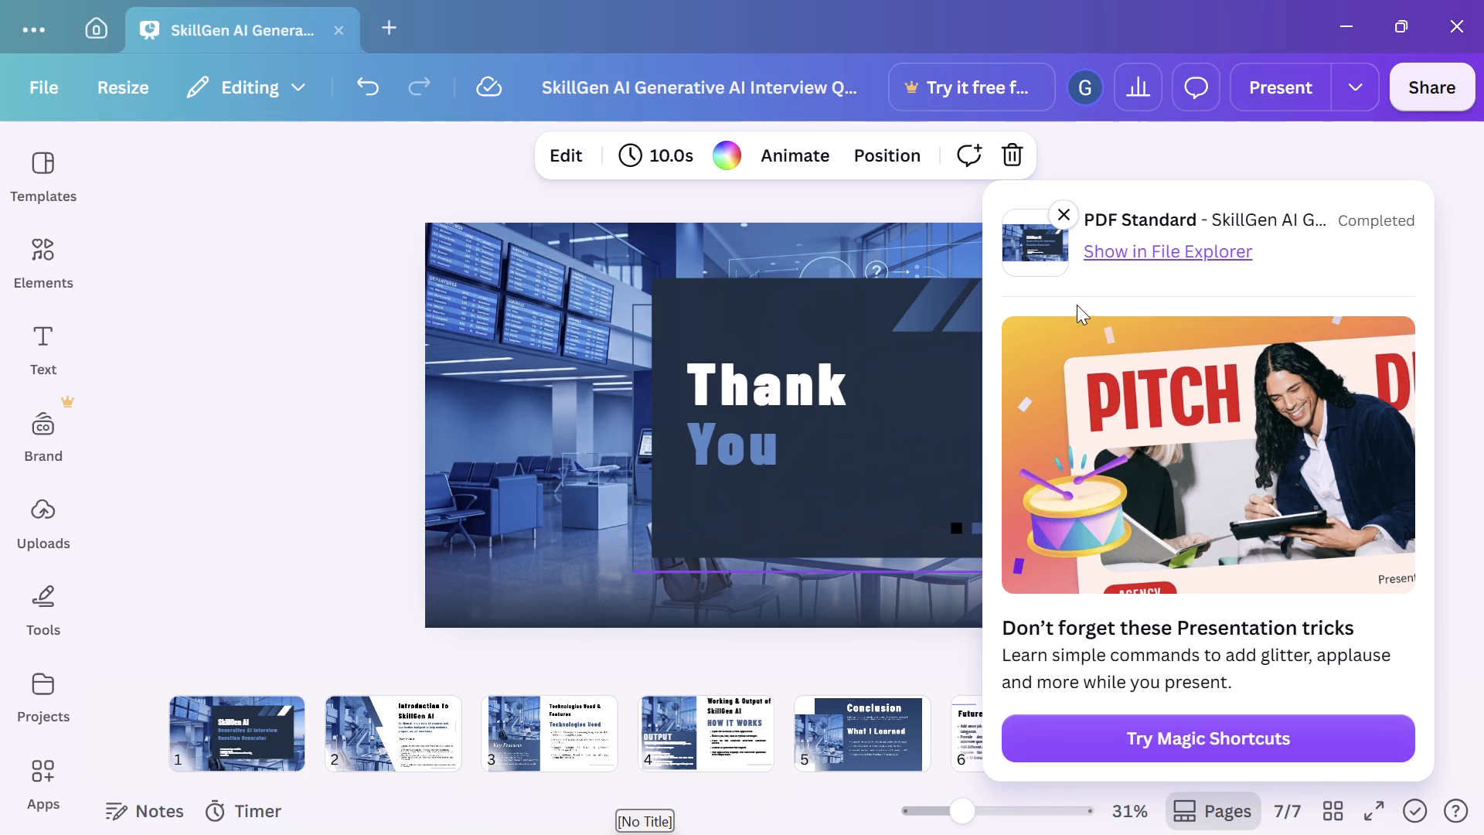
left_click(1070, 214)
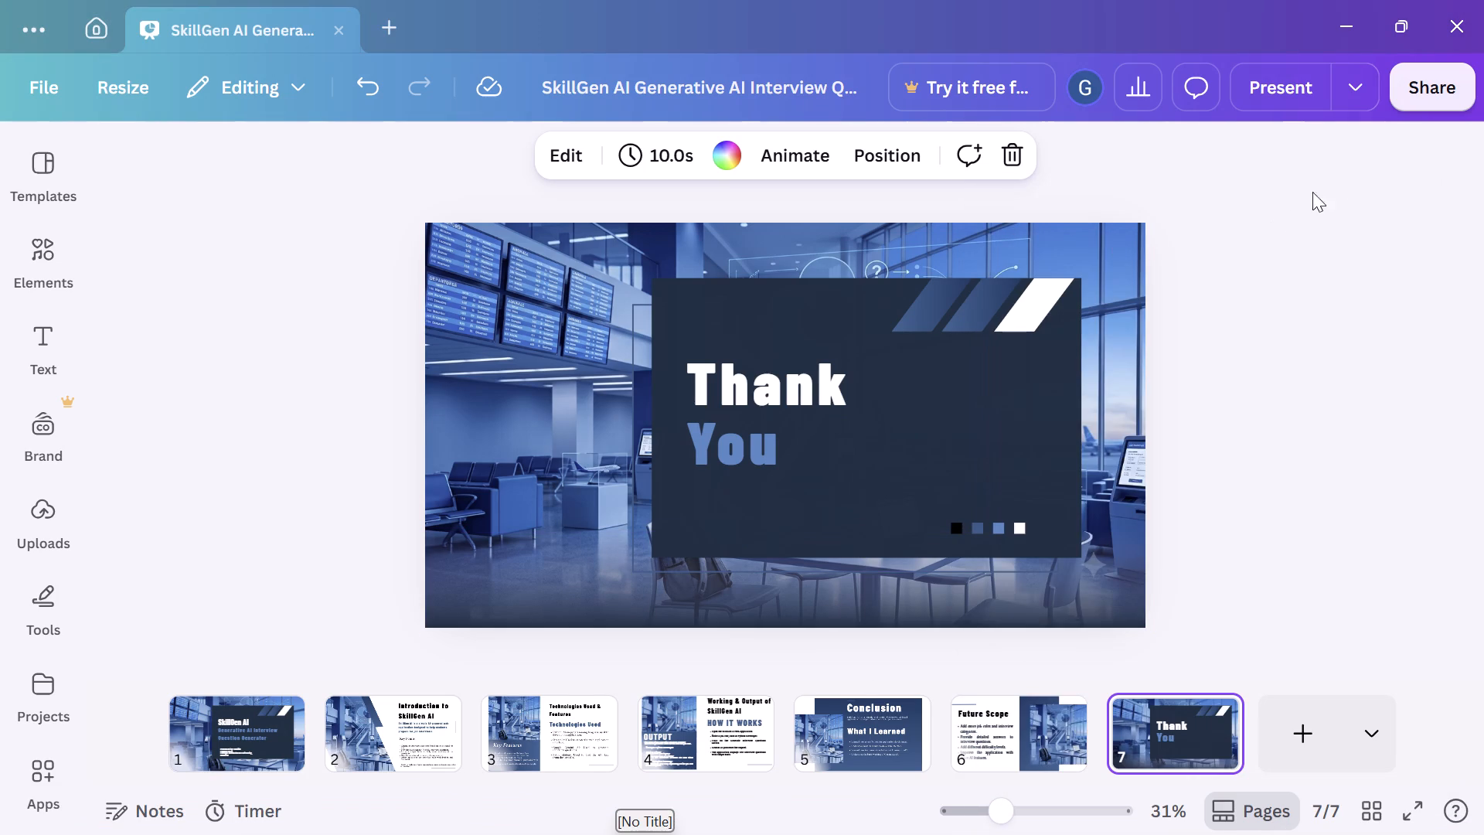
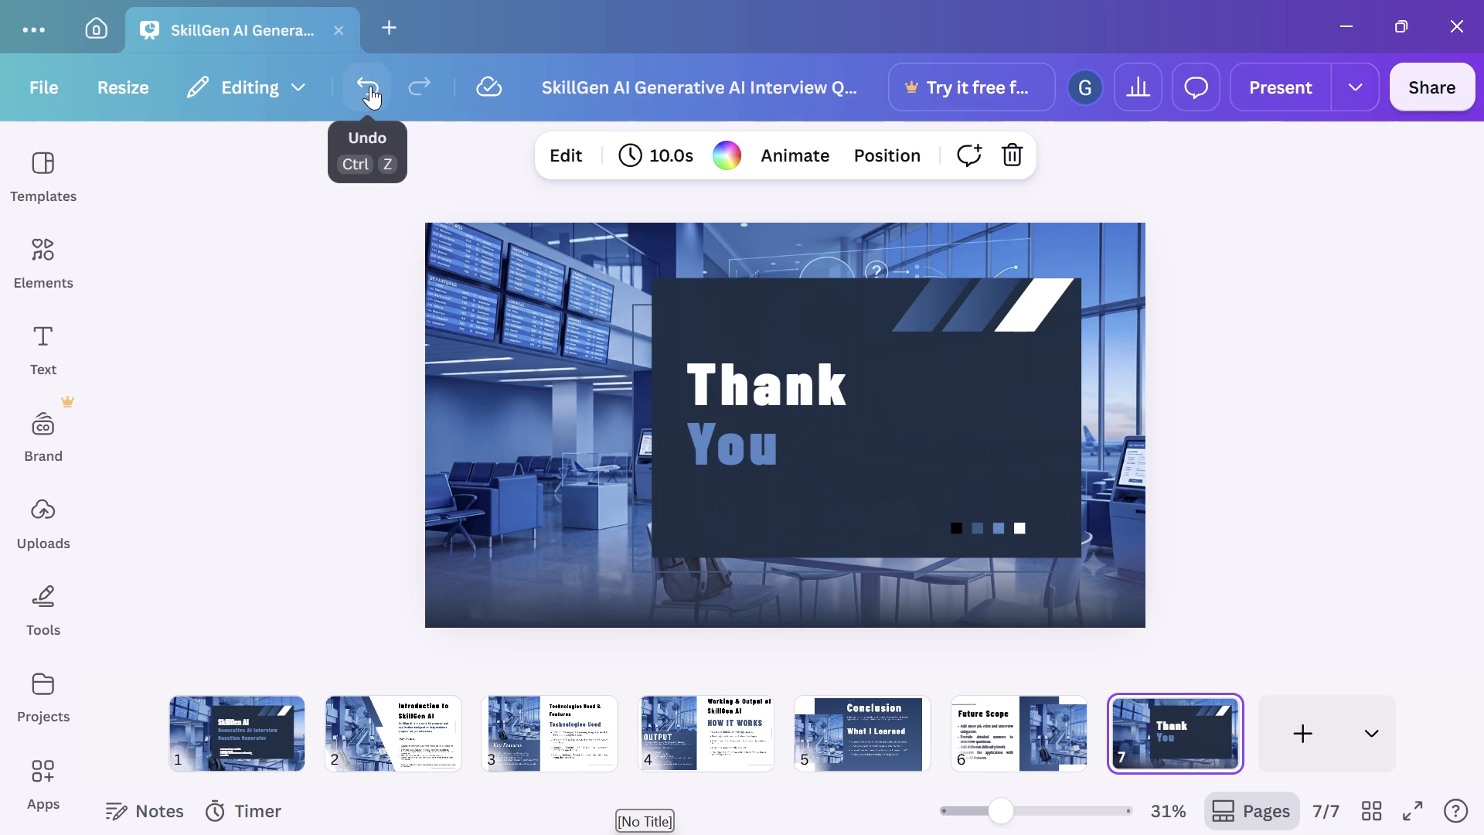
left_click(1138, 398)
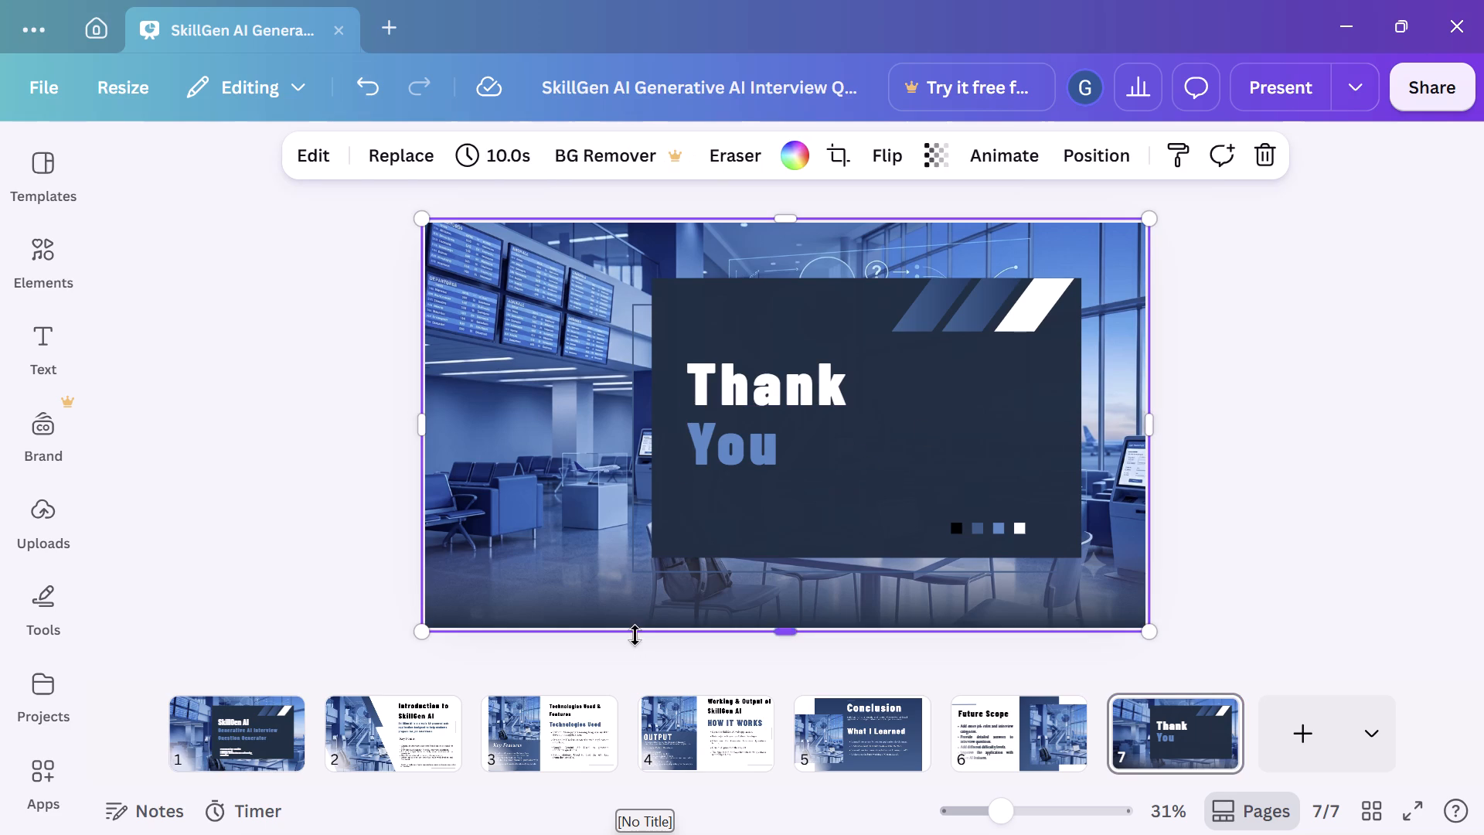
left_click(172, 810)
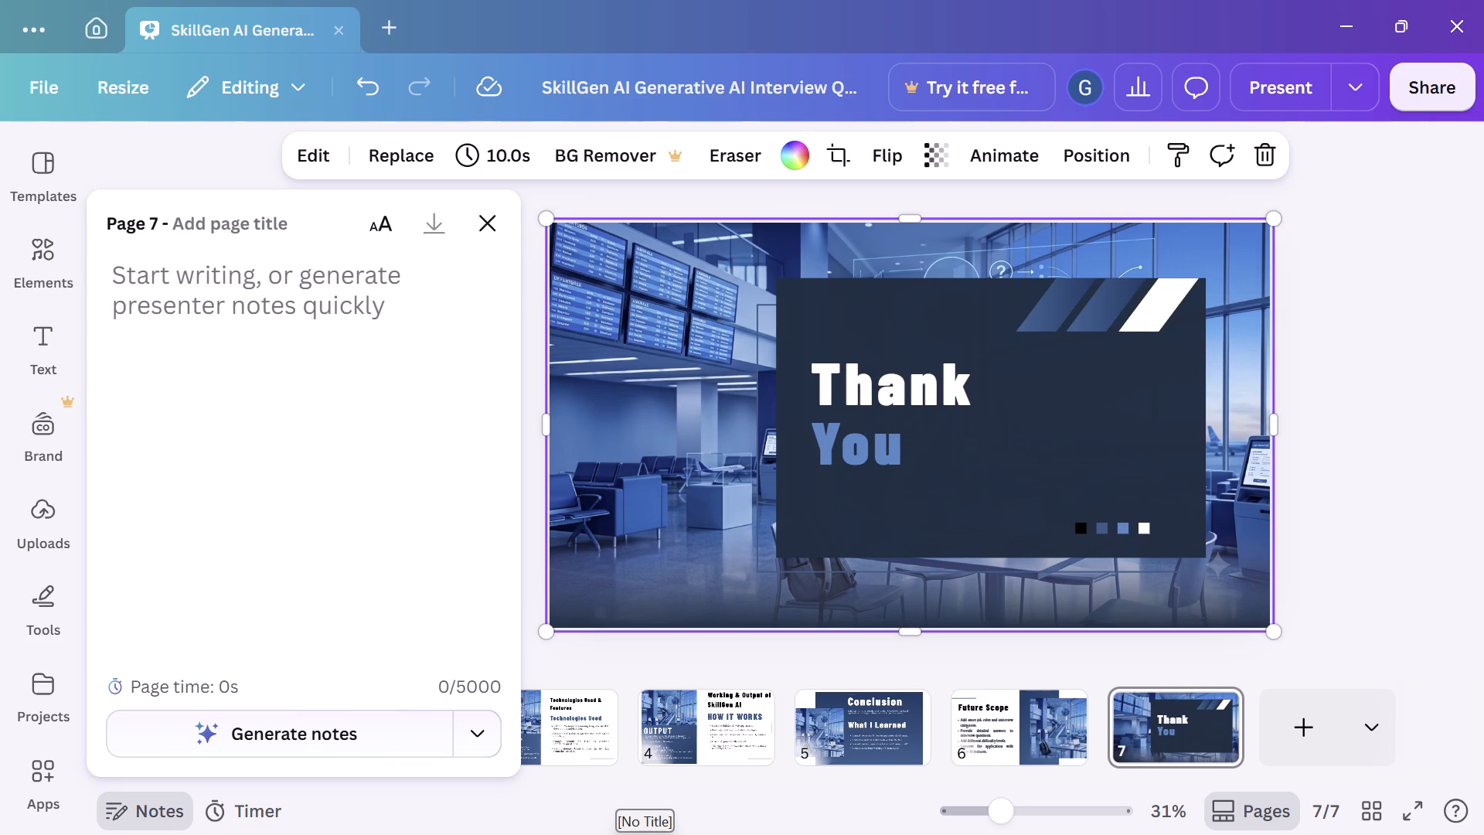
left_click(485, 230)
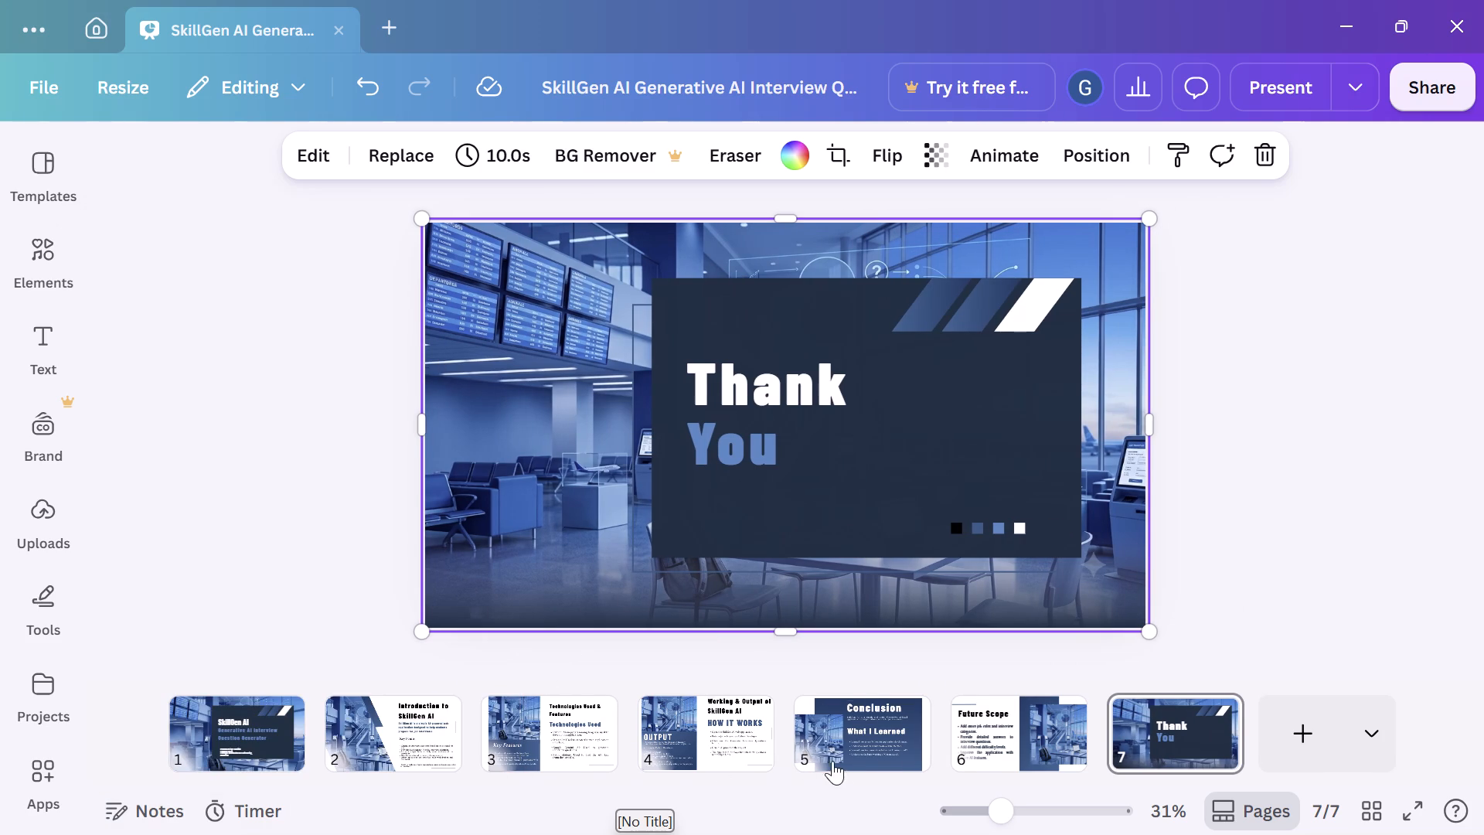
Show all presentation pages in grid view and look over the Thank You page's options.
left_click(1356, 815)
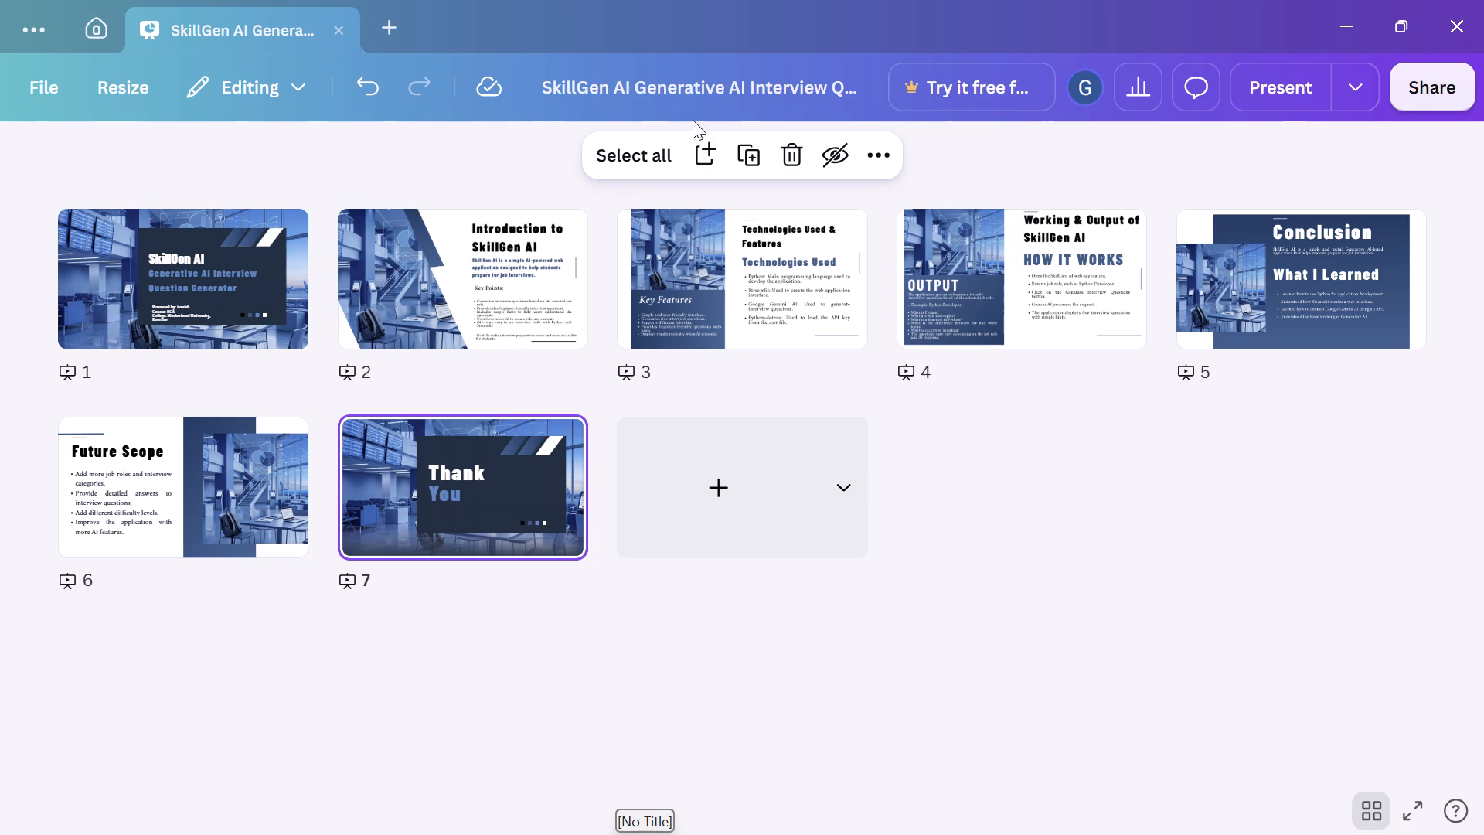
left_click(861, 165)
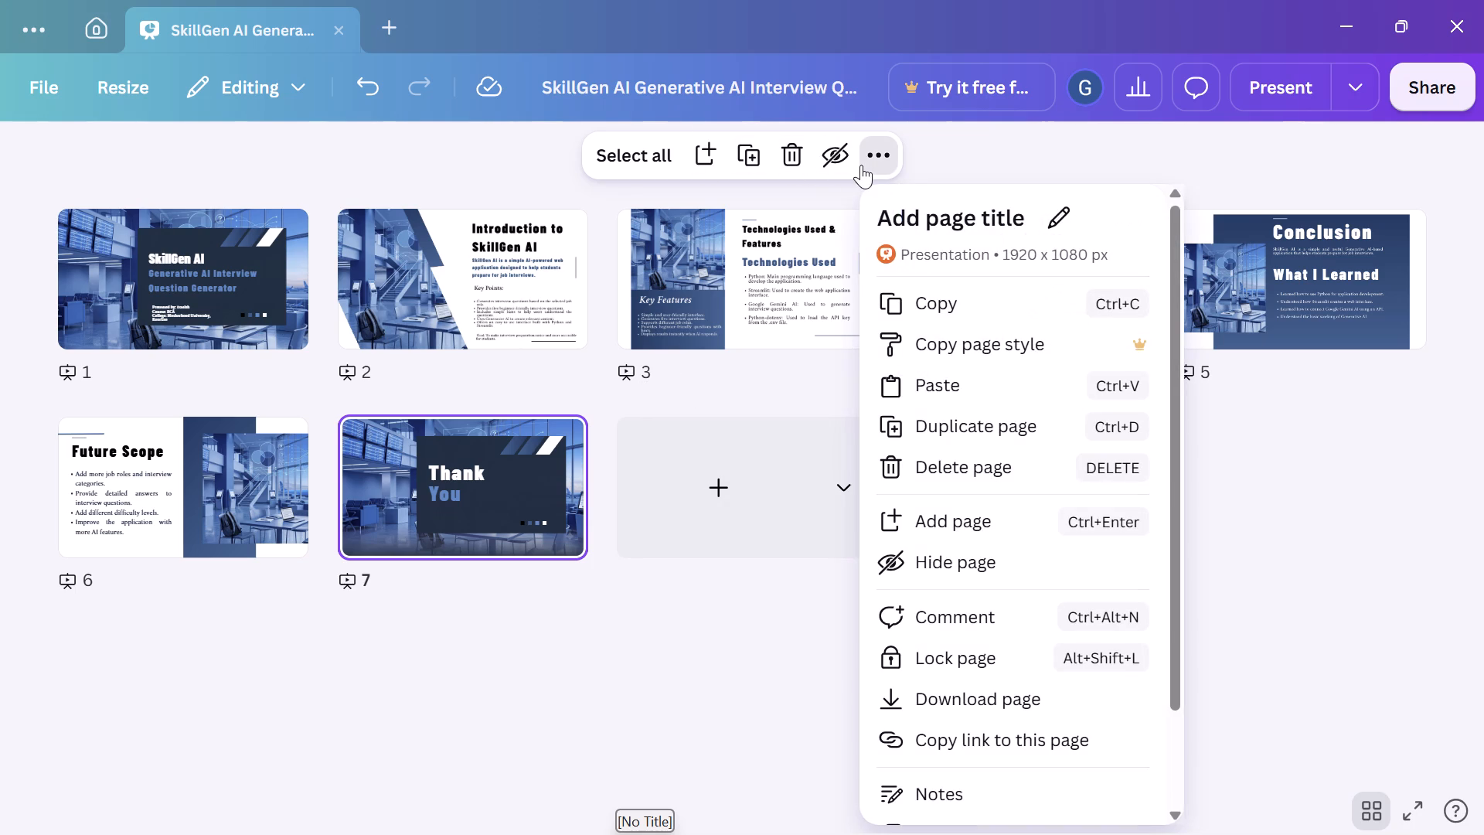
scroll(941, 452, "down", 1)
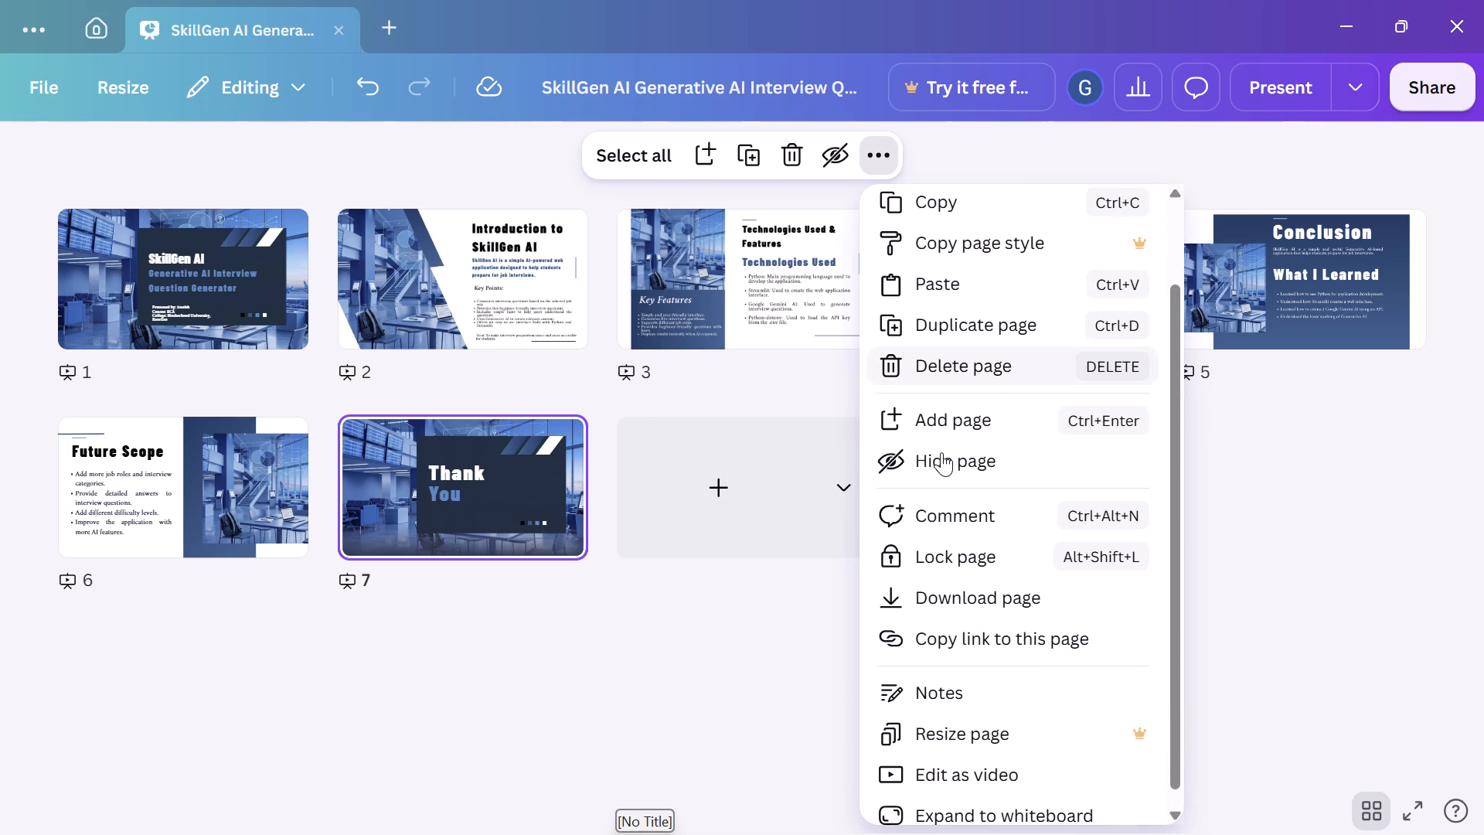
scroll(941, 452, "down", 1)
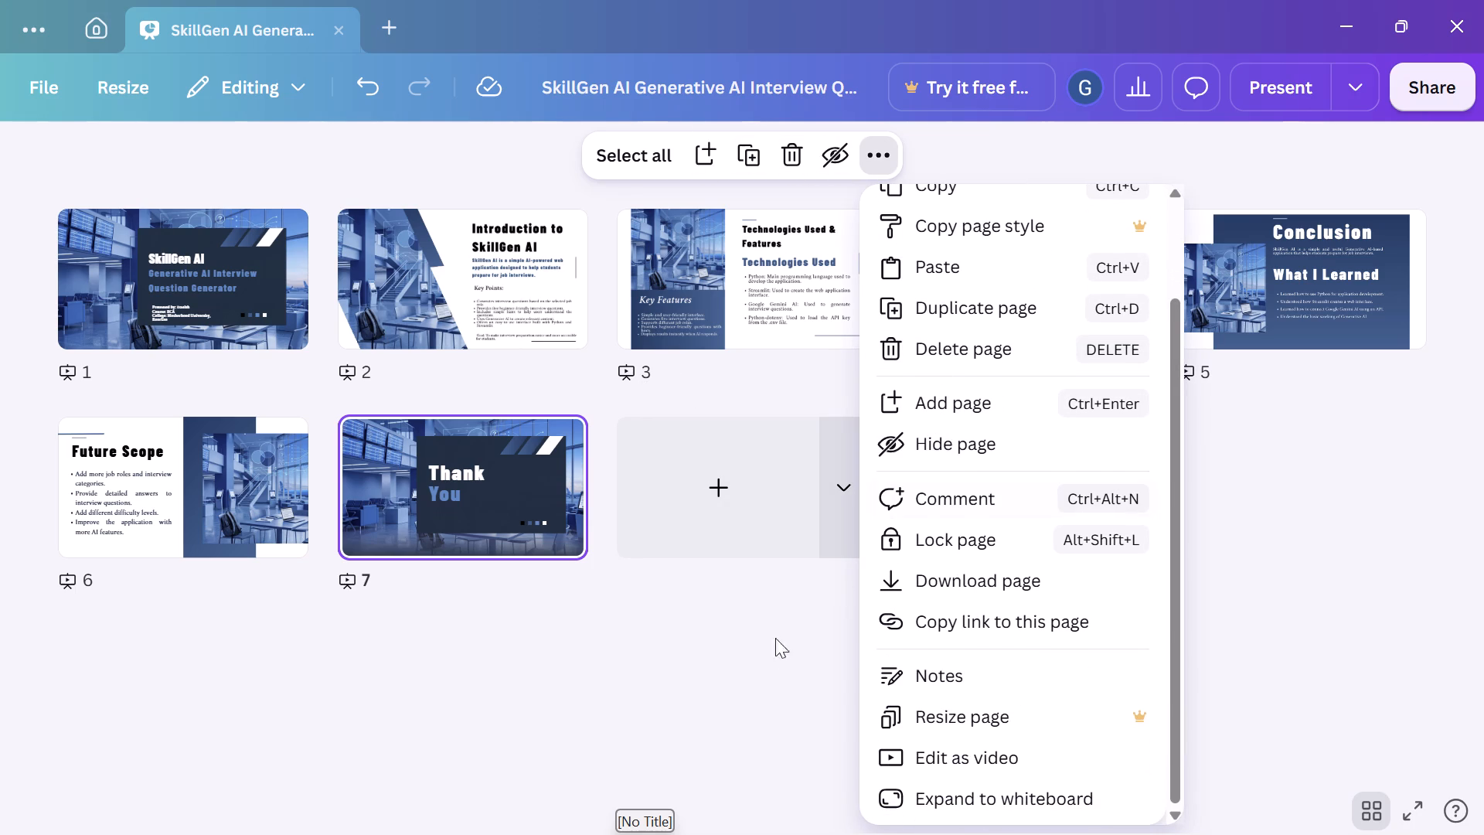
left_click(728, 690)
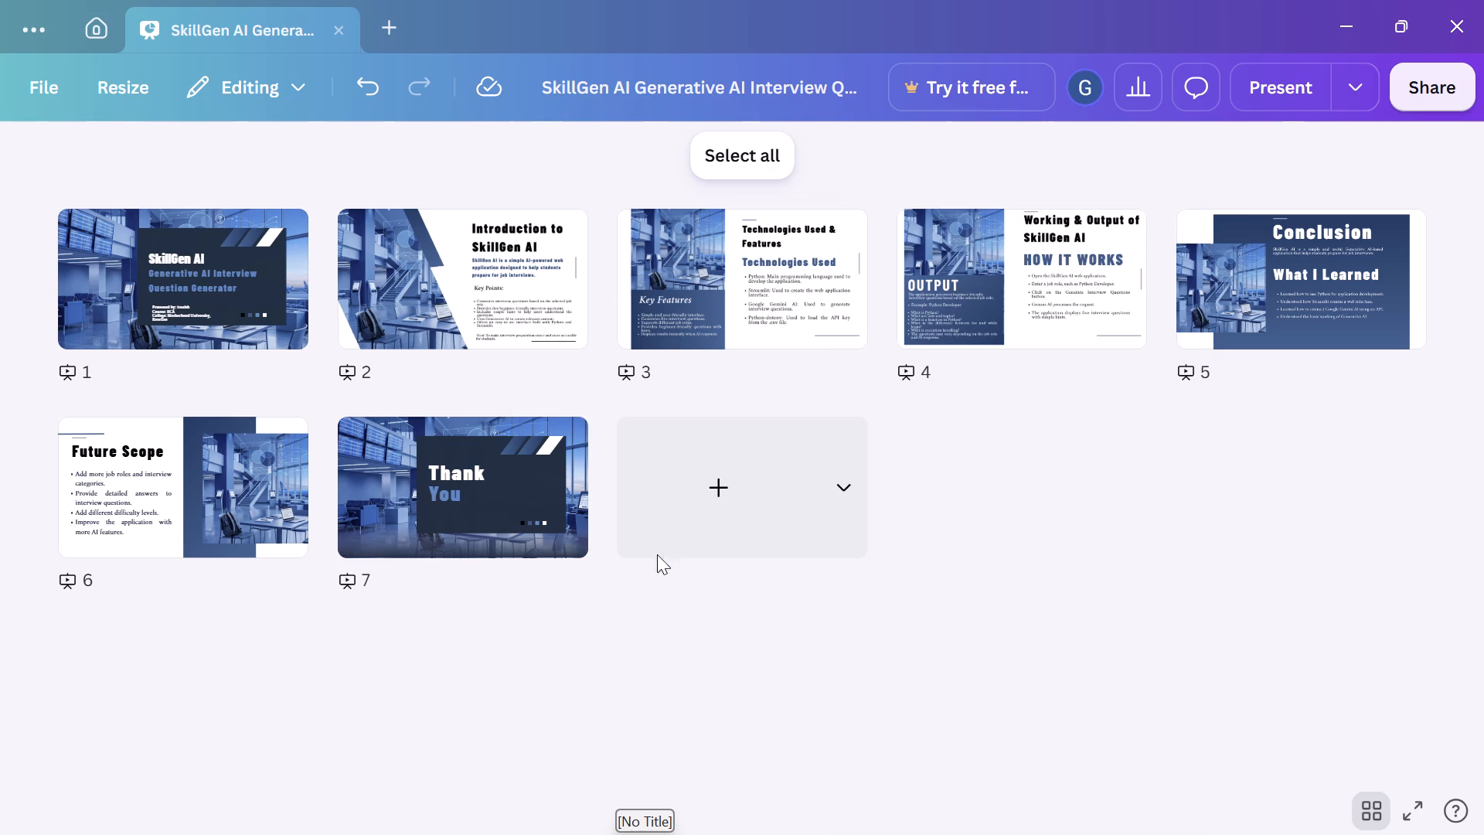
Close the SkillGen AI presentation.
left_click(341, 18)
left_click(338, 30)
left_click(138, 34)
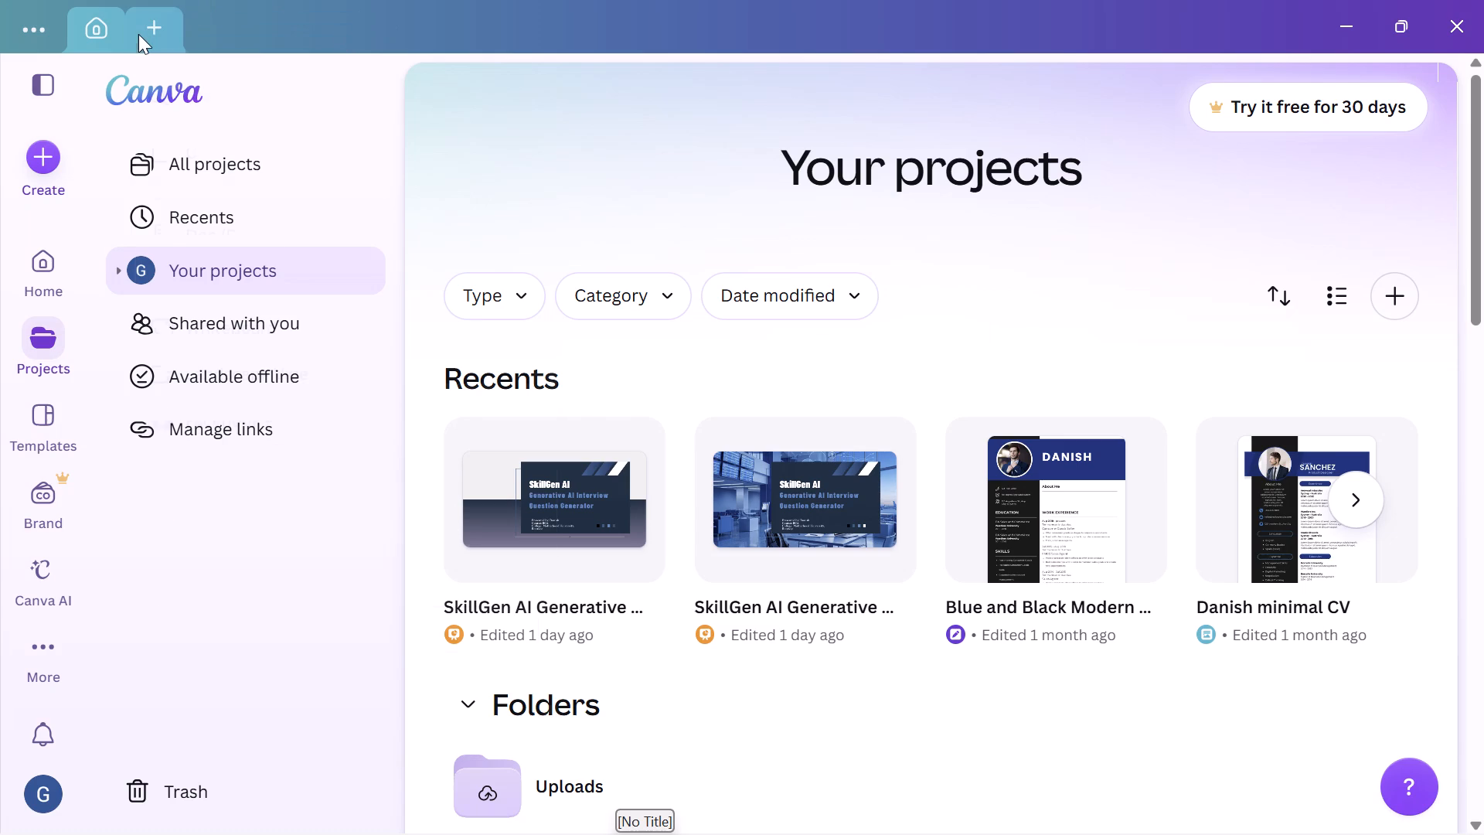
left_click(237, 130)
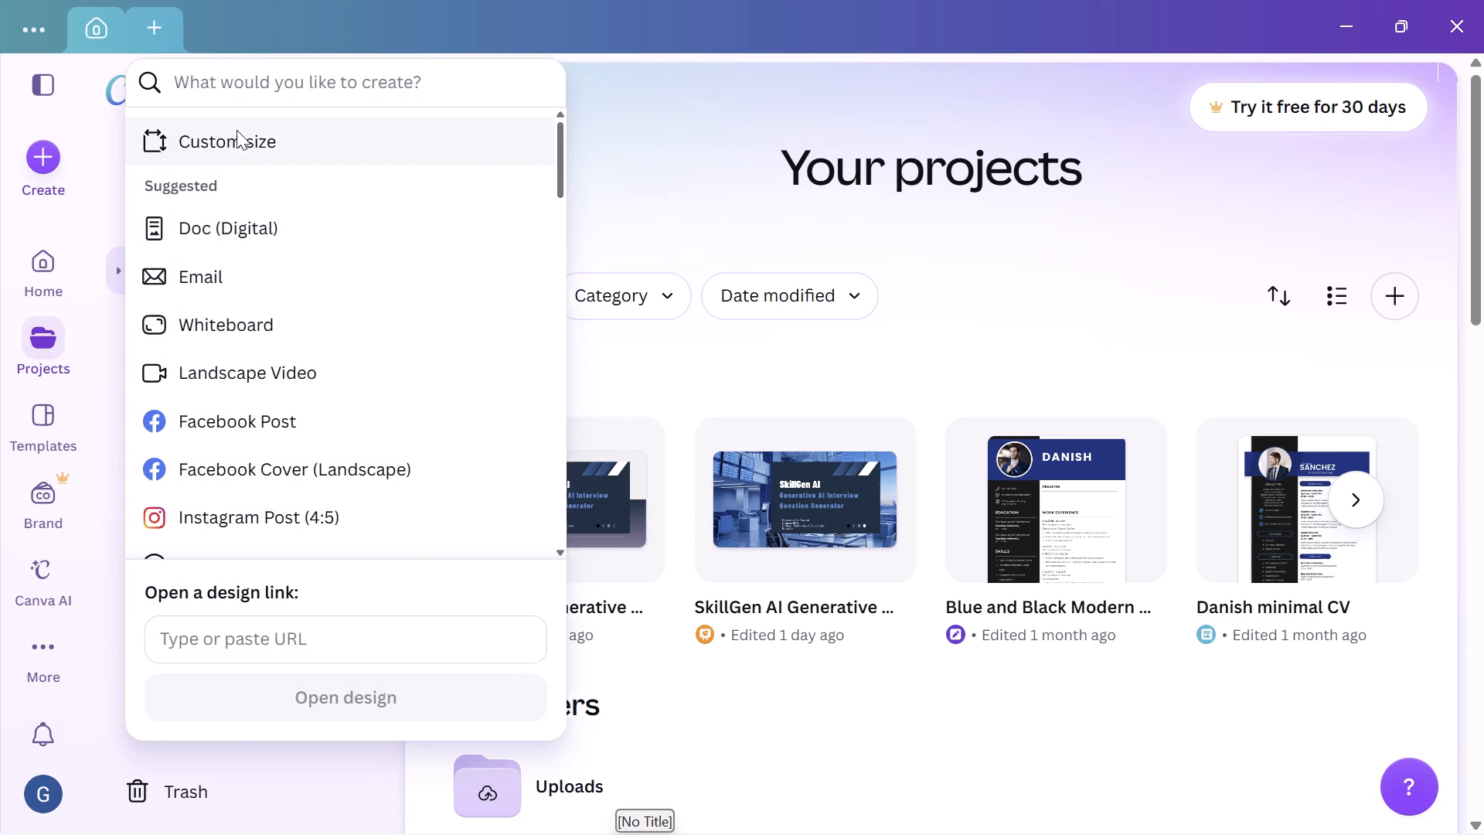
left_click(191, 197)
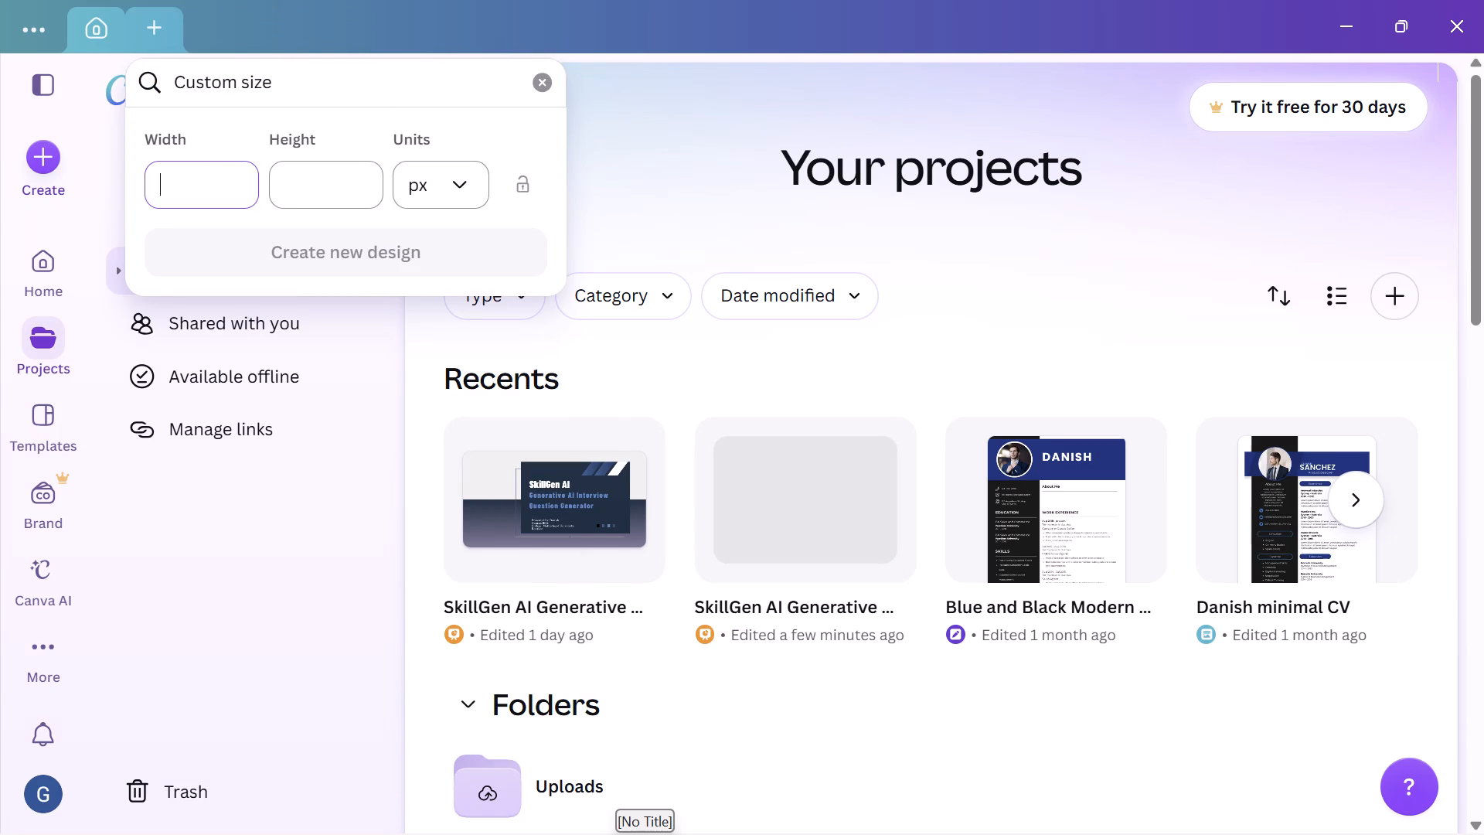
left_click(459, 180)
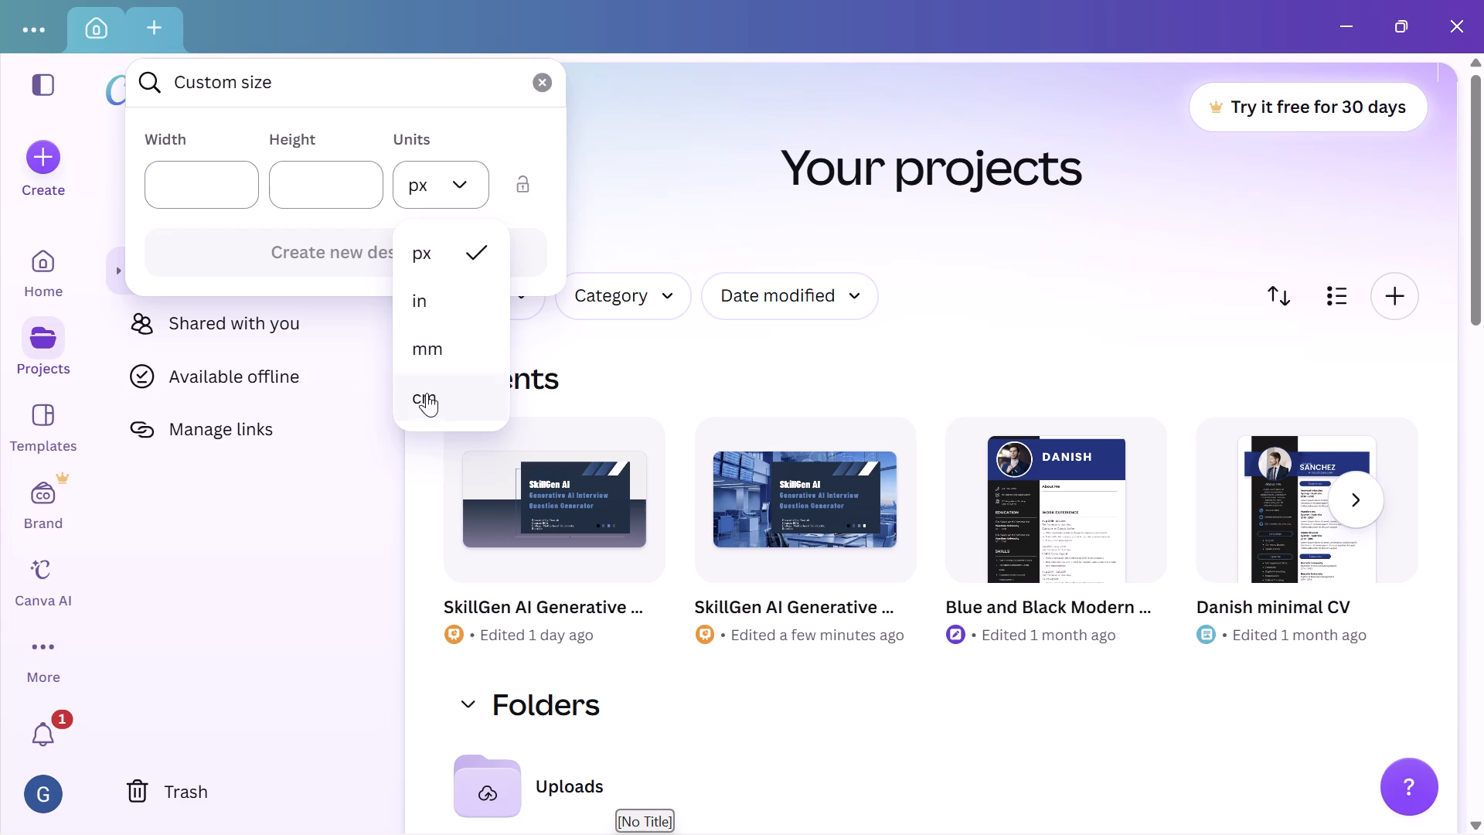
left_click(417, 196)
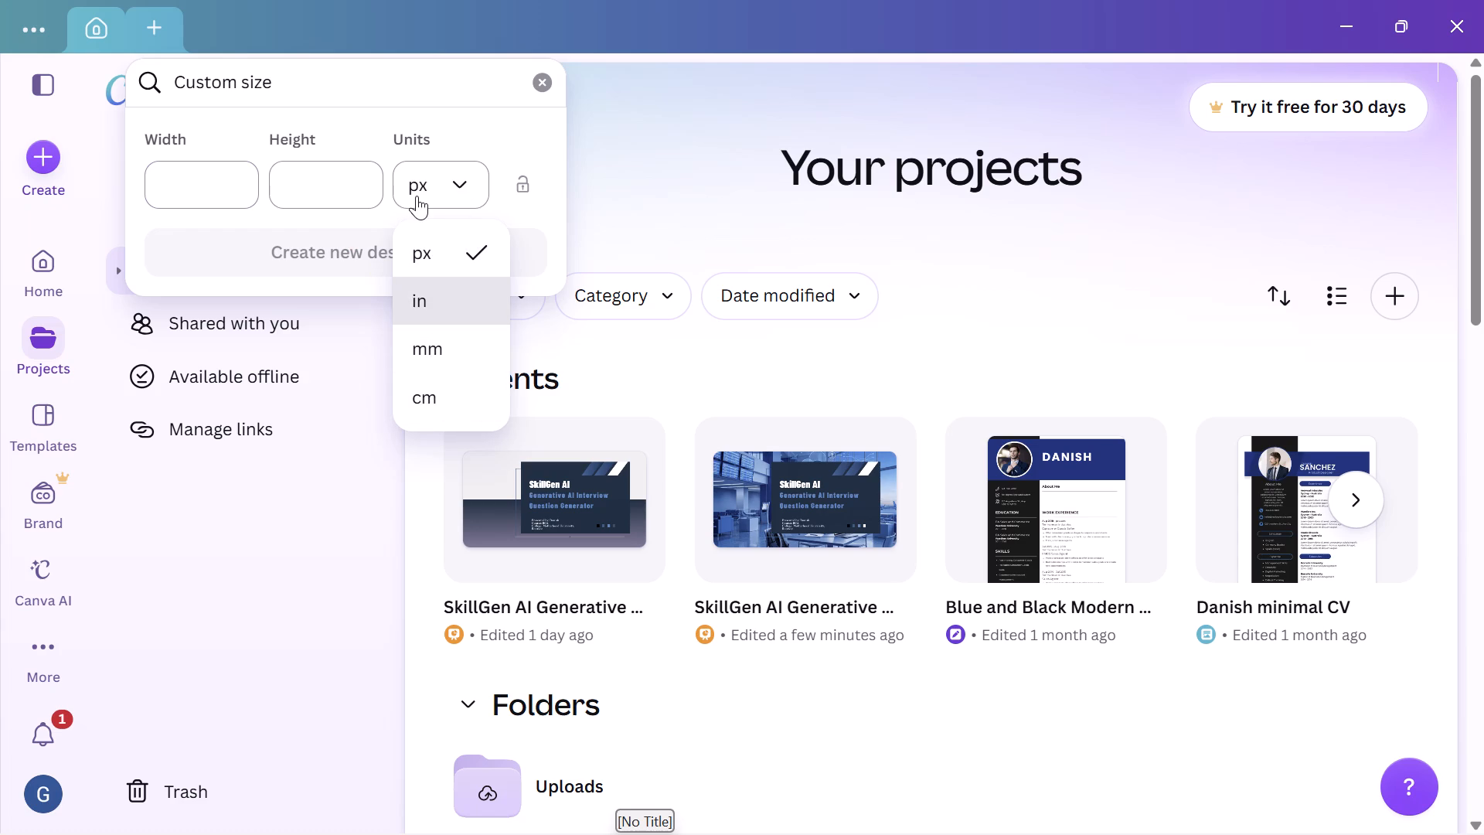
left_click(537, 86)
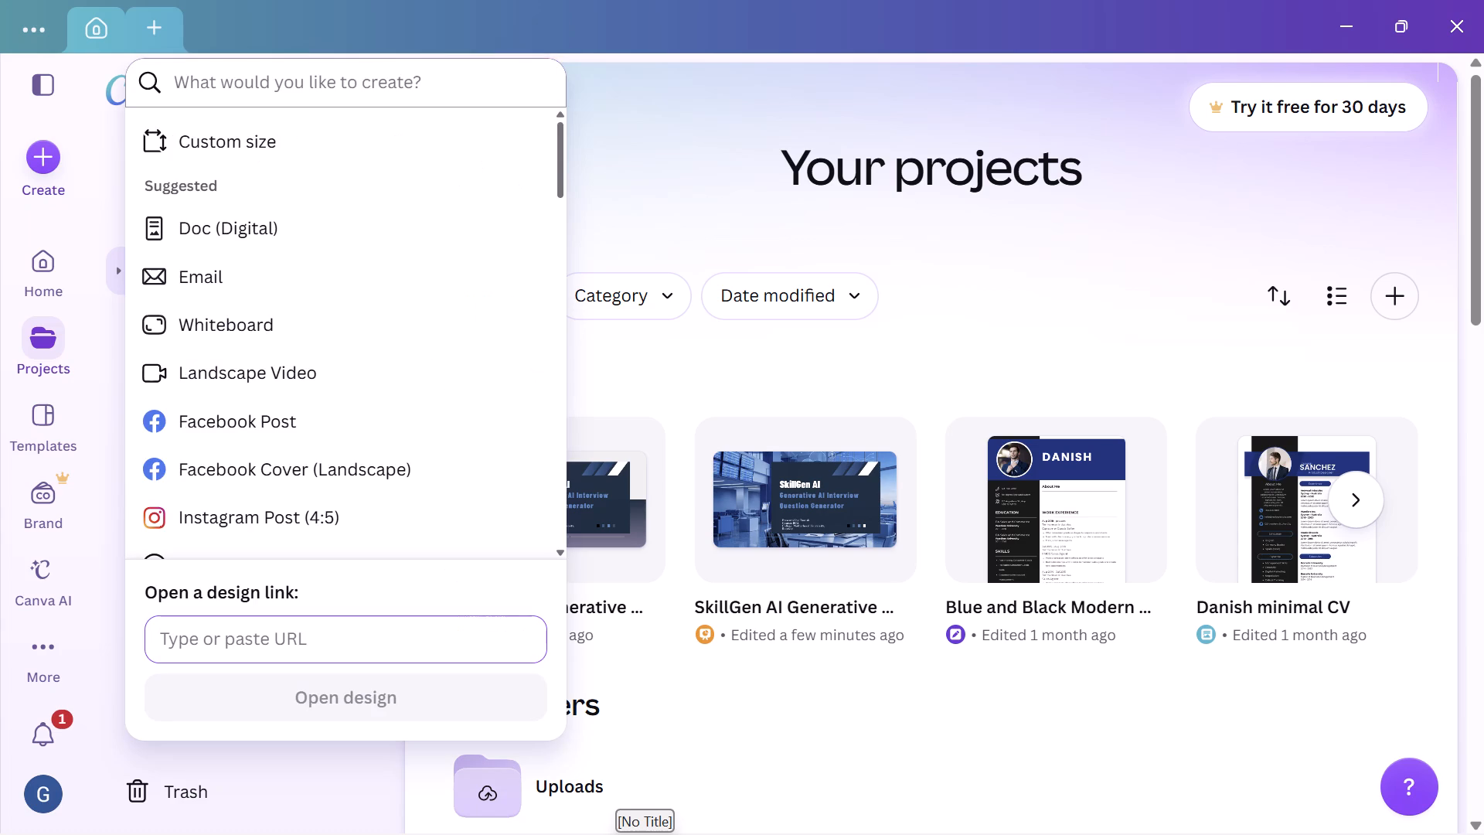
Create a new blank Presentation (16:9) design.
left_click(49, 169)
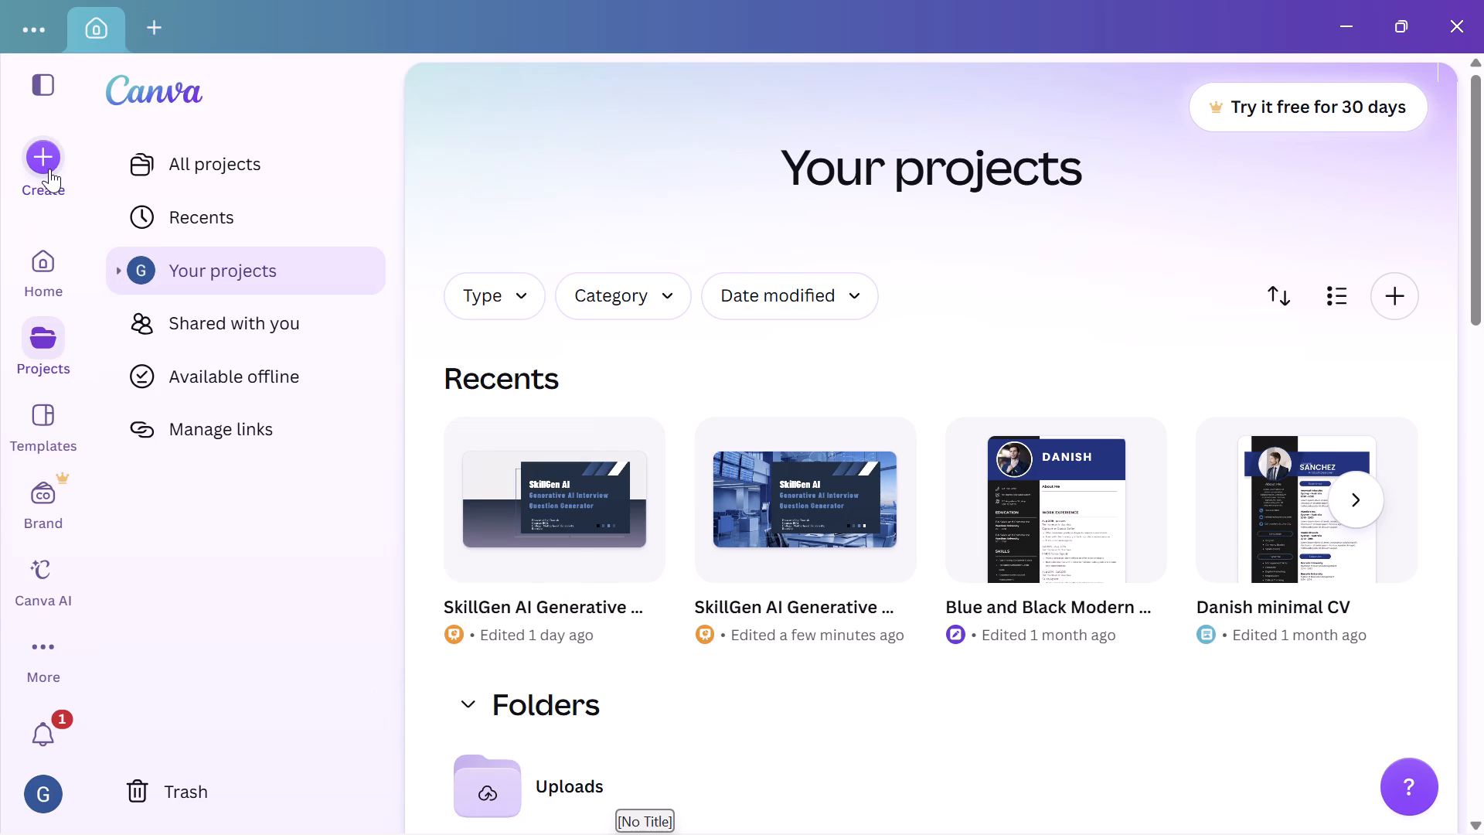
left_click(49, 169)
double_click(49, 169)
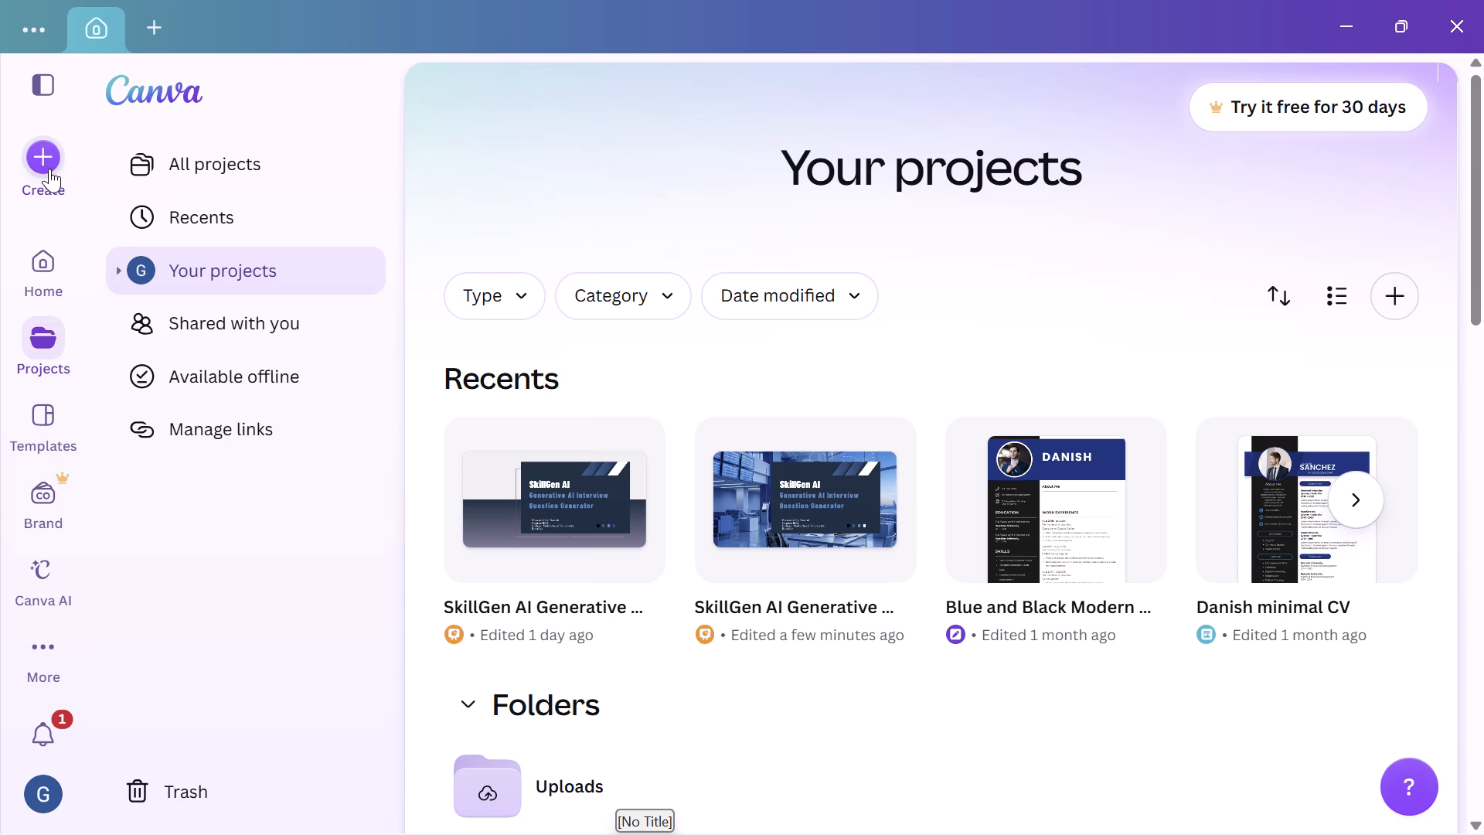
triple_click(49, 169)
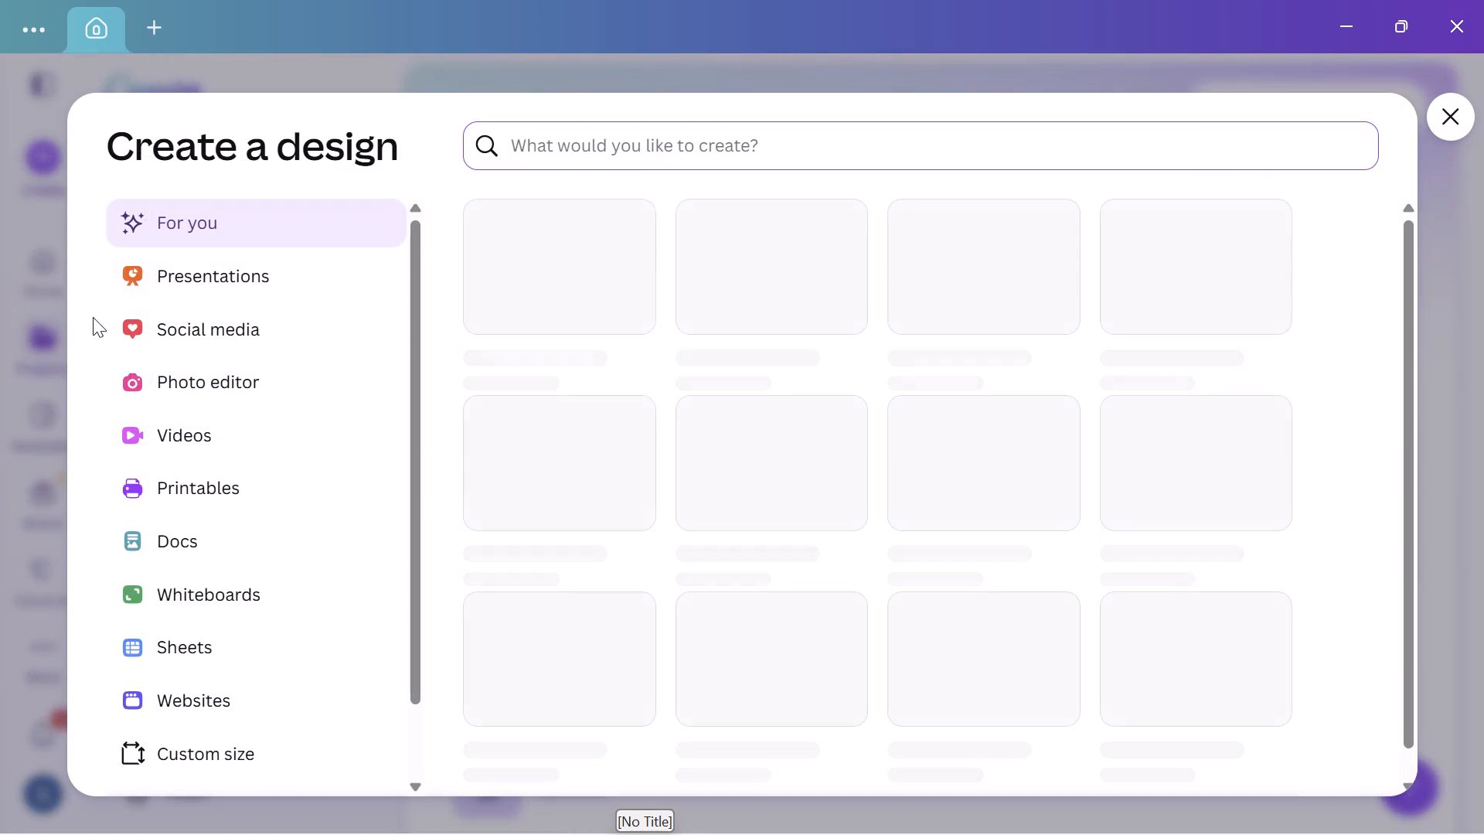
left_click(335, 266)
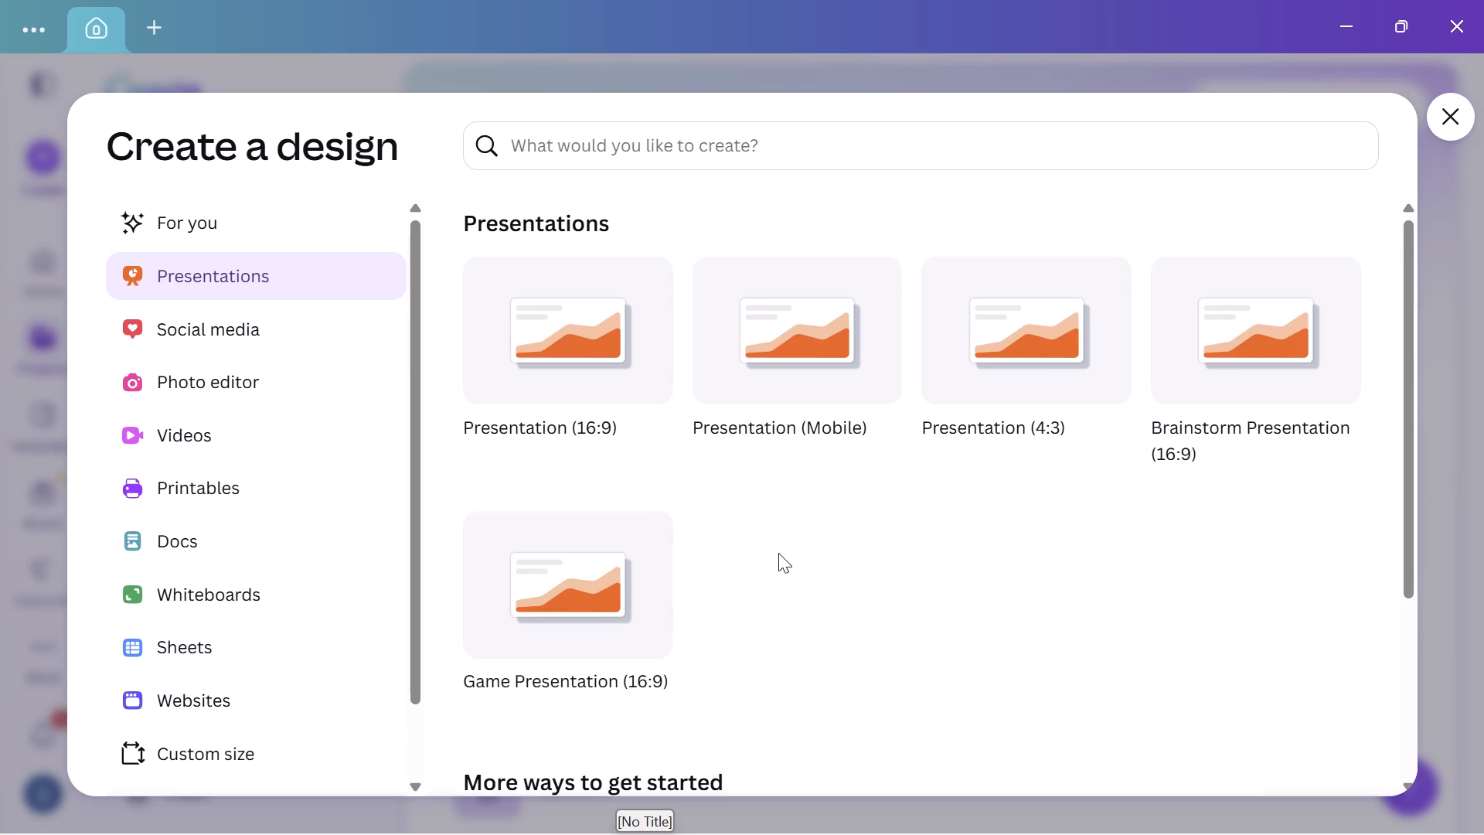
left_click(518, 395)
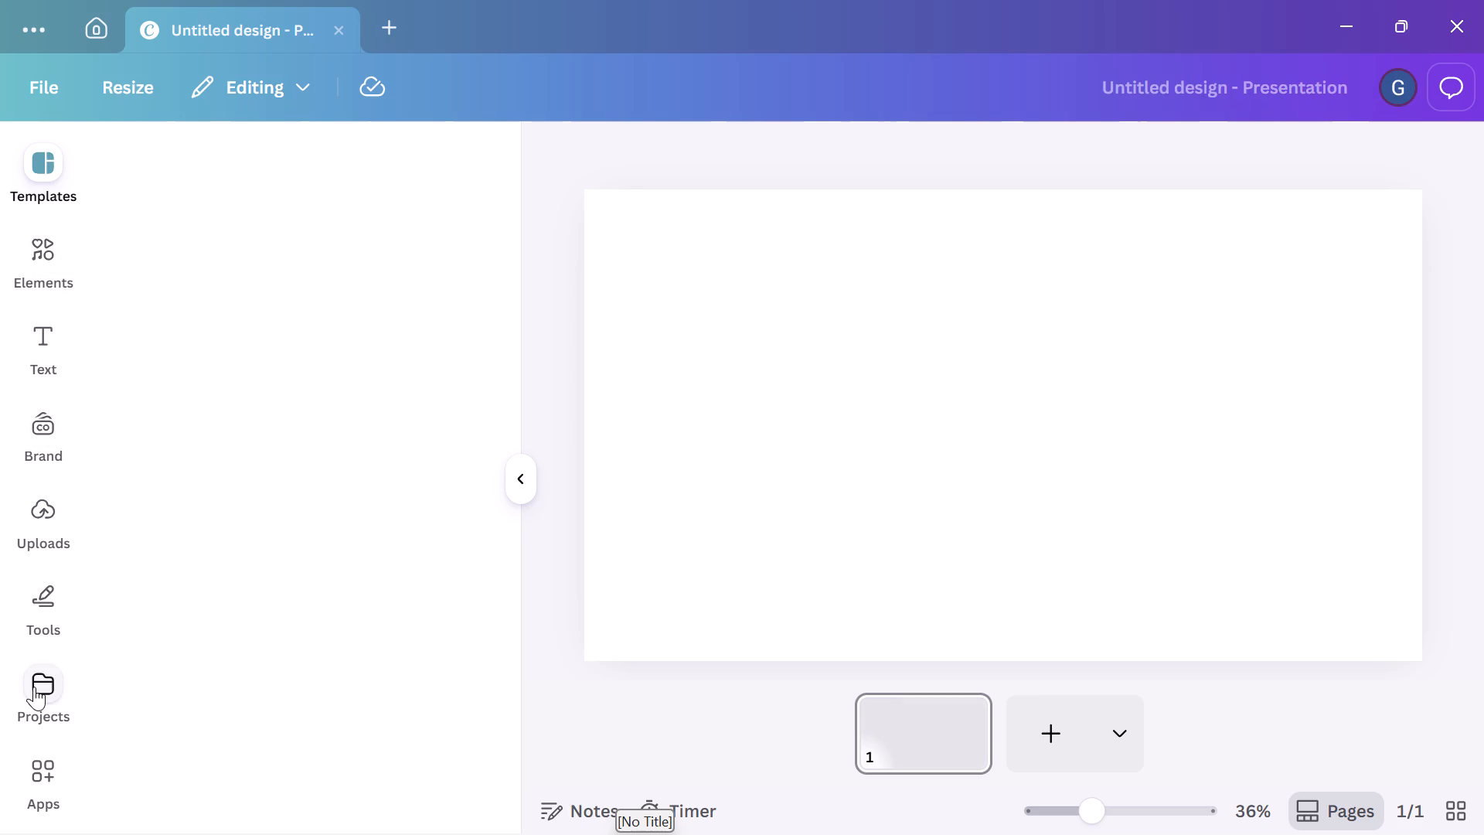
Browse the presentation templates and open the Blue & white company profile presentation.
scroll(34, 687, "down", 1)
scroll(34, 687, "up", 4)
left_click(53, 166)
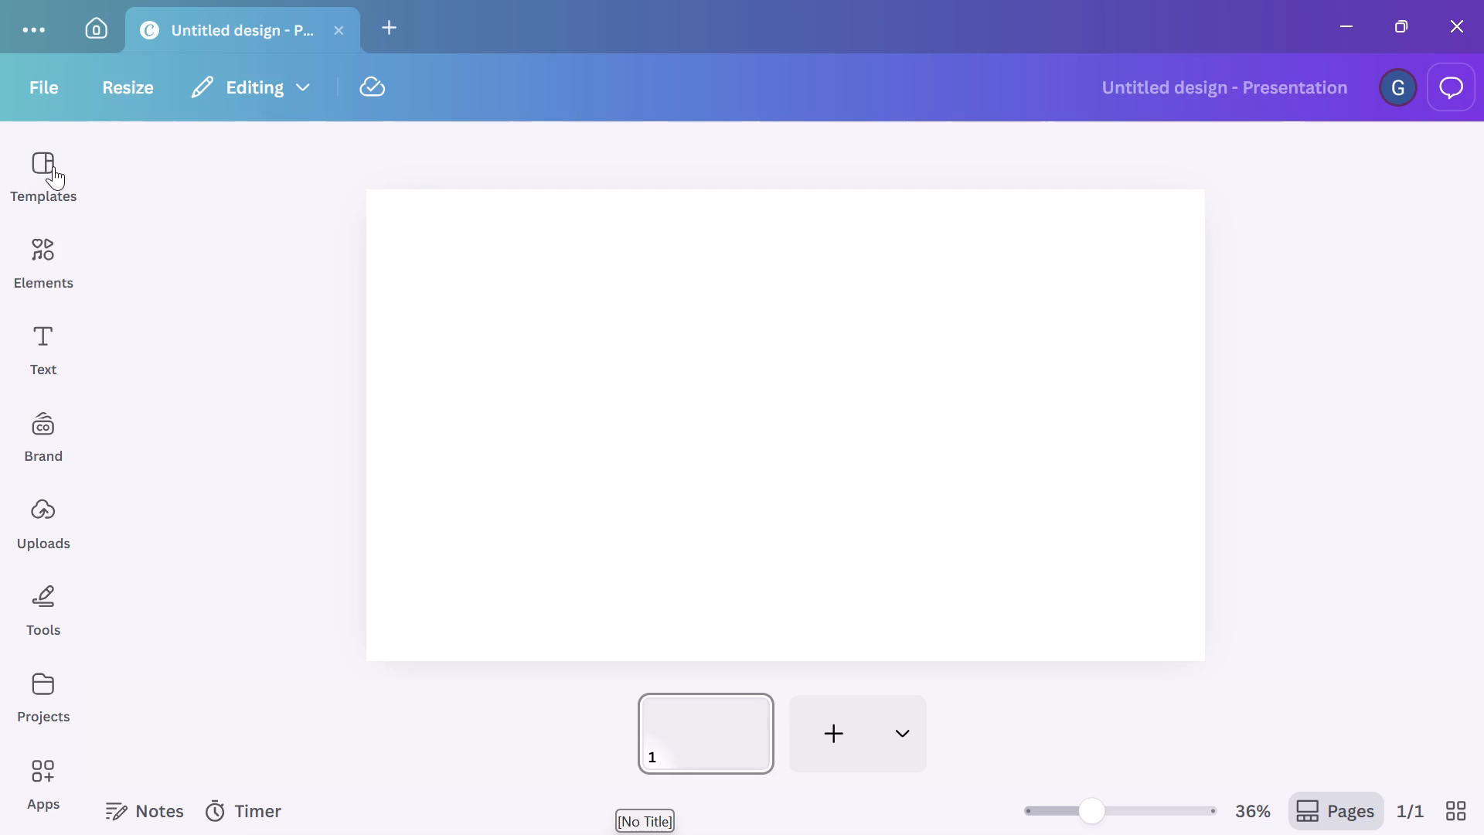
double_click(53, 166)
left_click(53, 166)
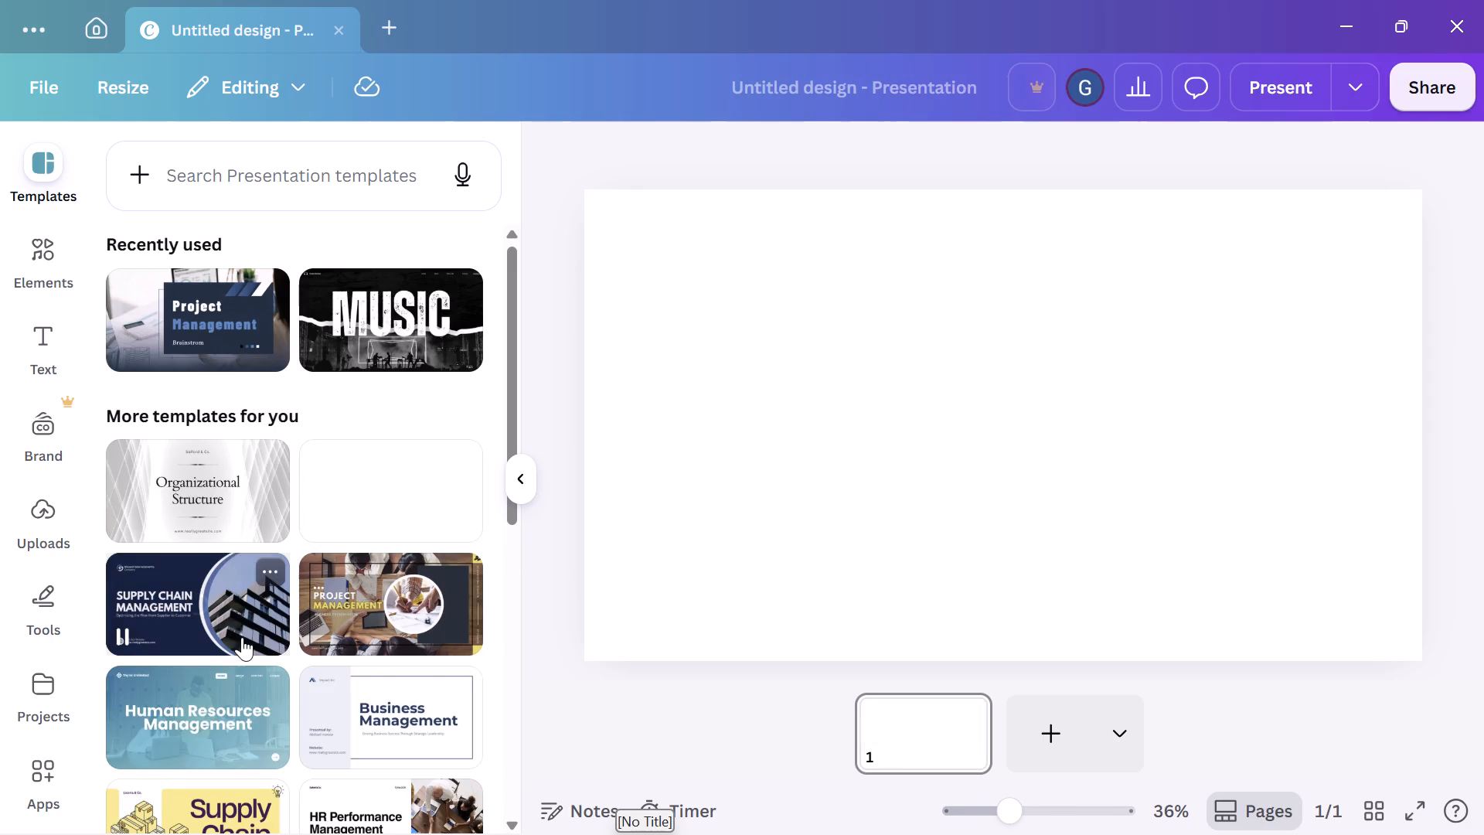
scroll(242, 637, "down", 5)
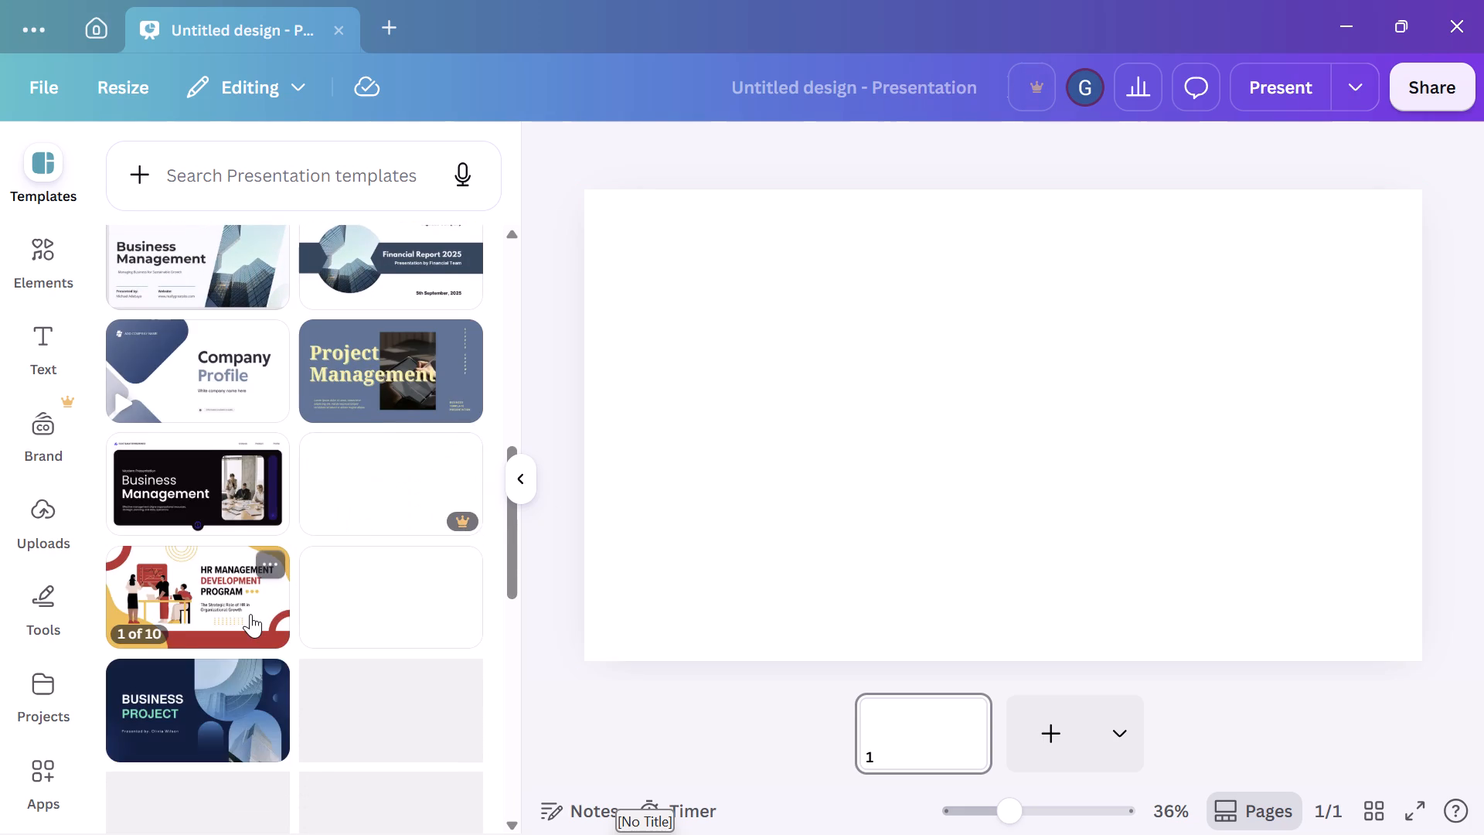
scroll(250, 614, "down", 1)
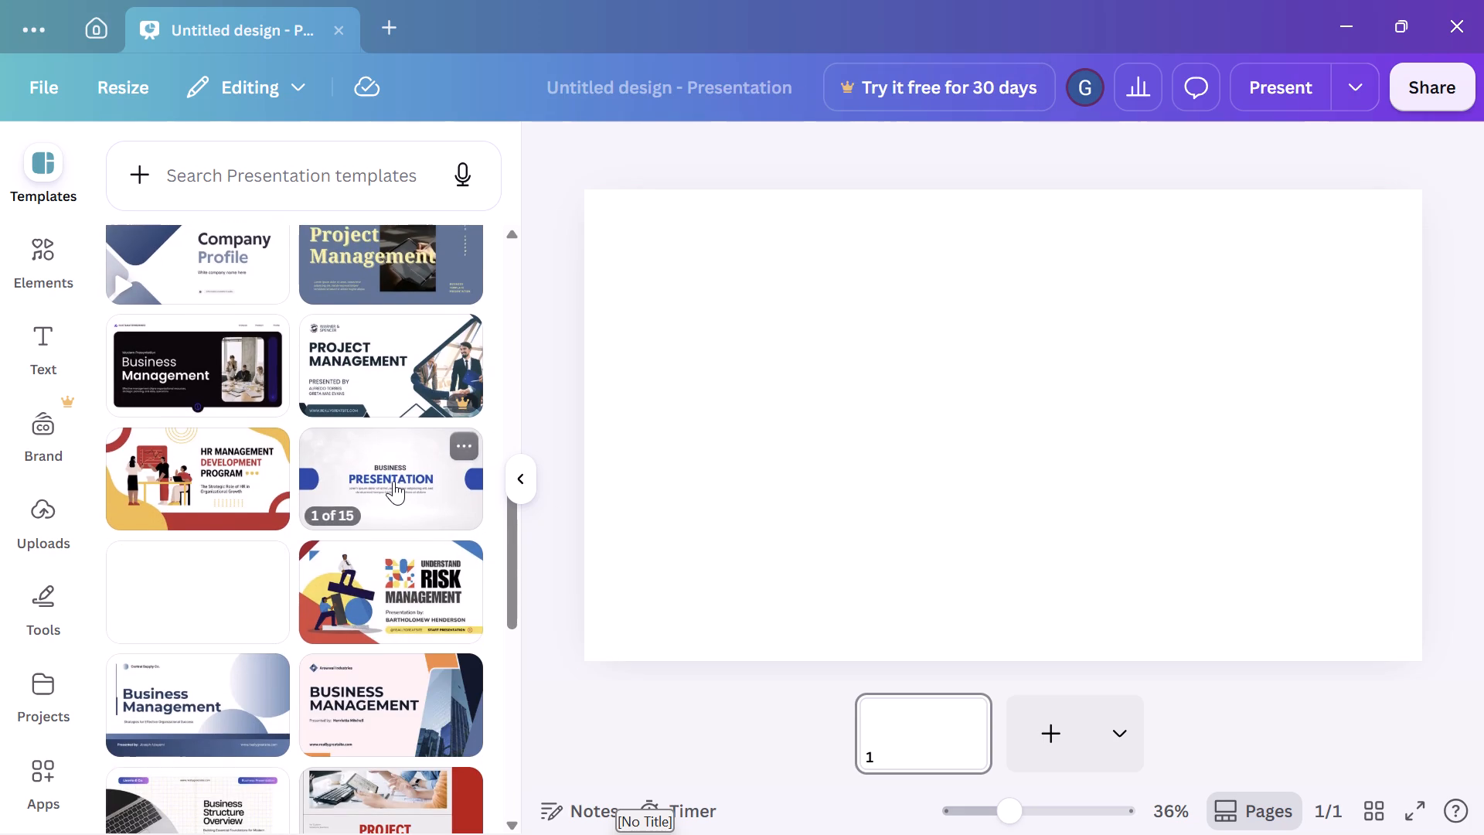
double_click(395, 481)
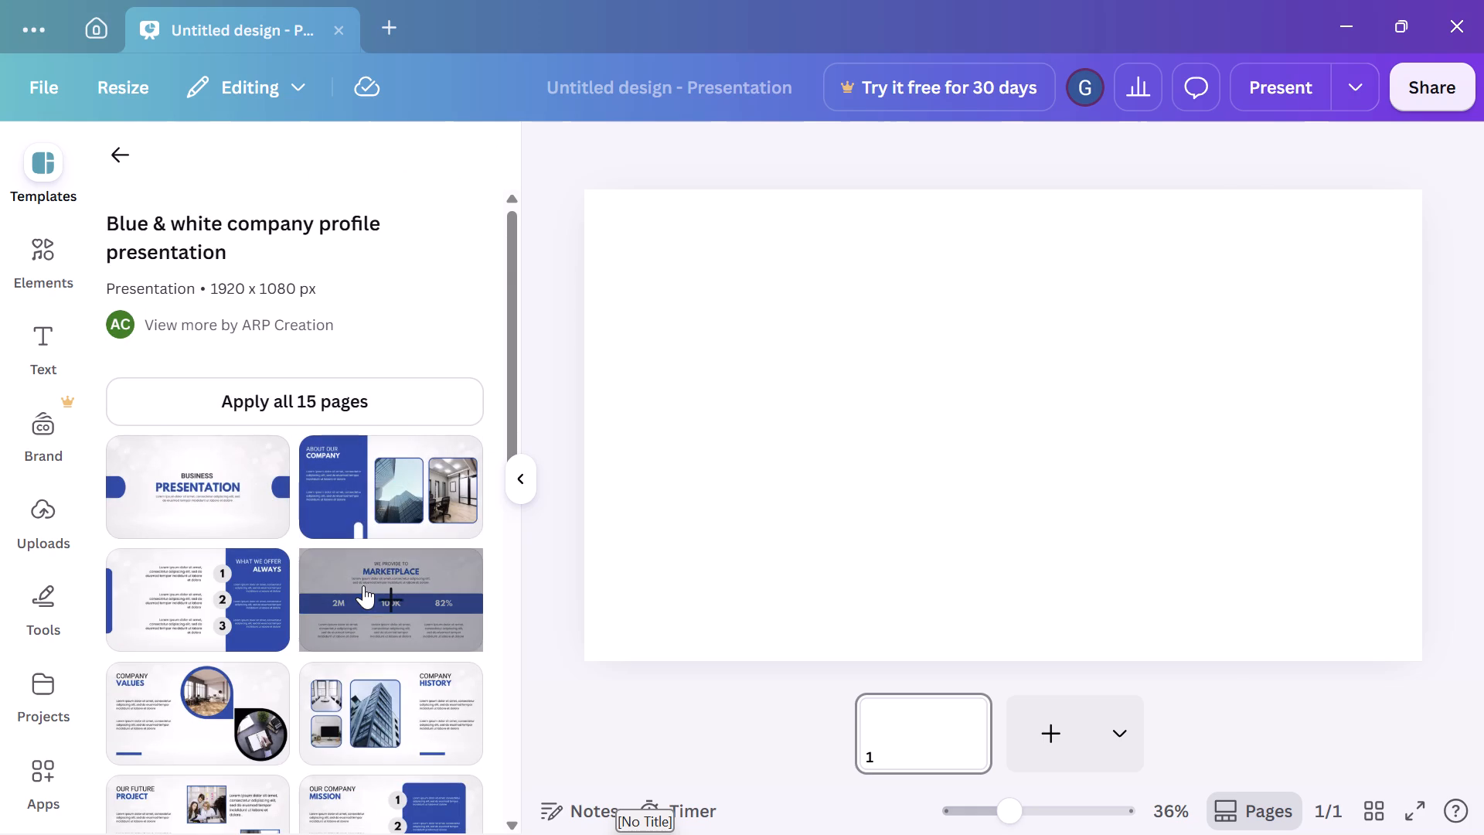
Apply the template's Our Company Mission page to the blank page 1.
scroll(291, 636, "down", 1)
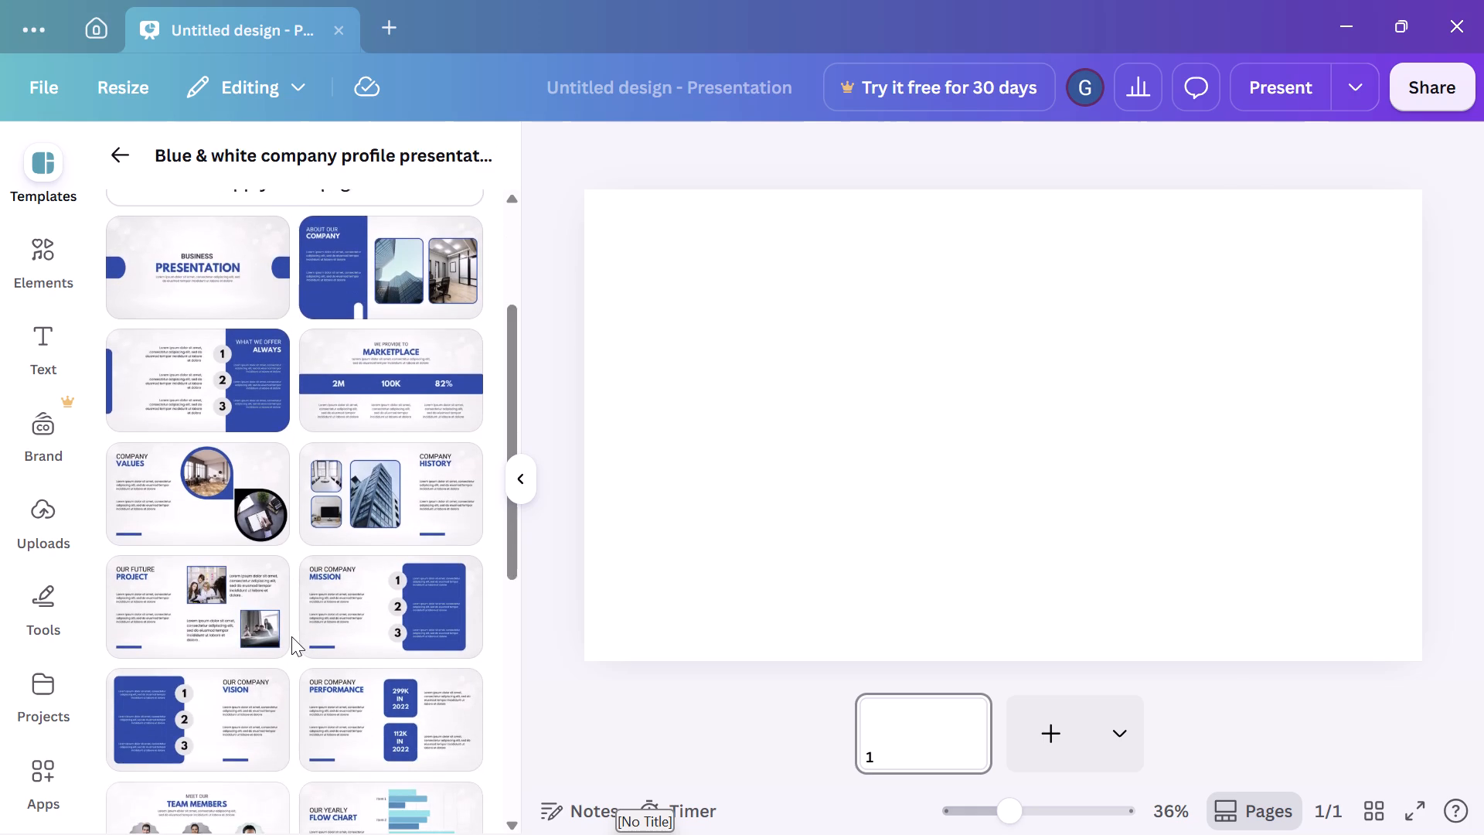
scroll(291, 636, "down", 2)
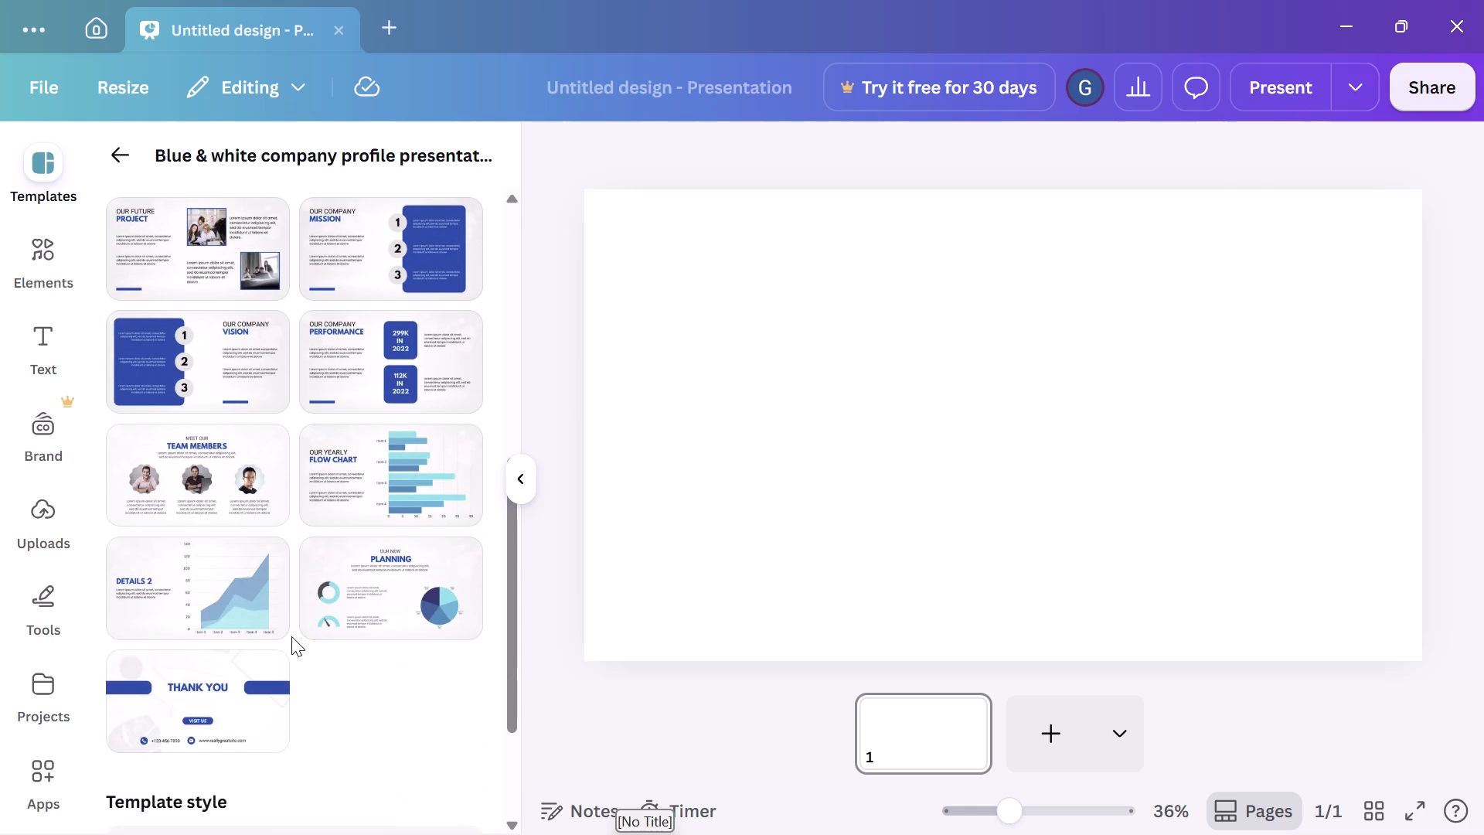
scroll(291, 636, "up", 2)
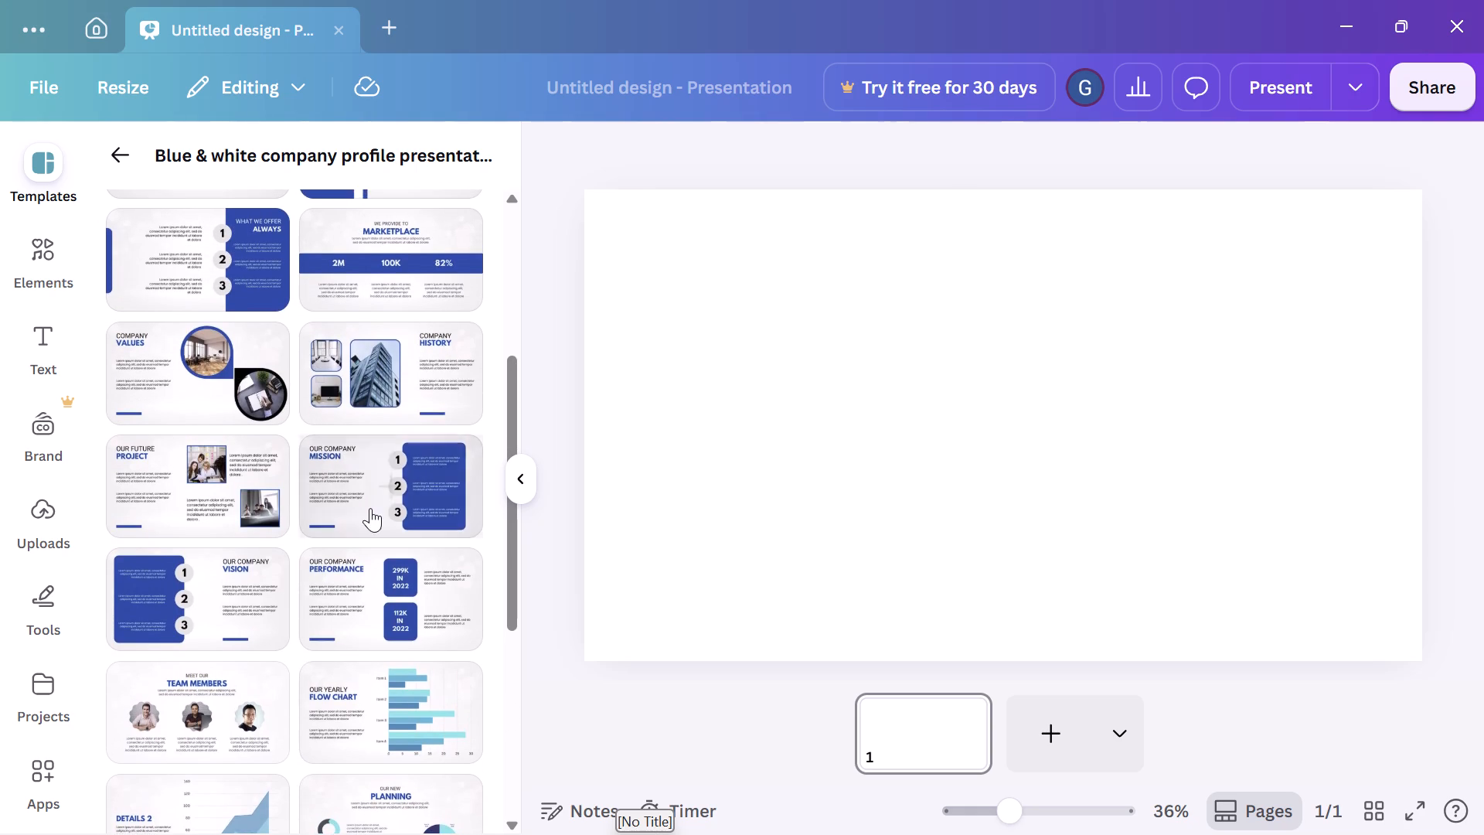
left_click(372, 507)
double_click(372, 507)
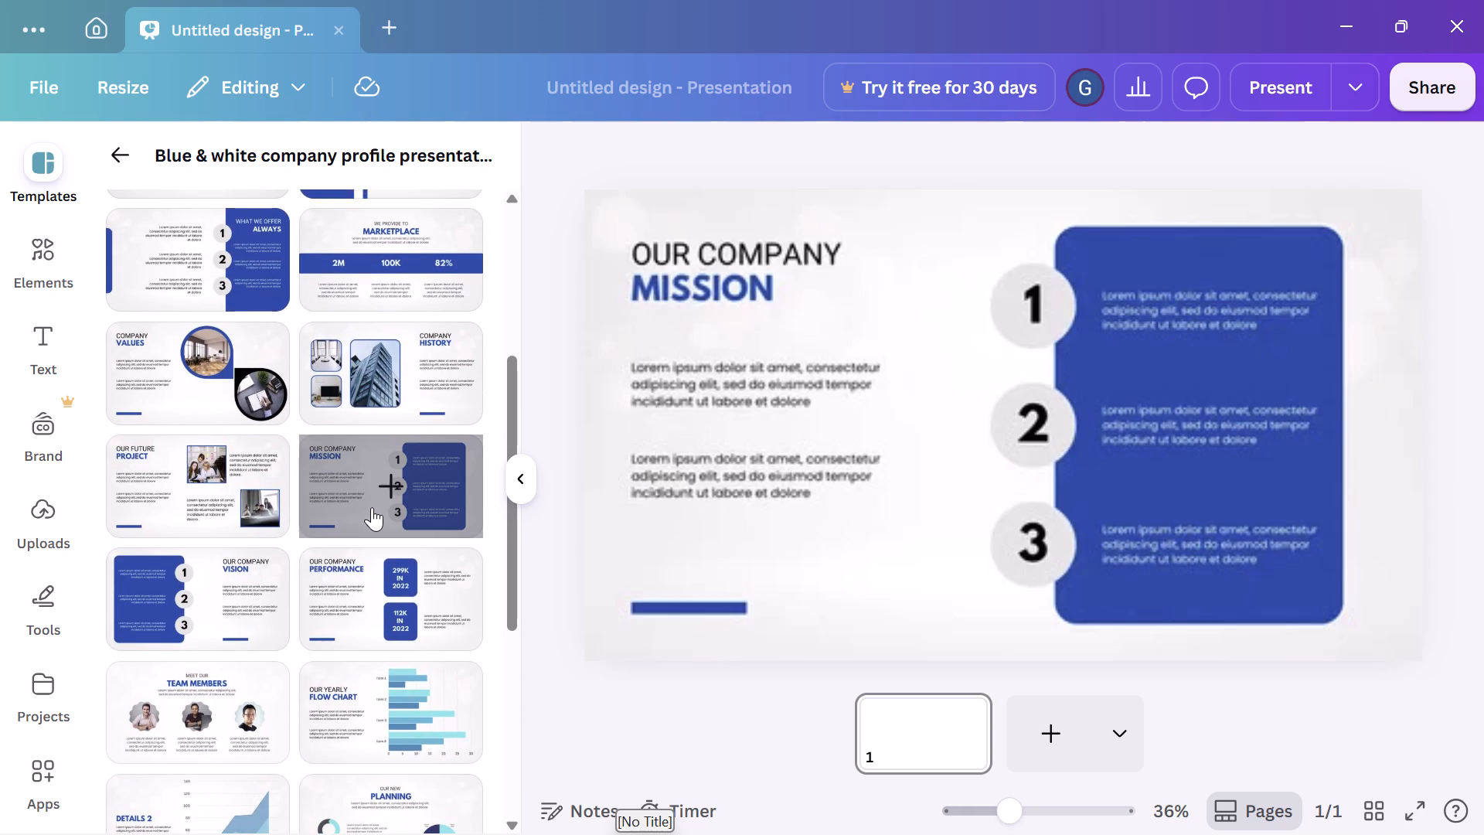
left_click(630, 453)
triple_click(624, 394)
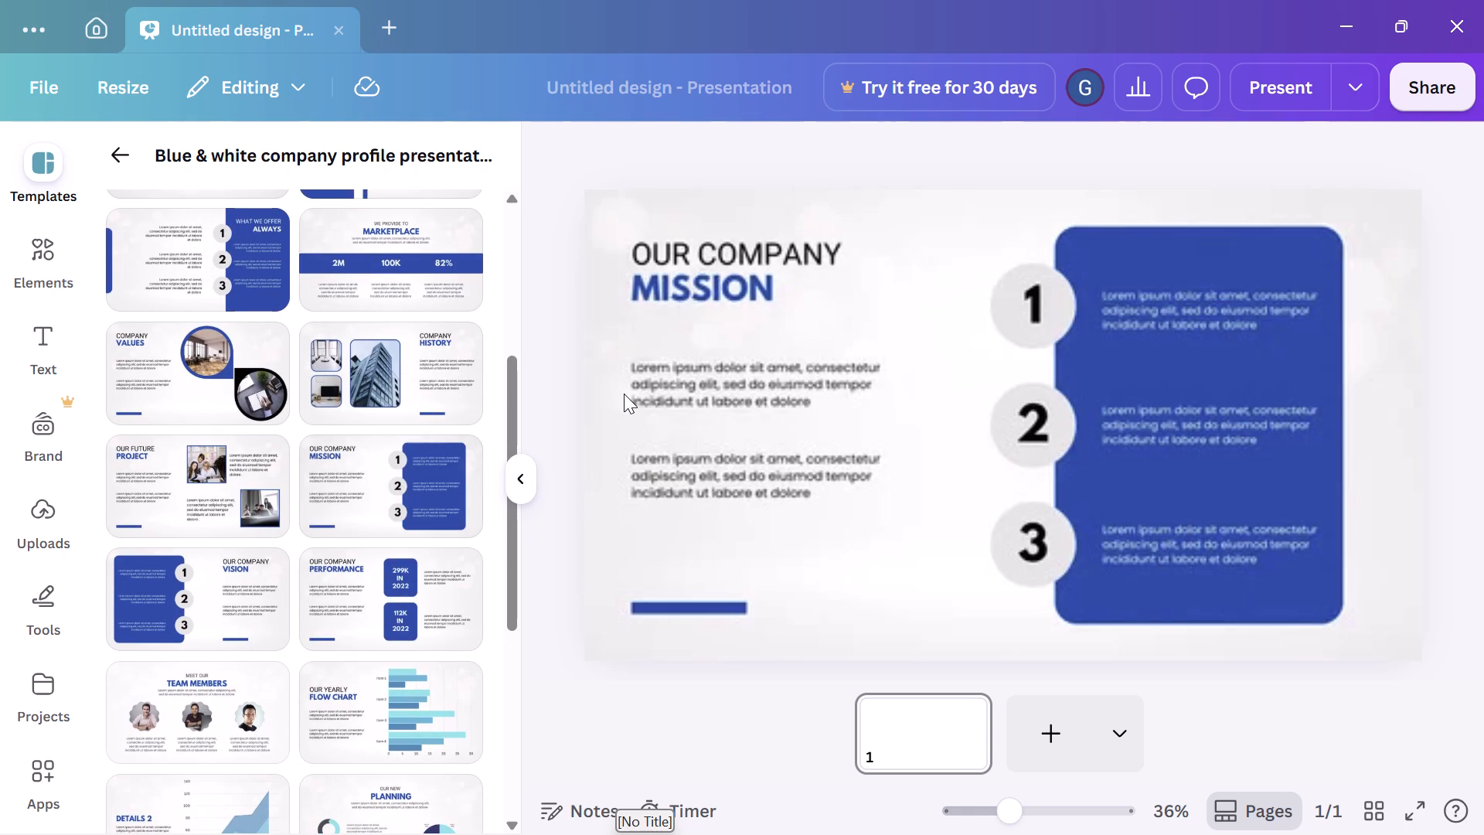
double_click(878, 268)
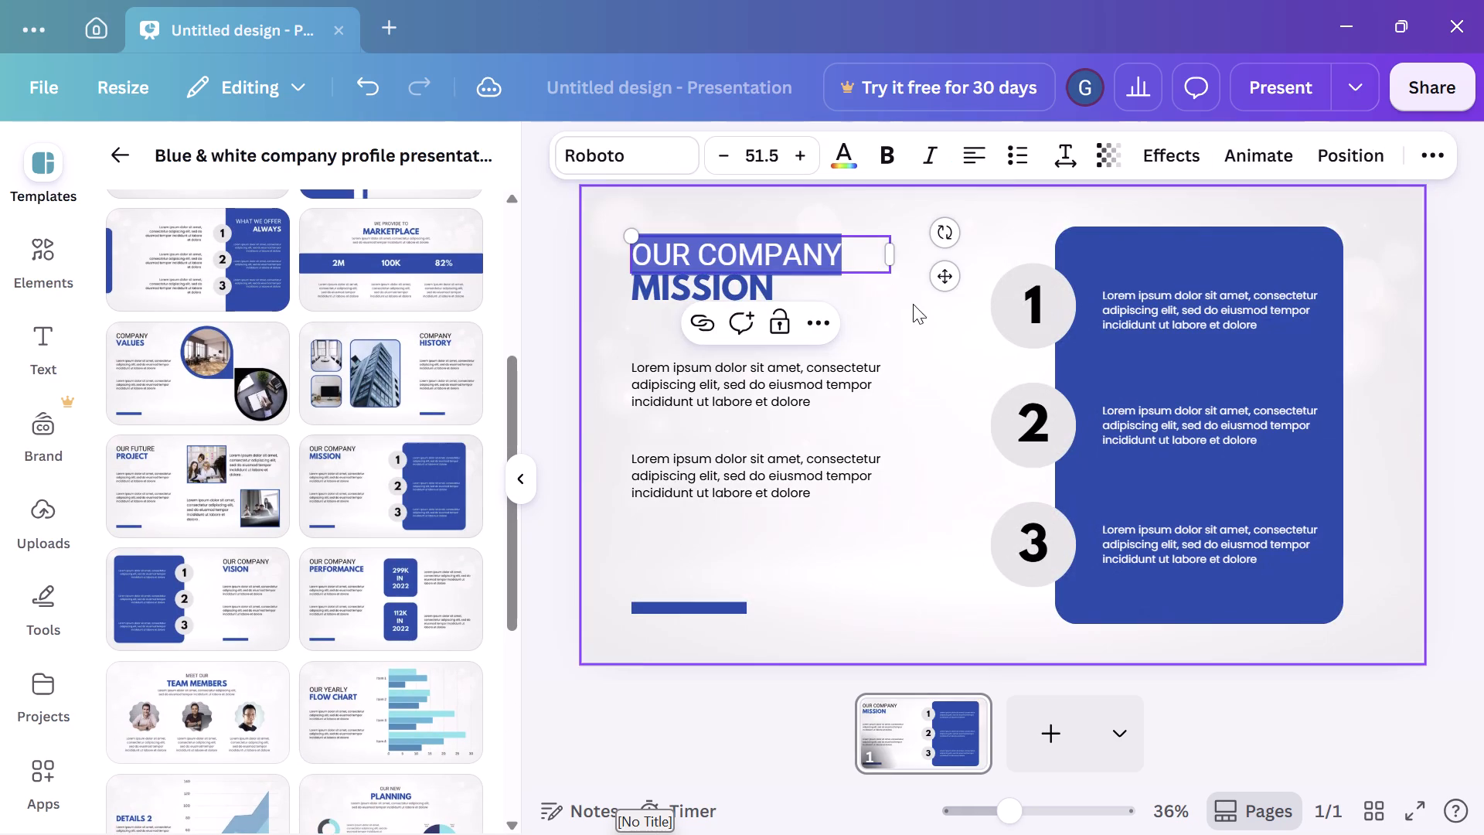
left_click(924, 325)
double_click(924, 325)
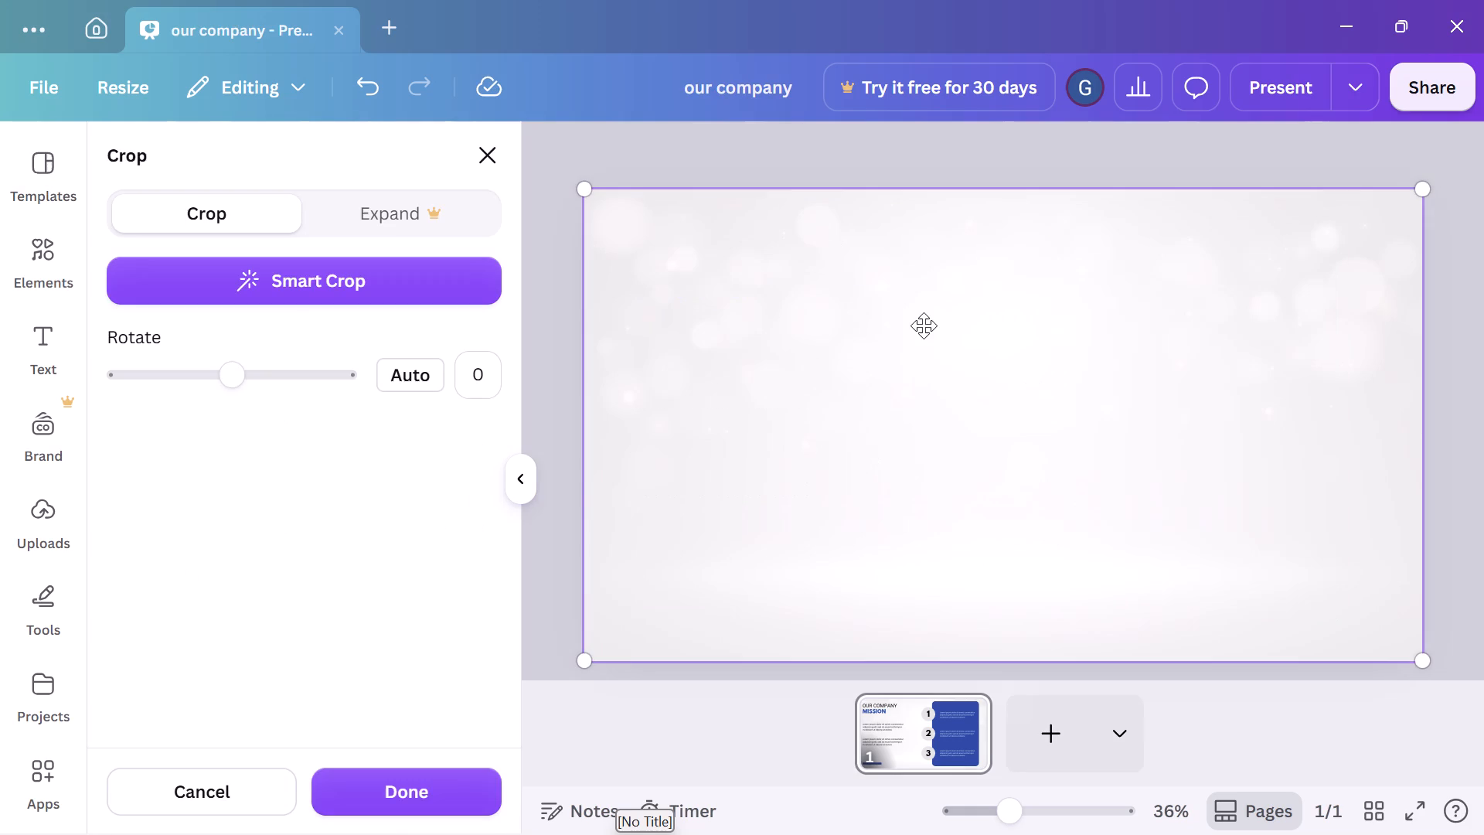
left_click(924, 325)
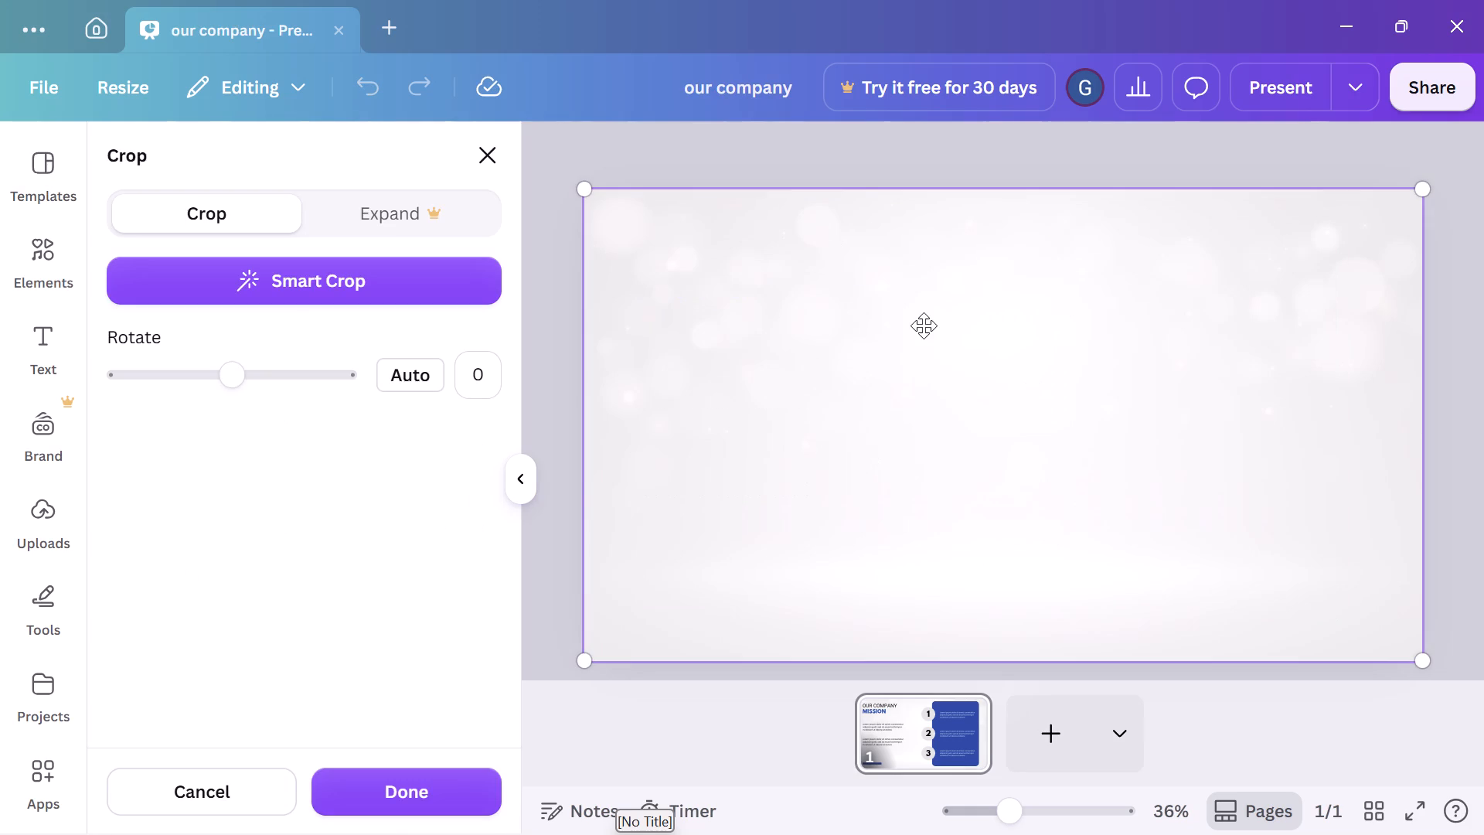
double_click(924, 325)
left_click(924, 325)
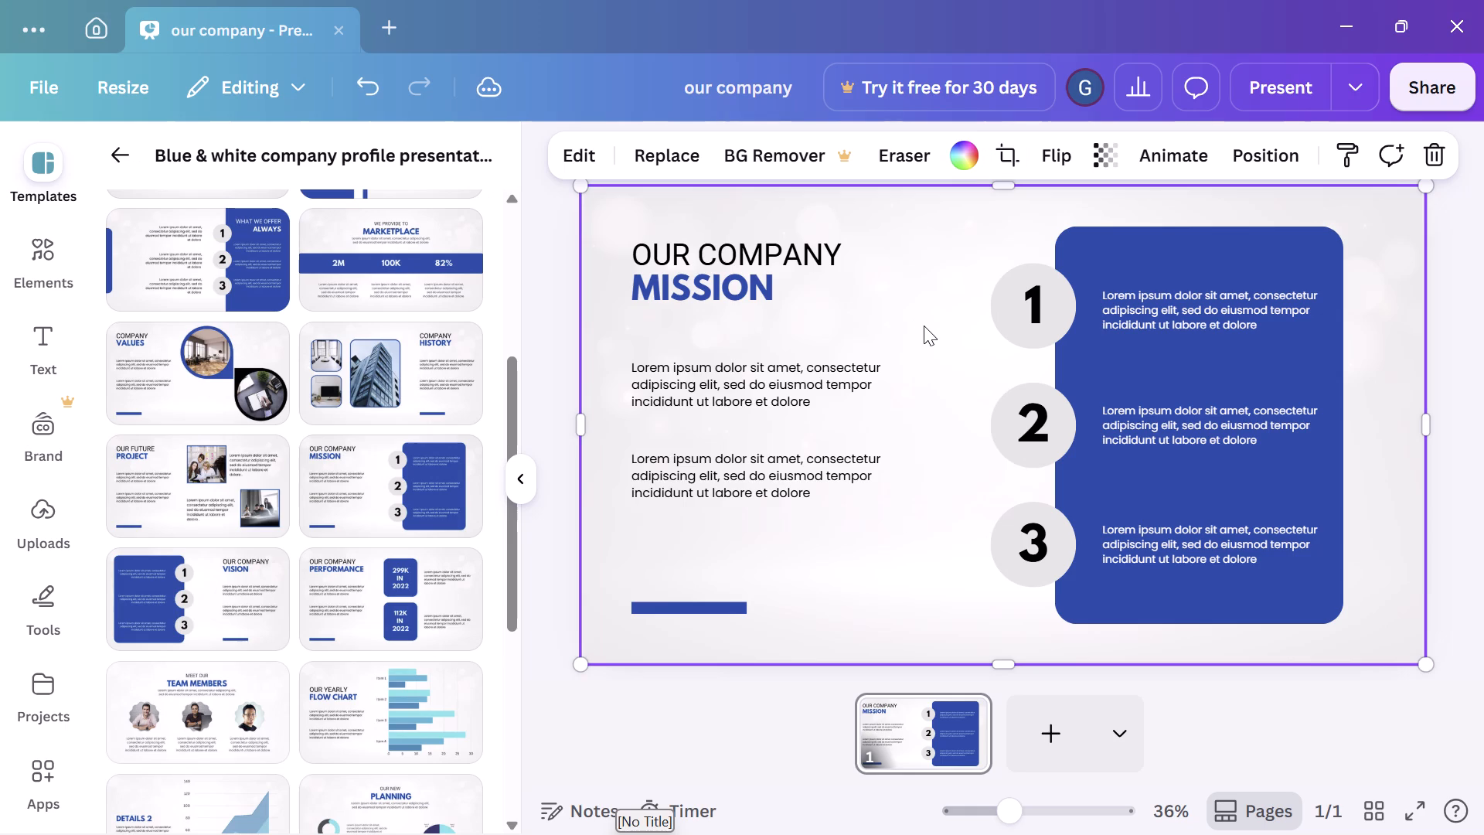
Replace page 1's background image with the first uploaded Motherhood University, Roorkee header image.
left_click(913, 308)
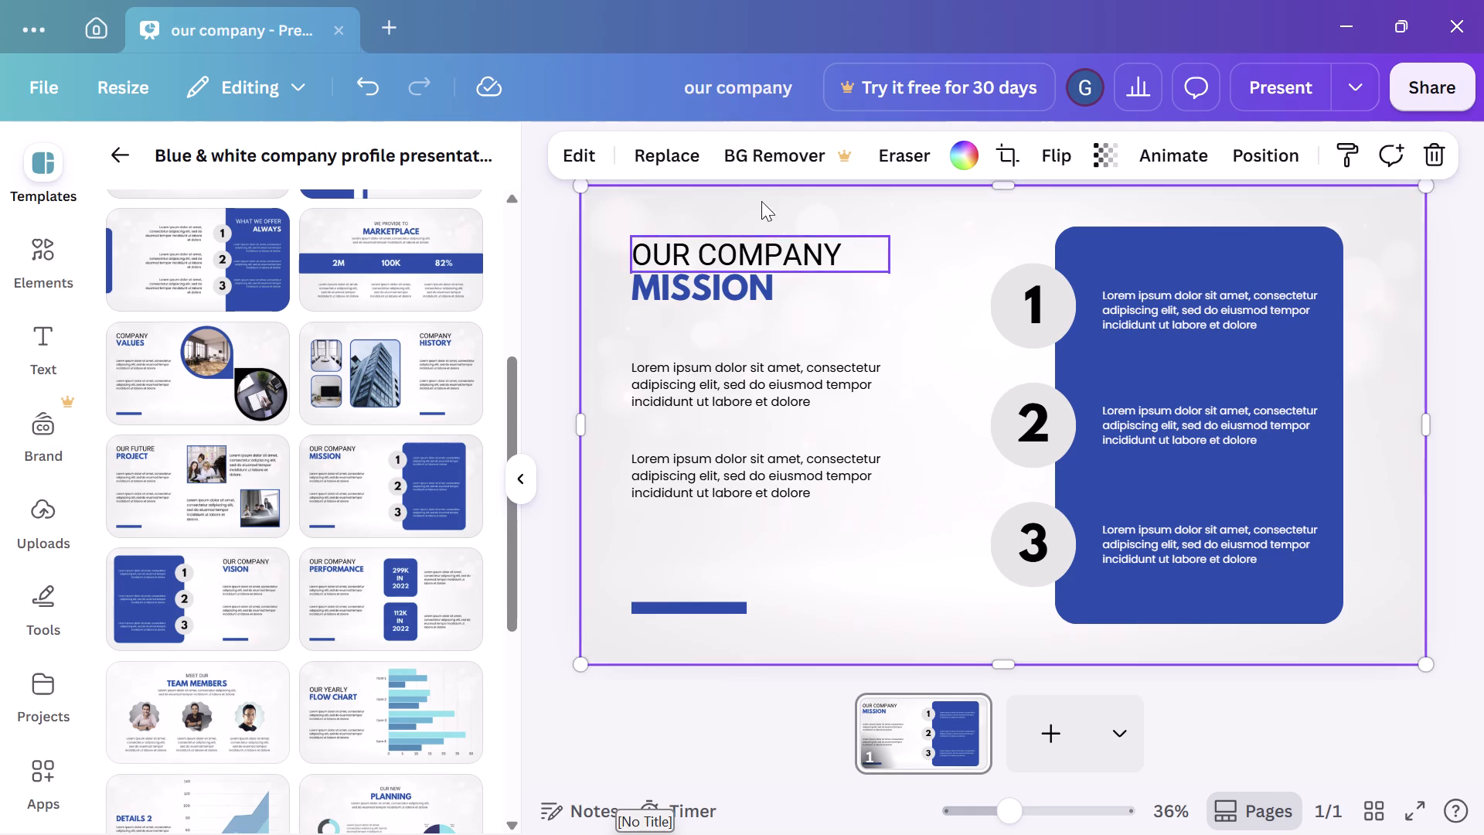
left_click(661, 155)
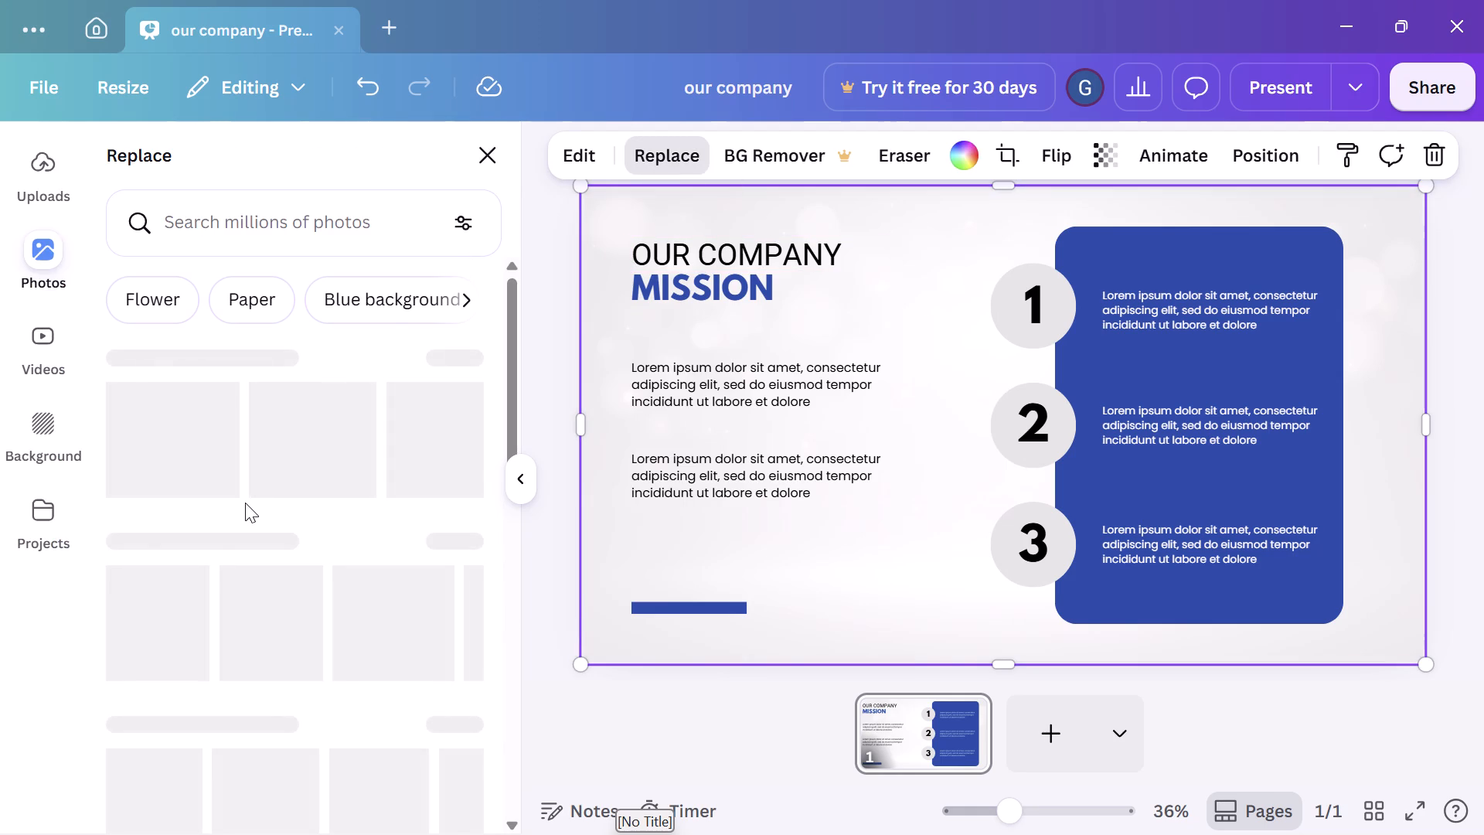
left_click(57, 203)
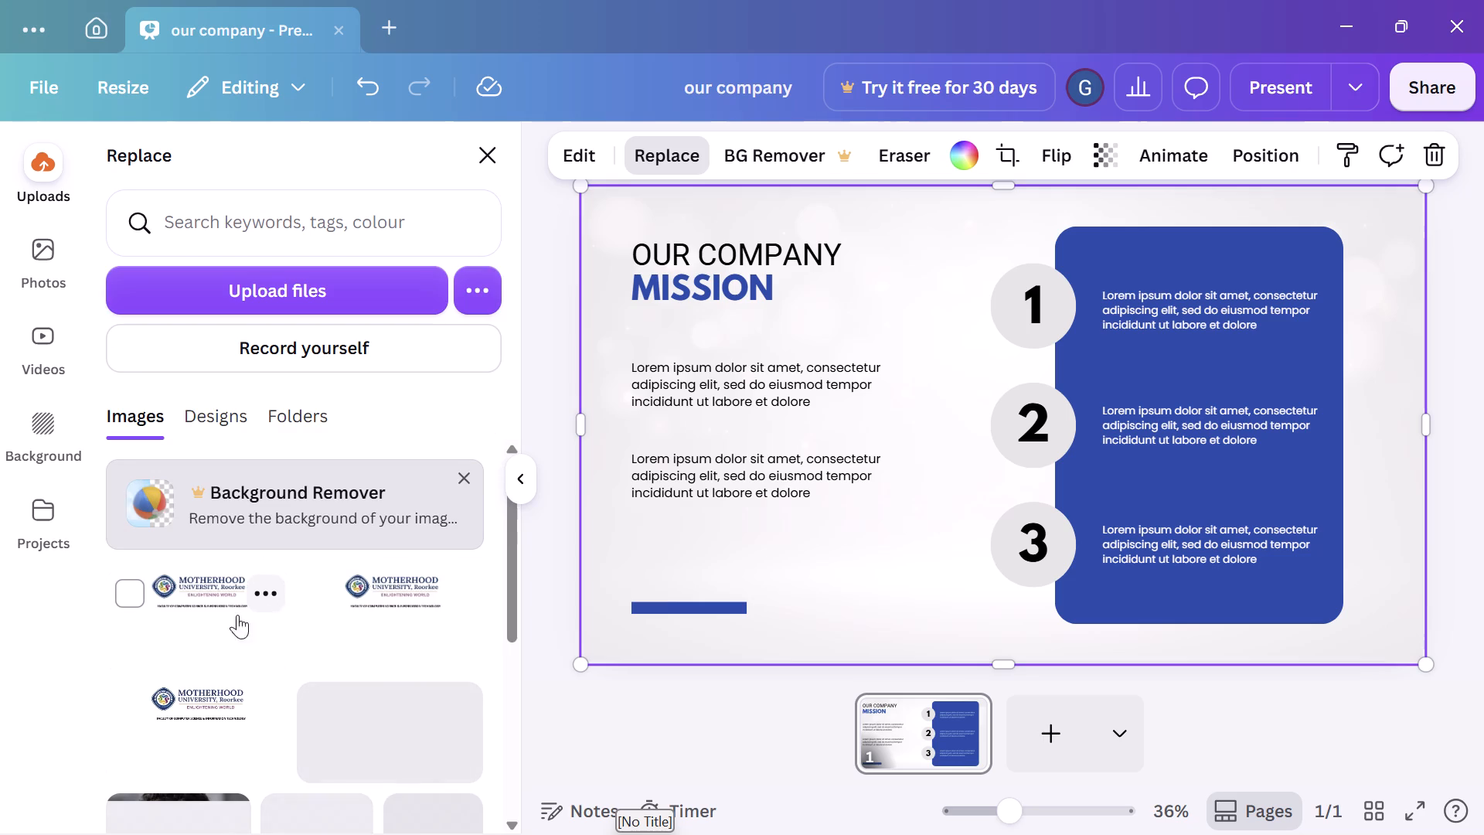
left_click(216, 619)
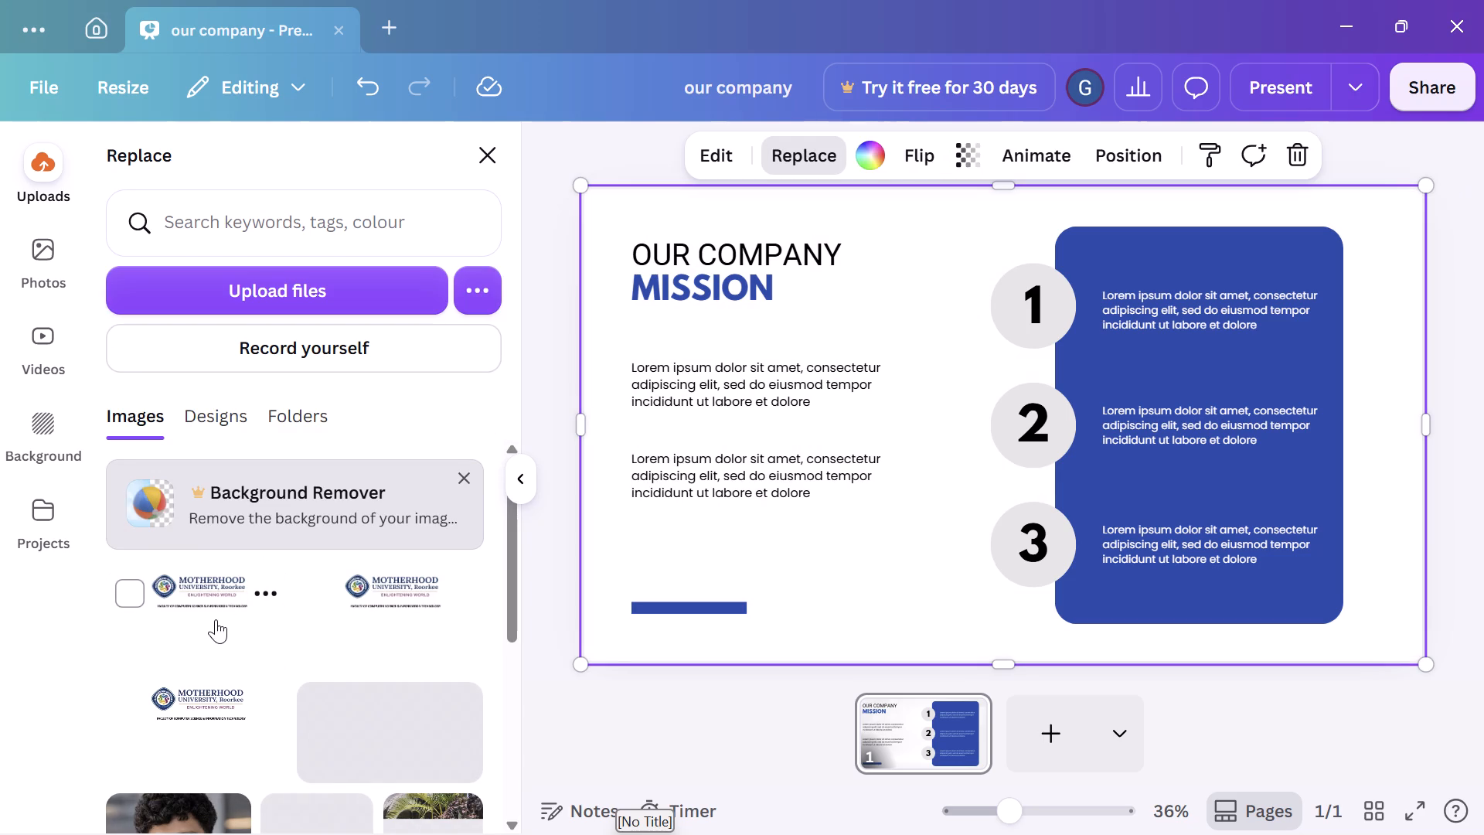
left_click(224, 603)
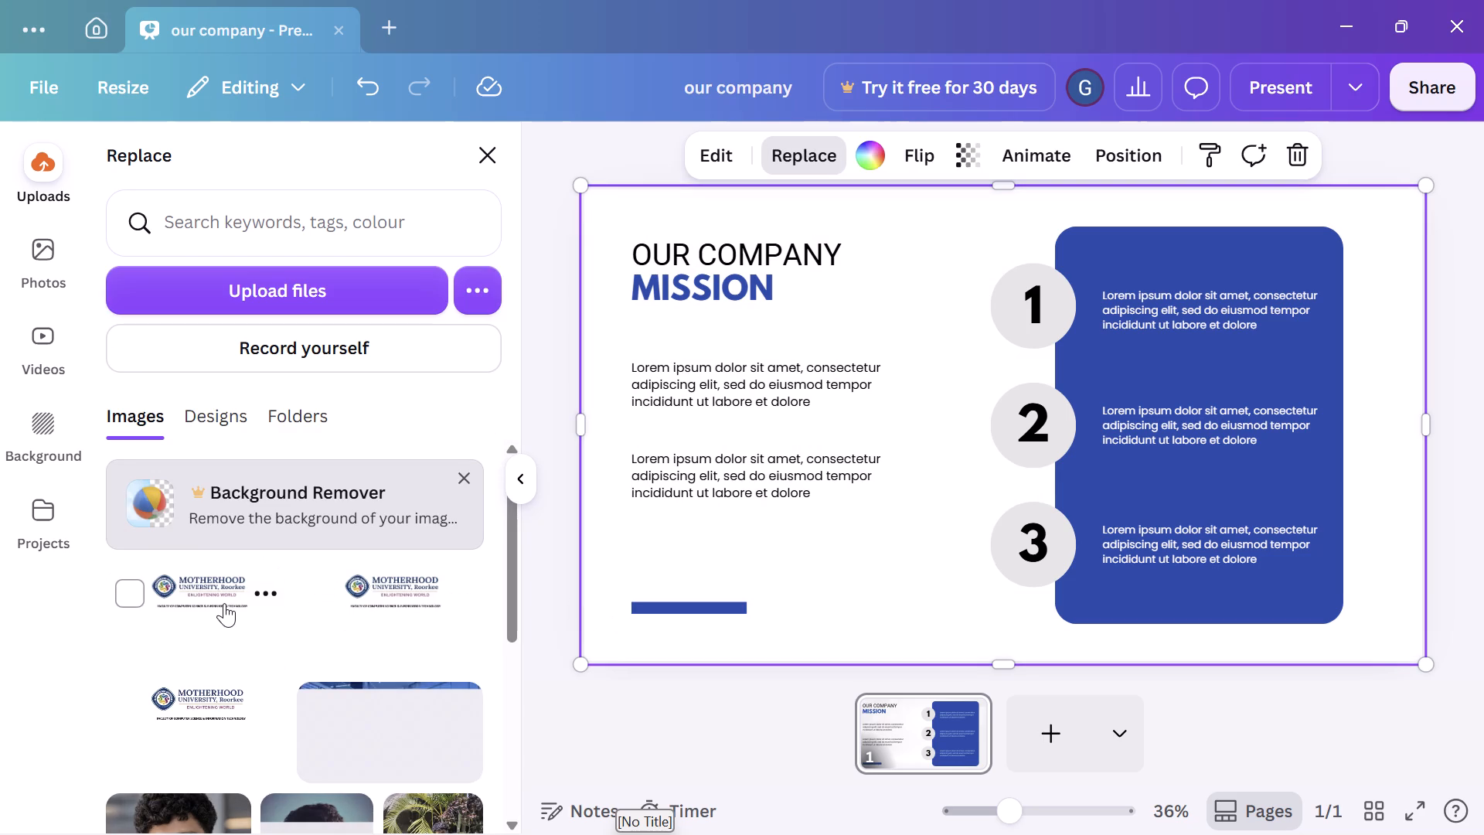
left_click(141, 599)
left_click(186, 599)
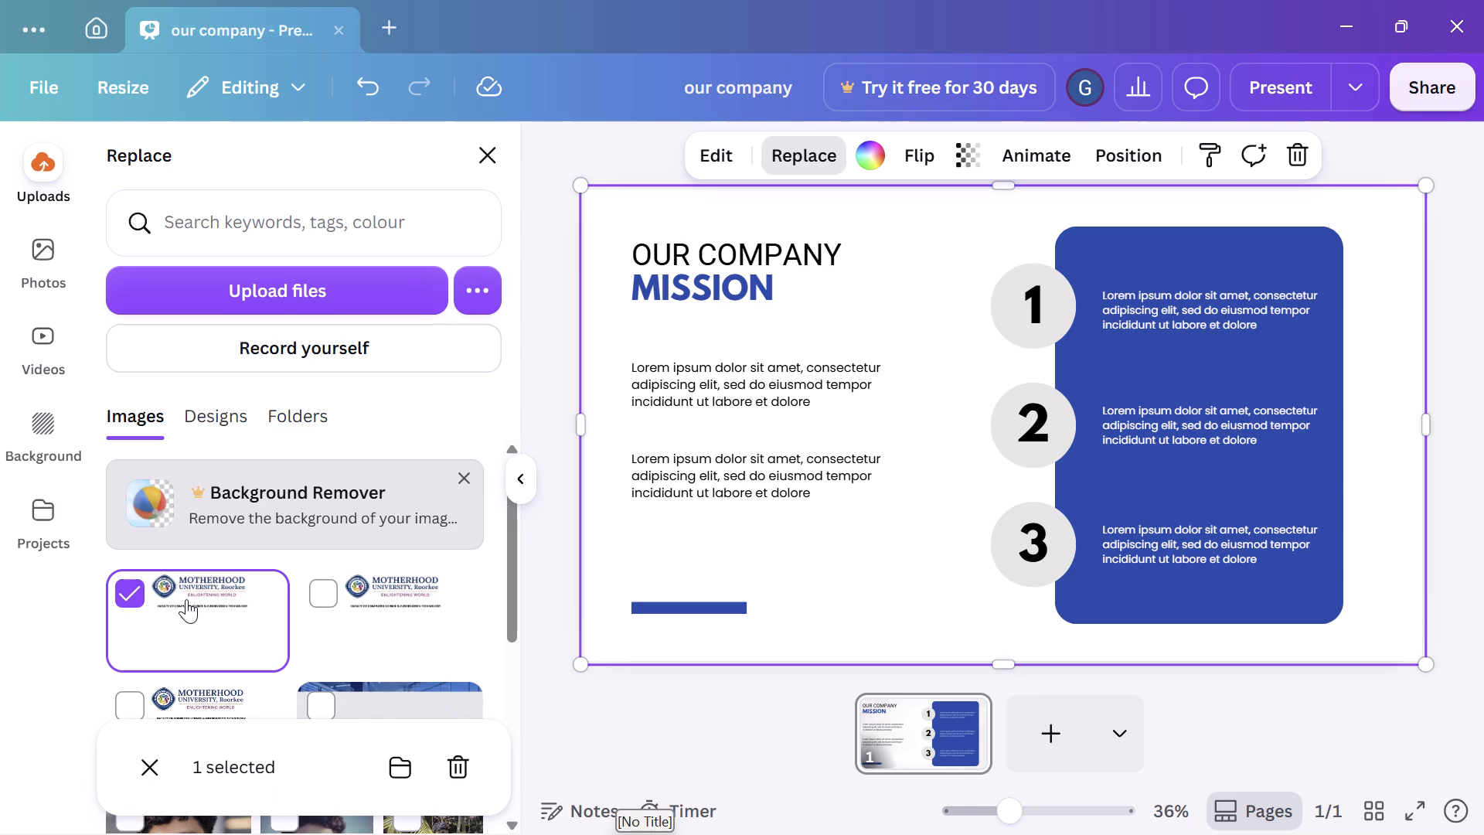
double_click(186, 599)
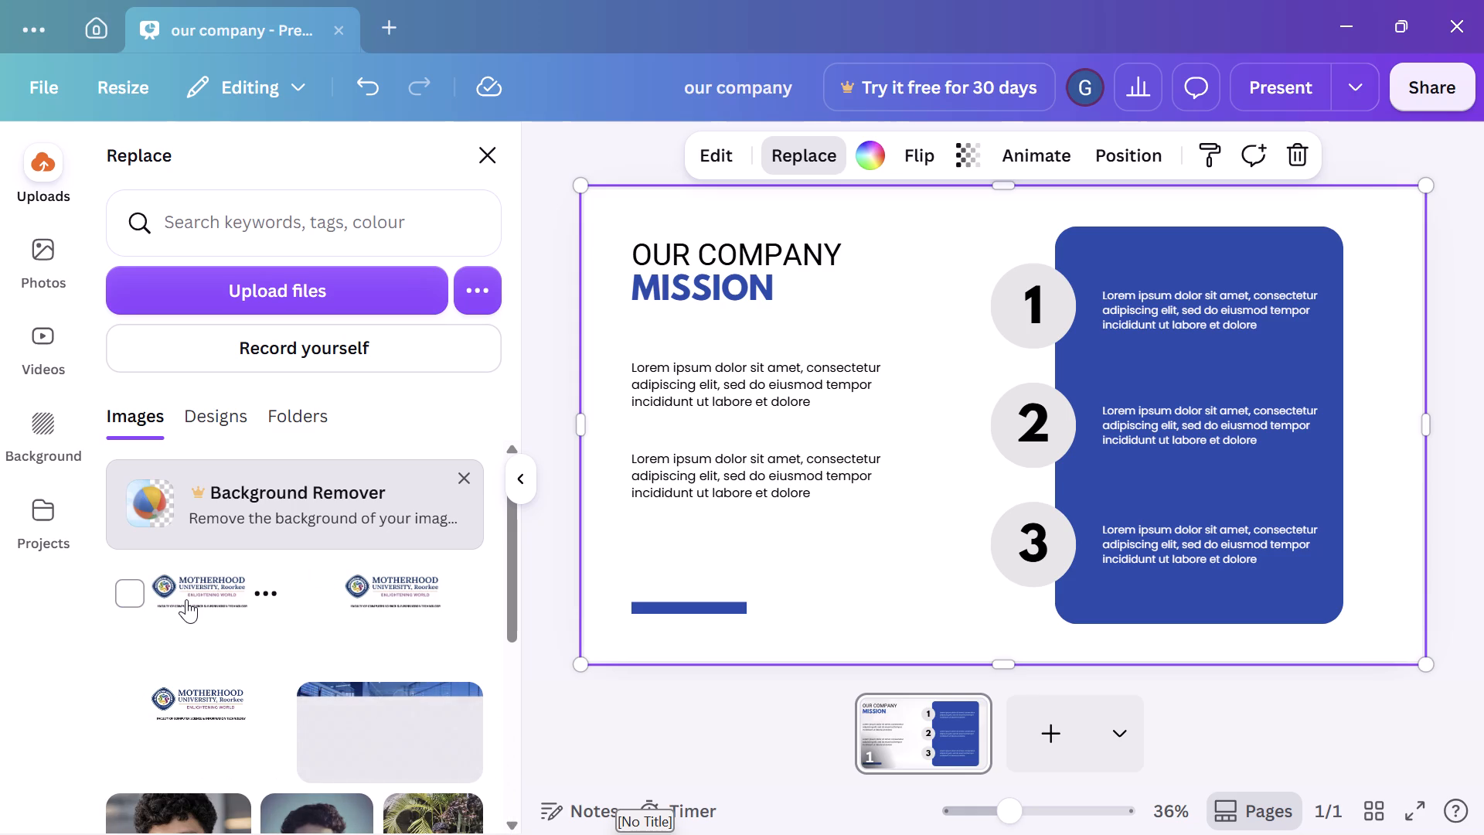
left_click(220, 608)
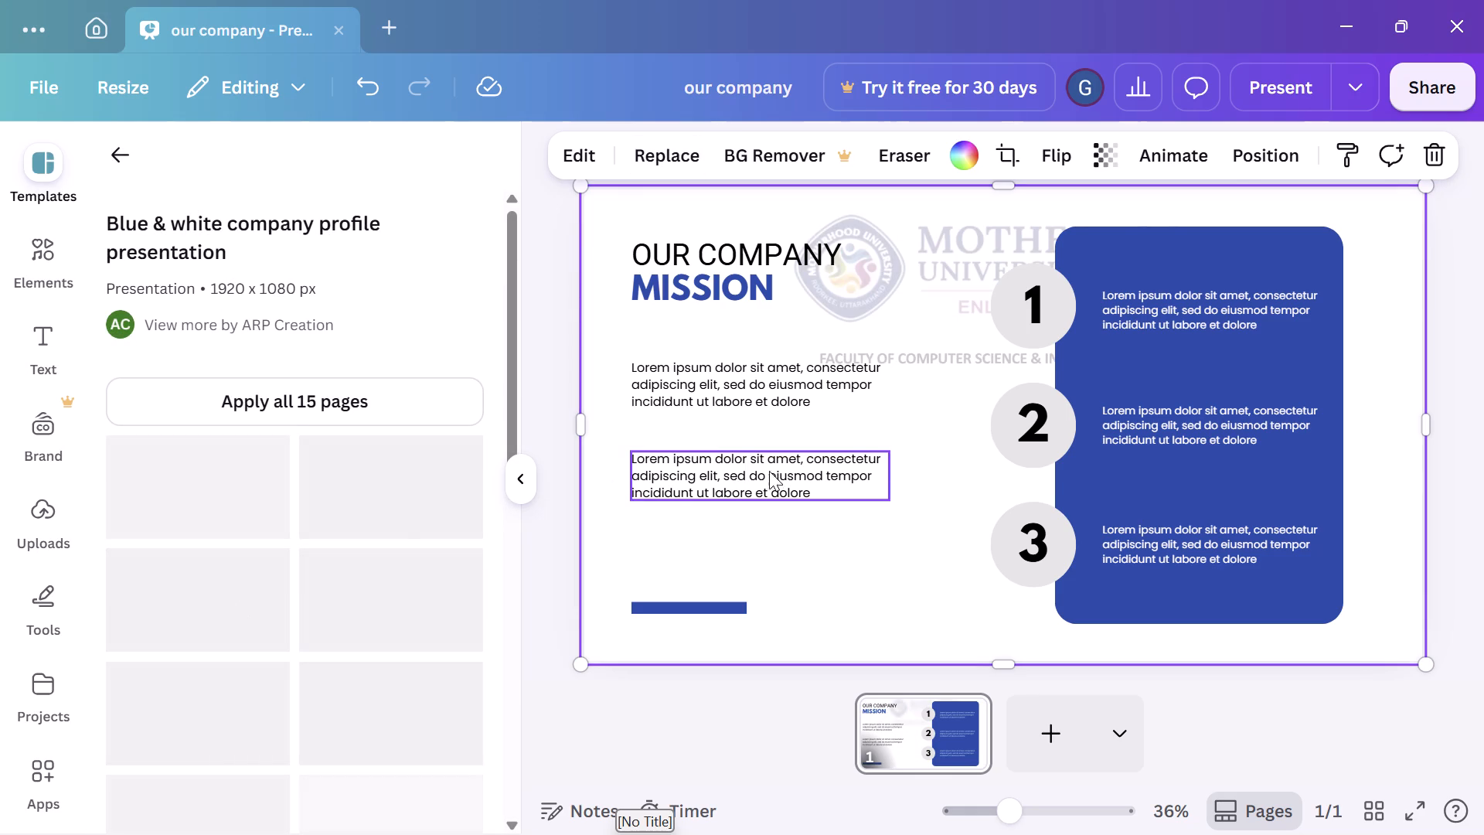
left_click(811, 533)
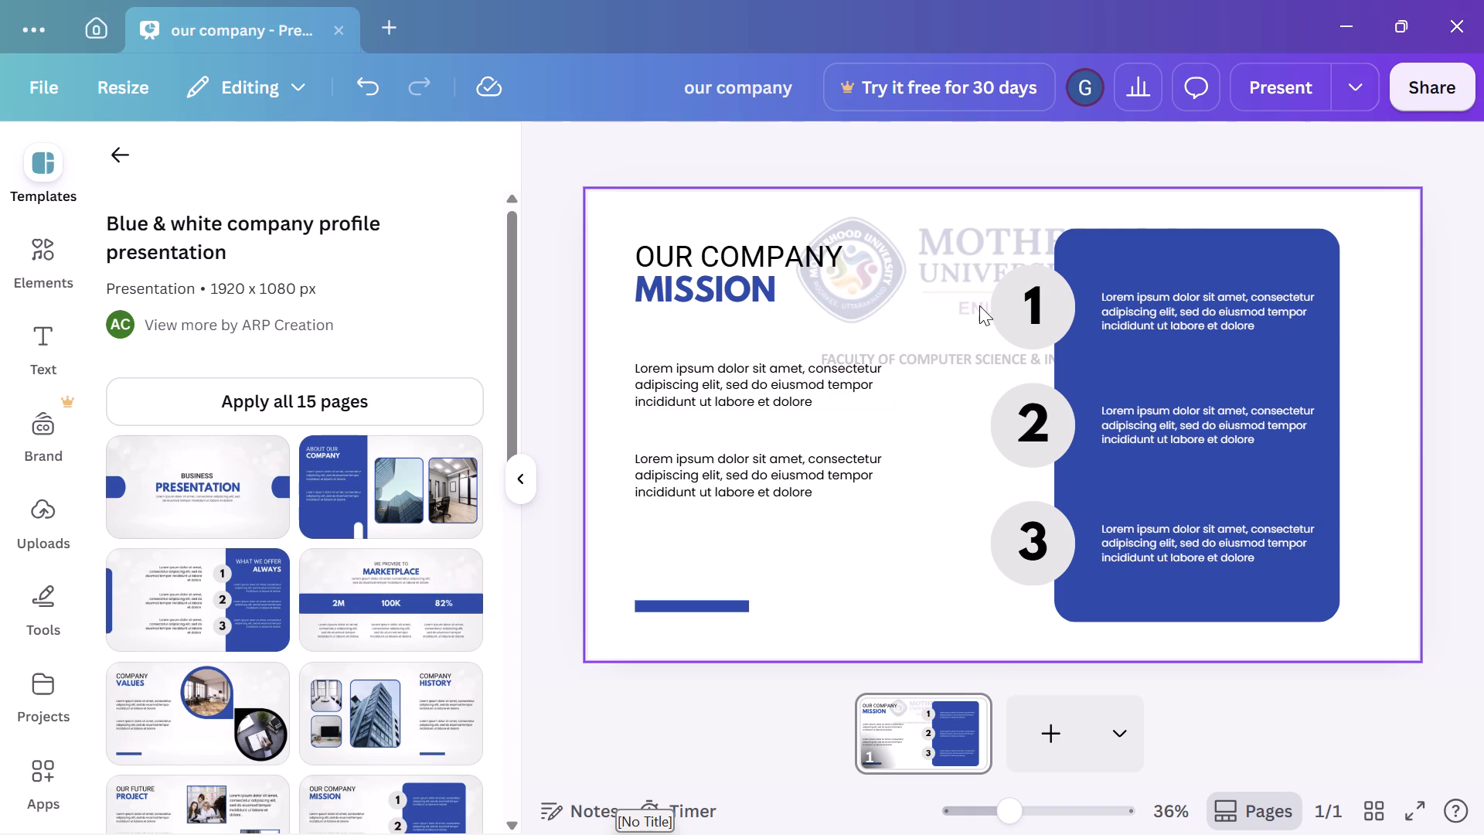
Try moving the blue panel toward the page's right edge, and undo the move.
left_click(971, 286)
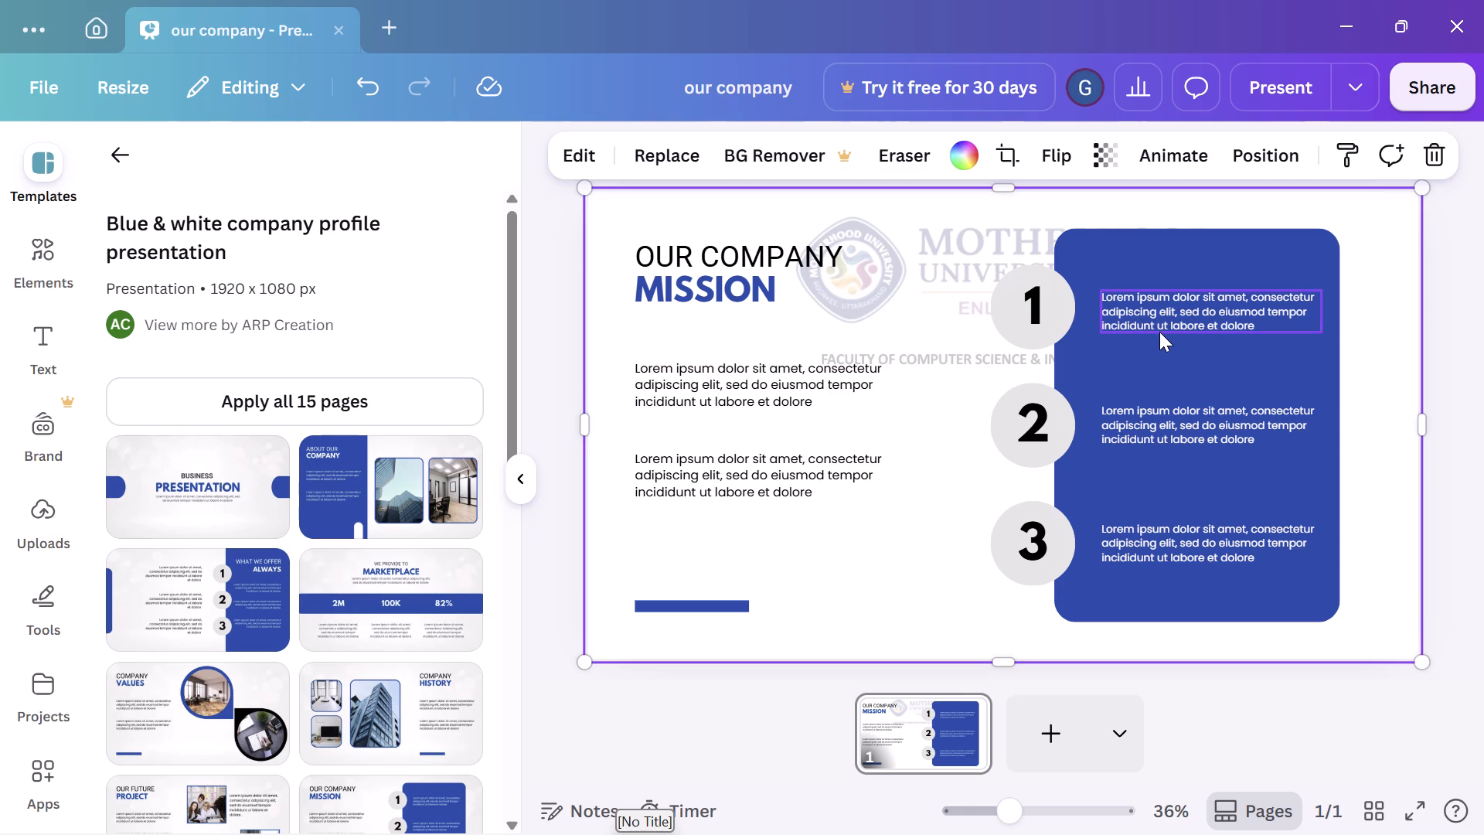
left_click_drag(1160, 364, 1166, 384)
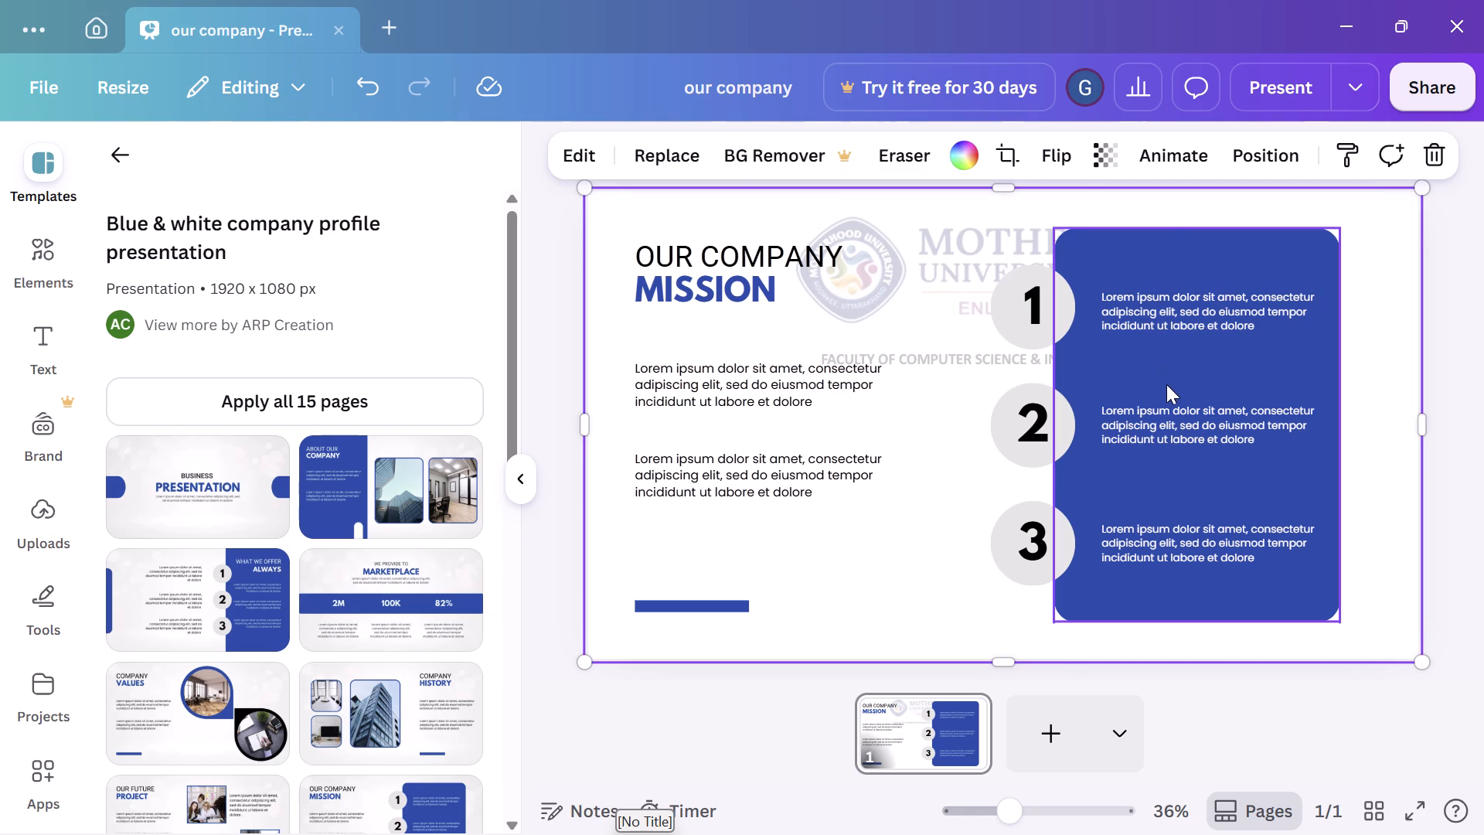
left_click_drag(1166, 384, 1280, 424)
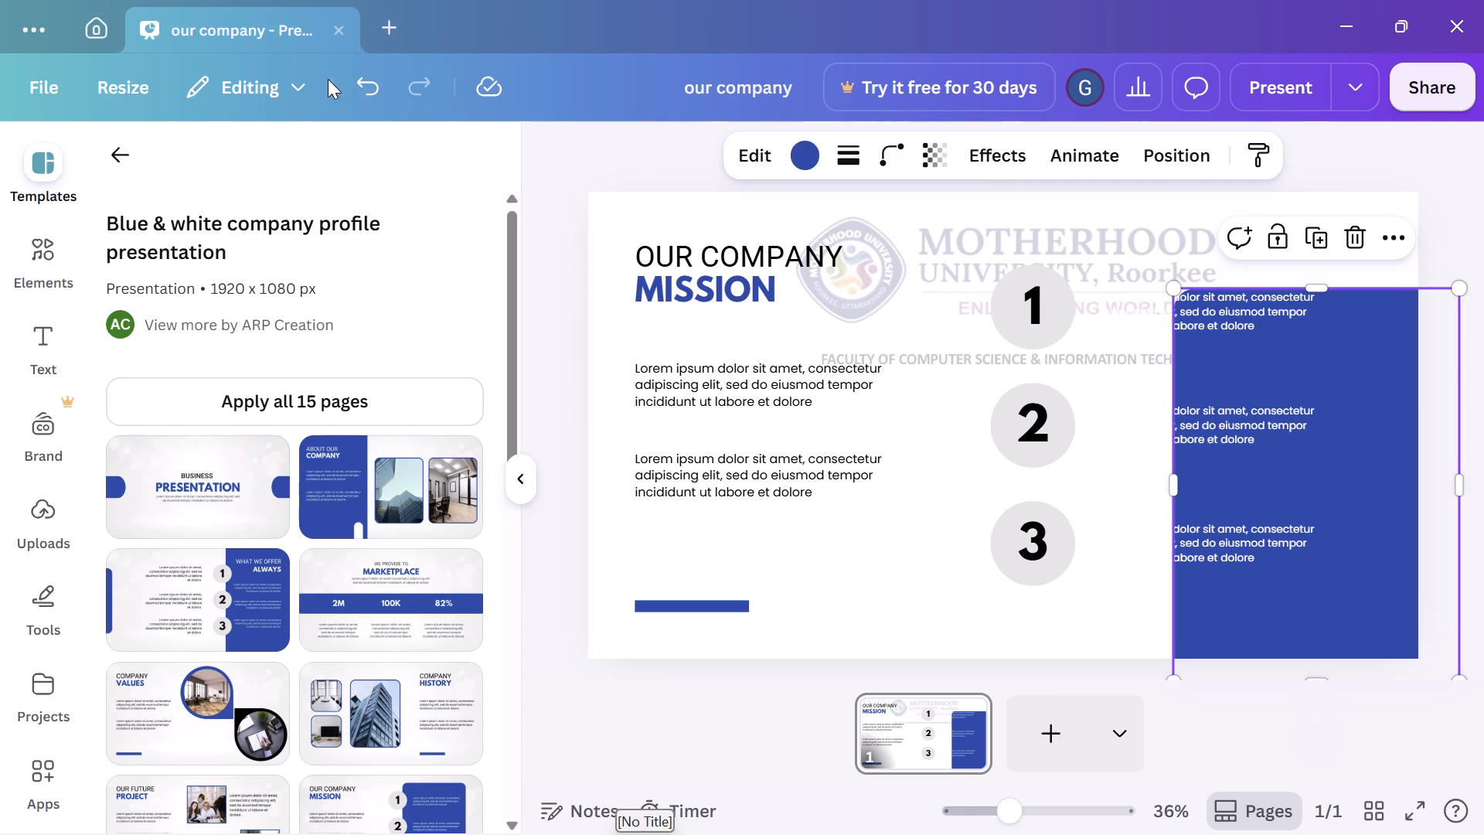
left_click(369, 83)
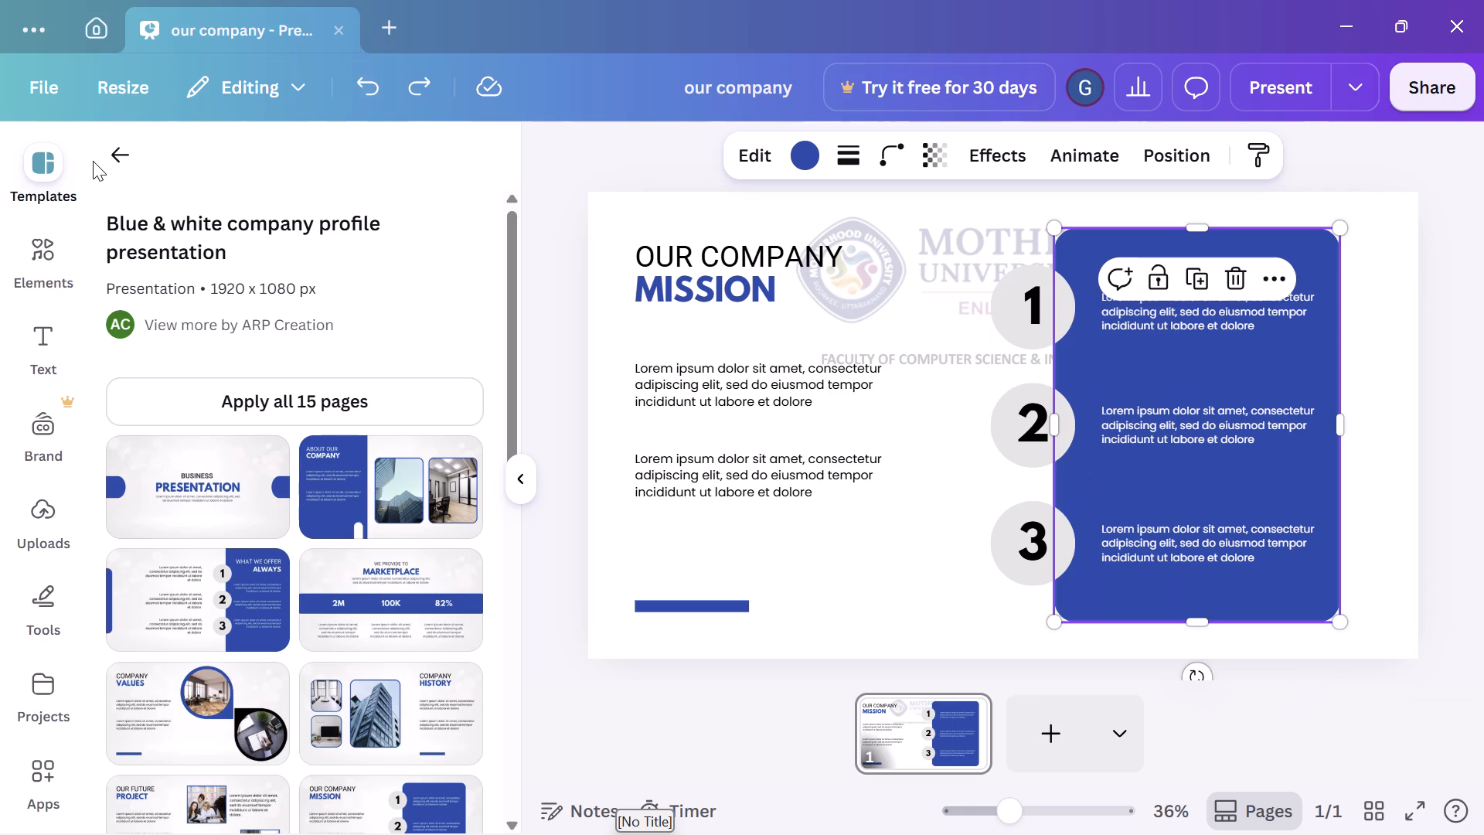
Browse the presentation templates and apply the Blue Professional Geometric Presentation's cover page to page 1.
left_click(93, 161)
left_click(104, 164)
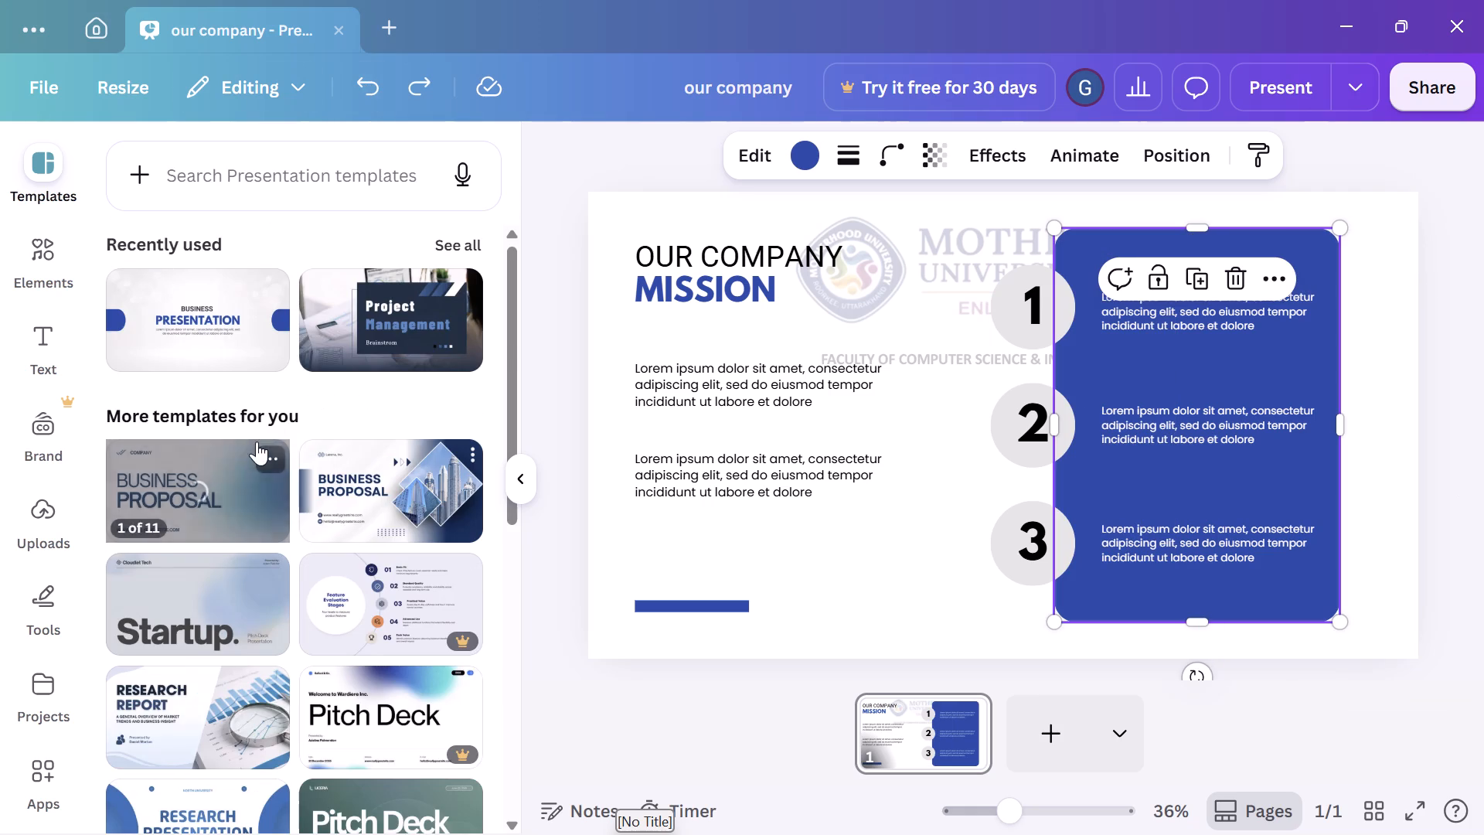
scroll(257, 441, "down", 1)
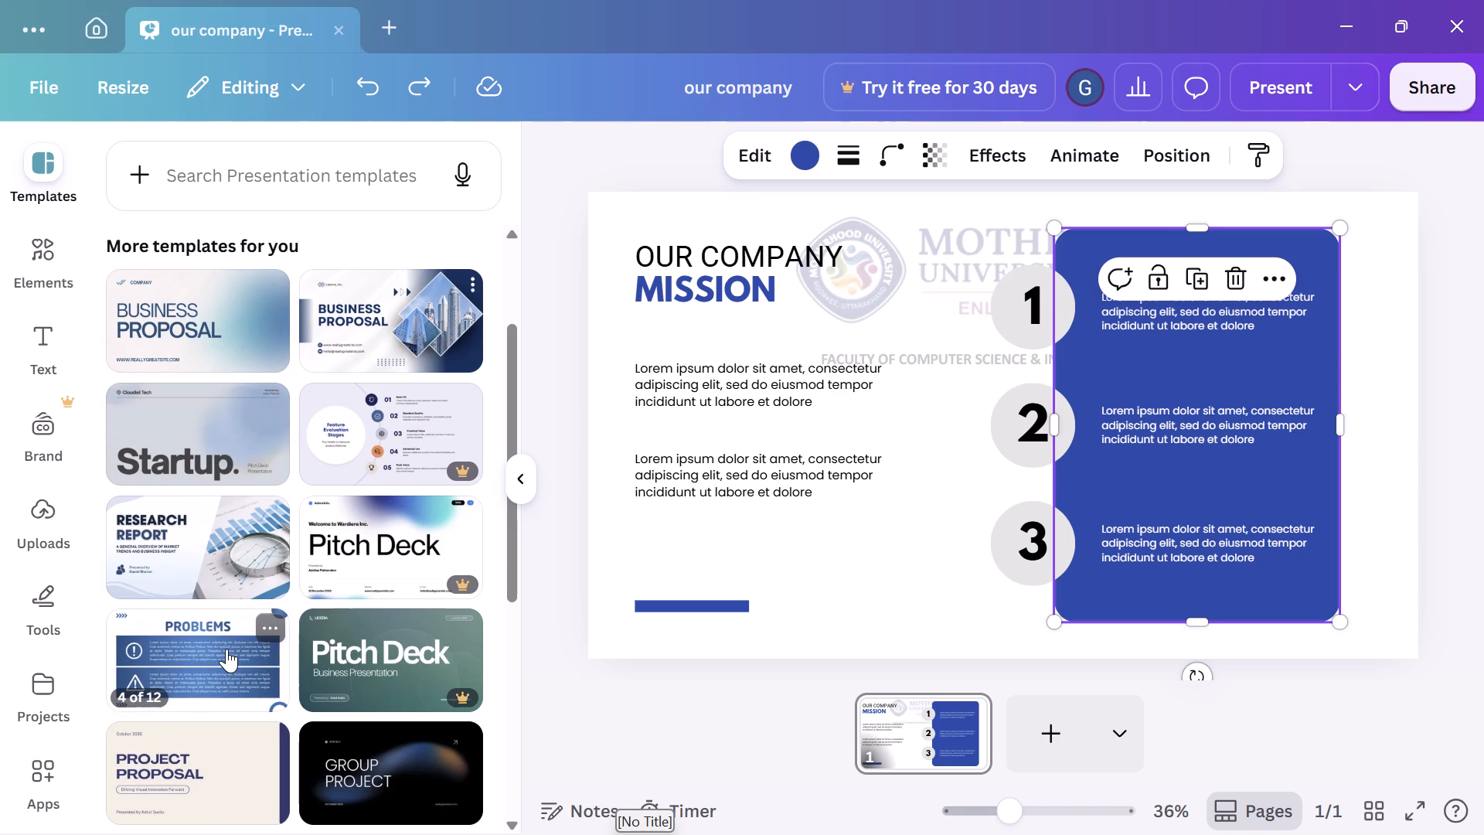
scroll(226, 649, "down", 2)
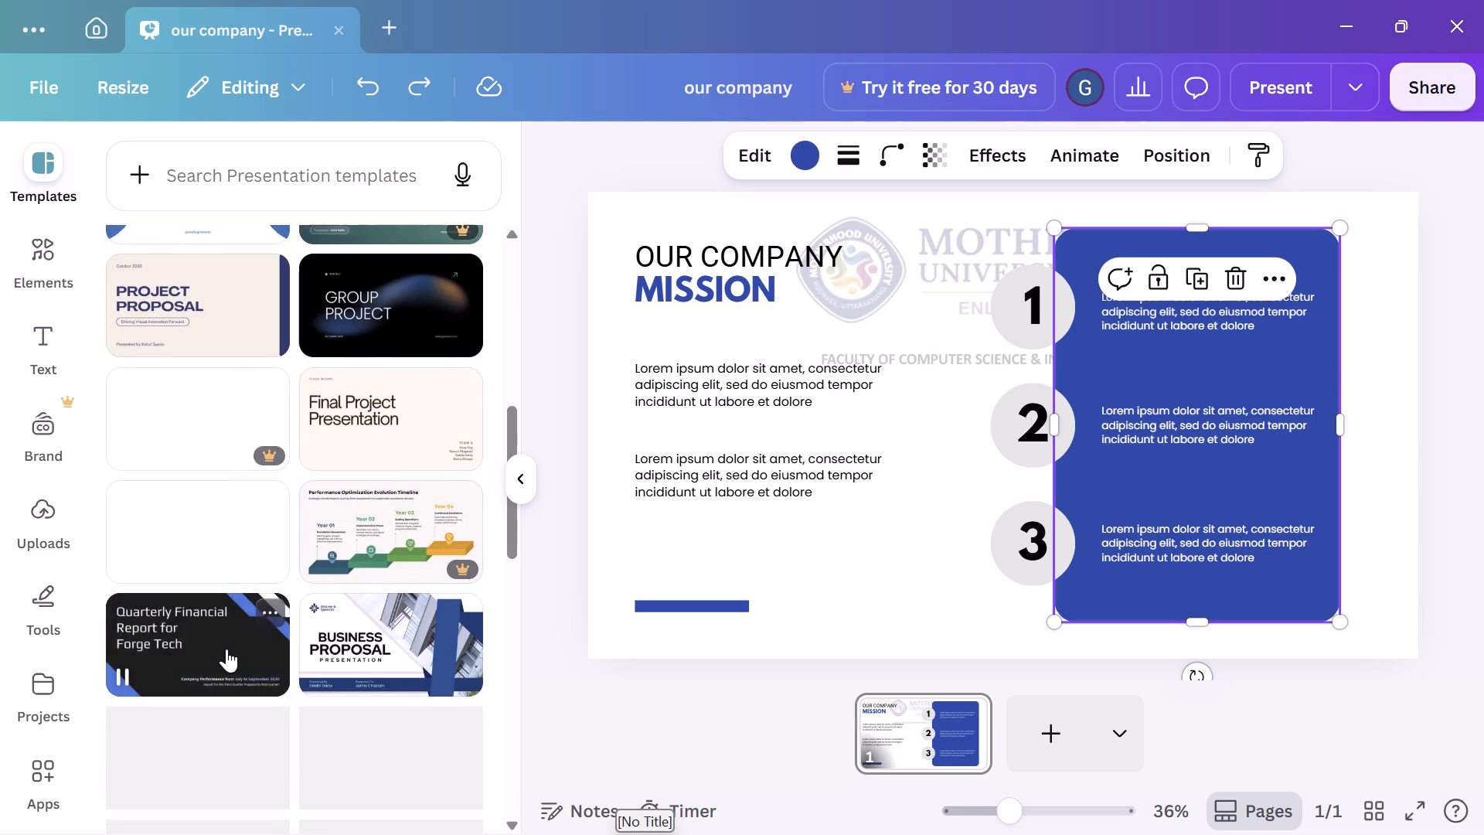
scroll(226, 649, "down", 1)
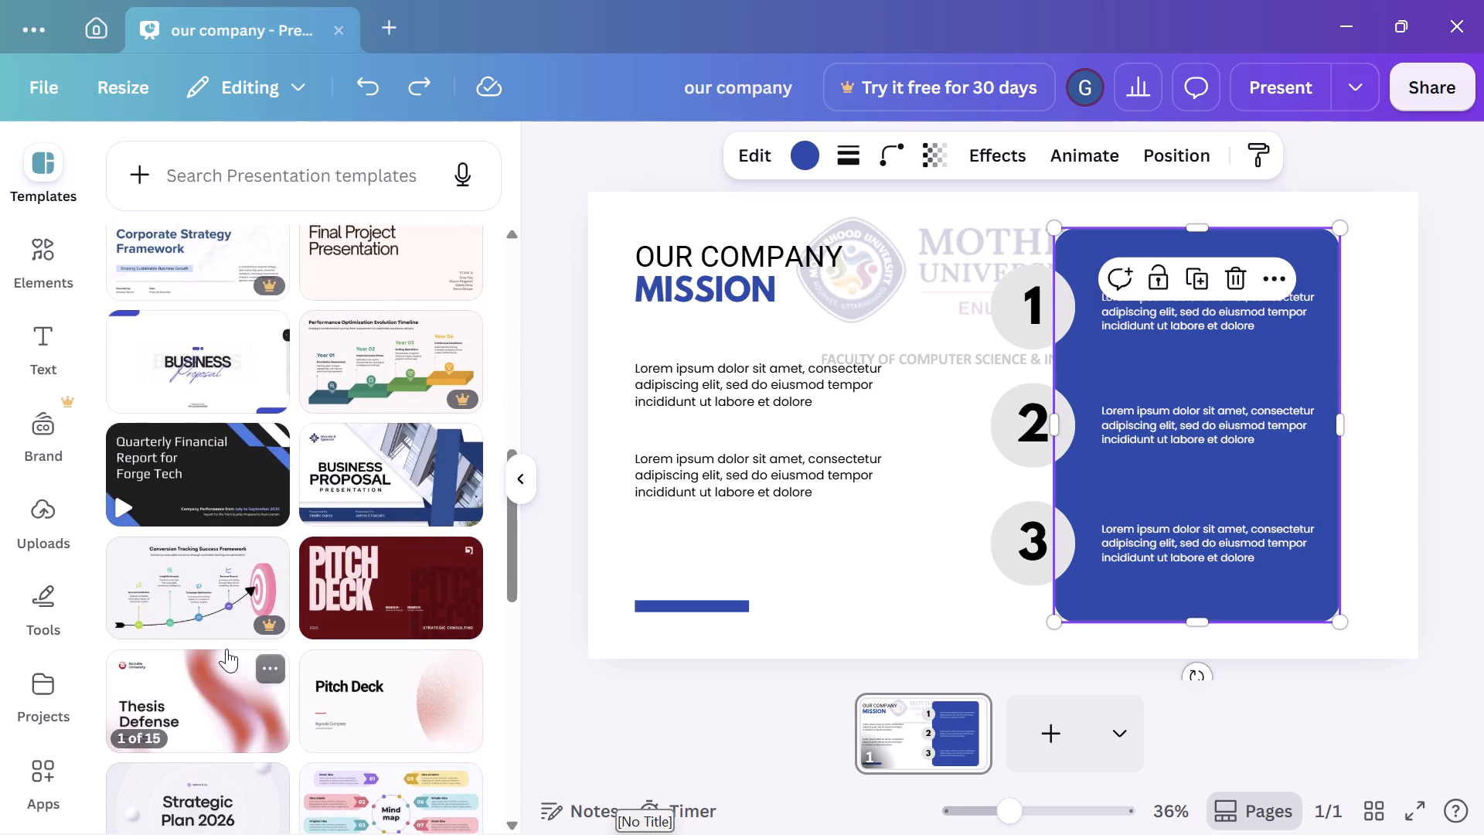
scroll(226, 649, "down", 3)
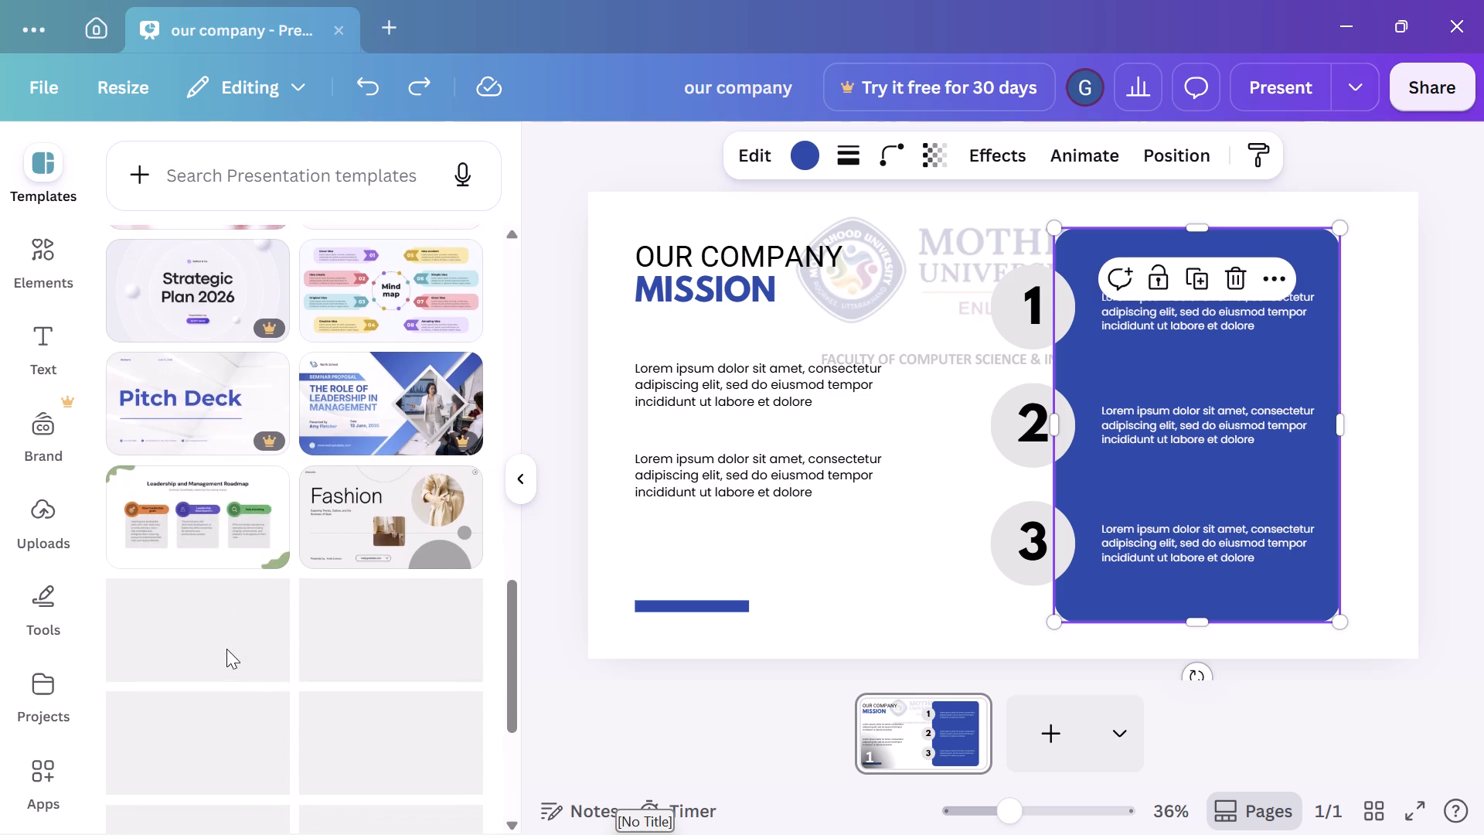
scroll(226, 649, "down", 2)
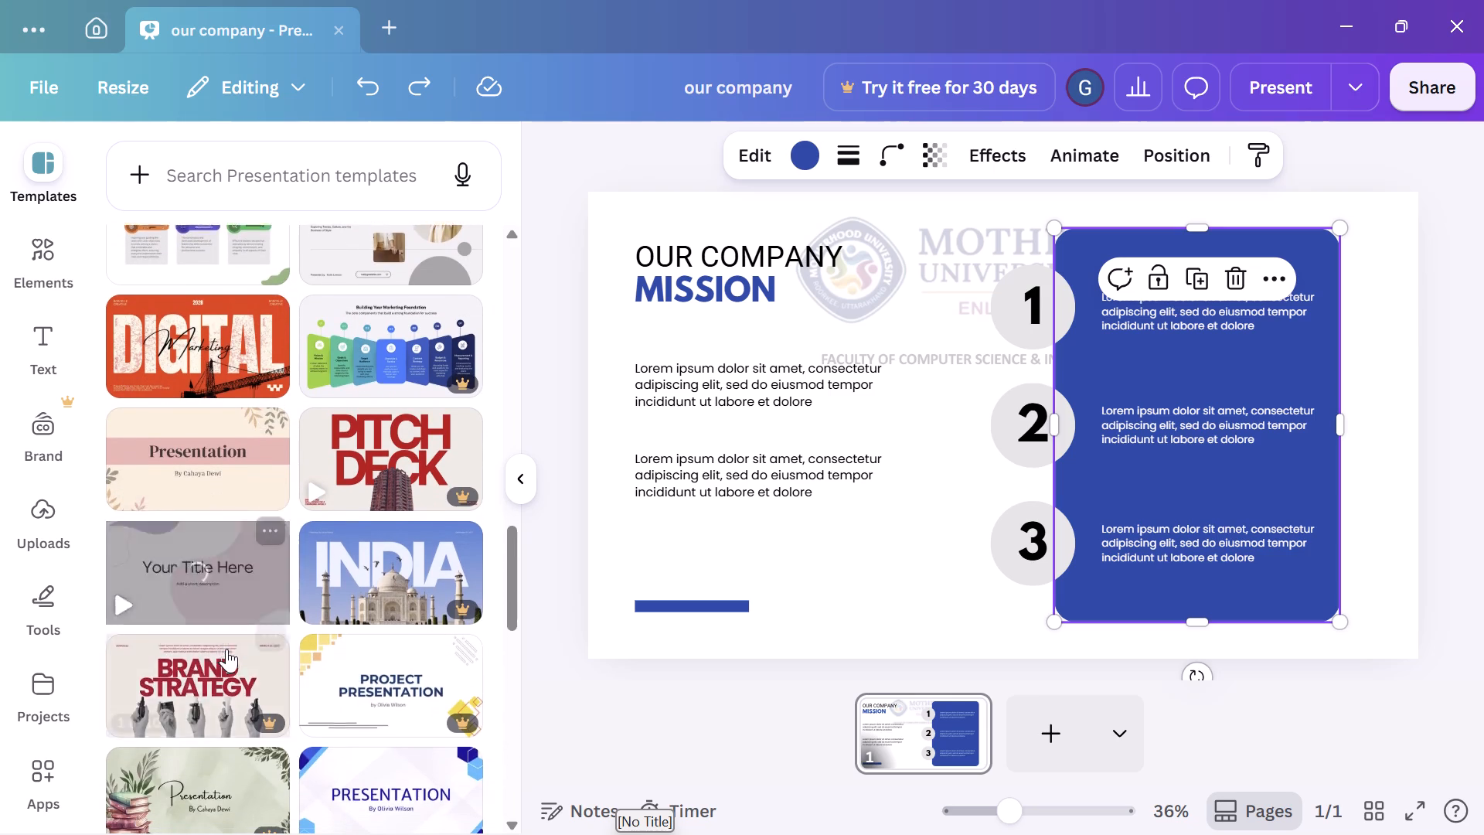
scroll(226, 649, "down", 1)
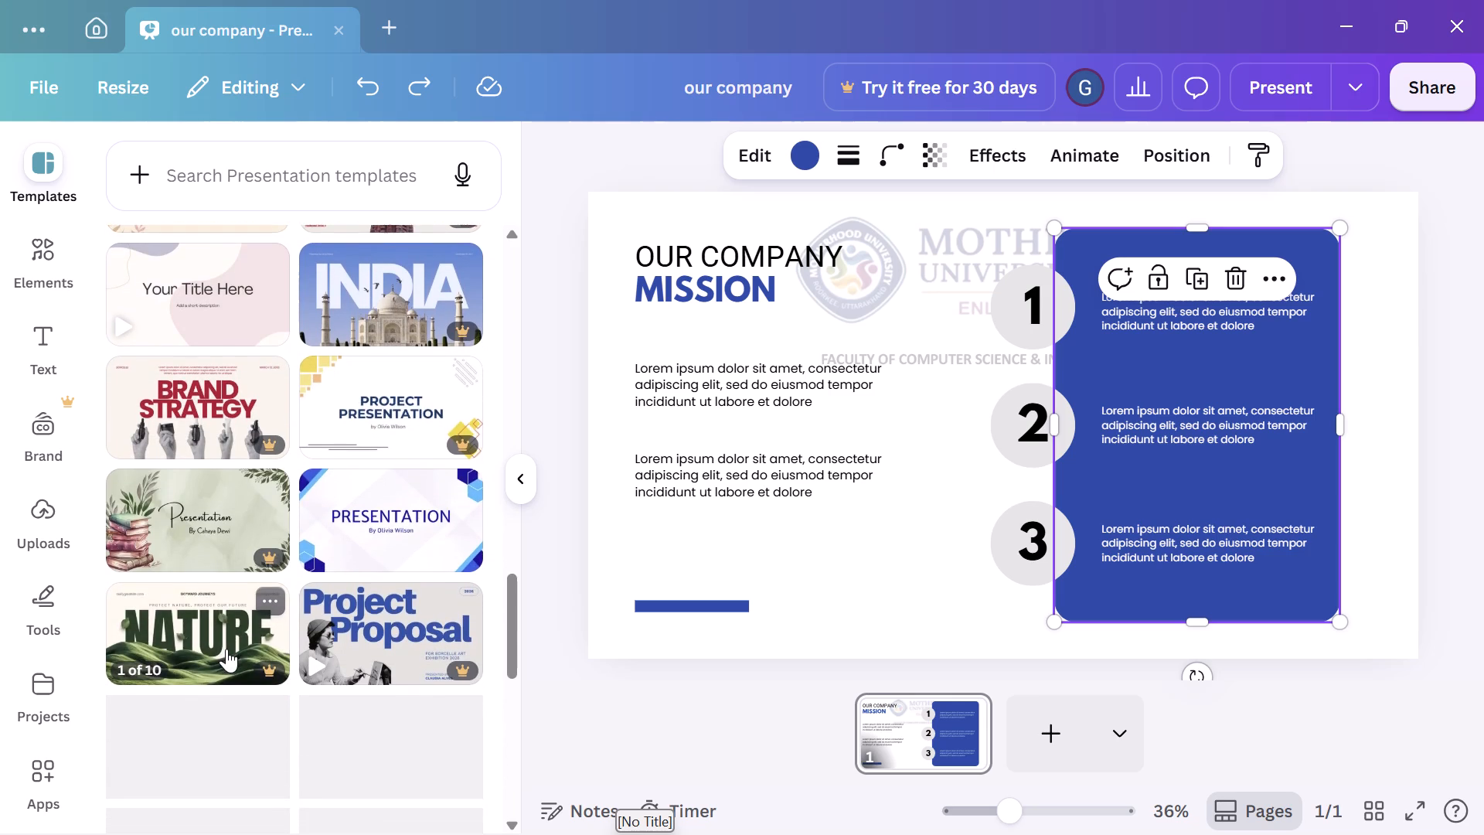
scroll(226, 649, "down", 1)
double_click(391, 348)
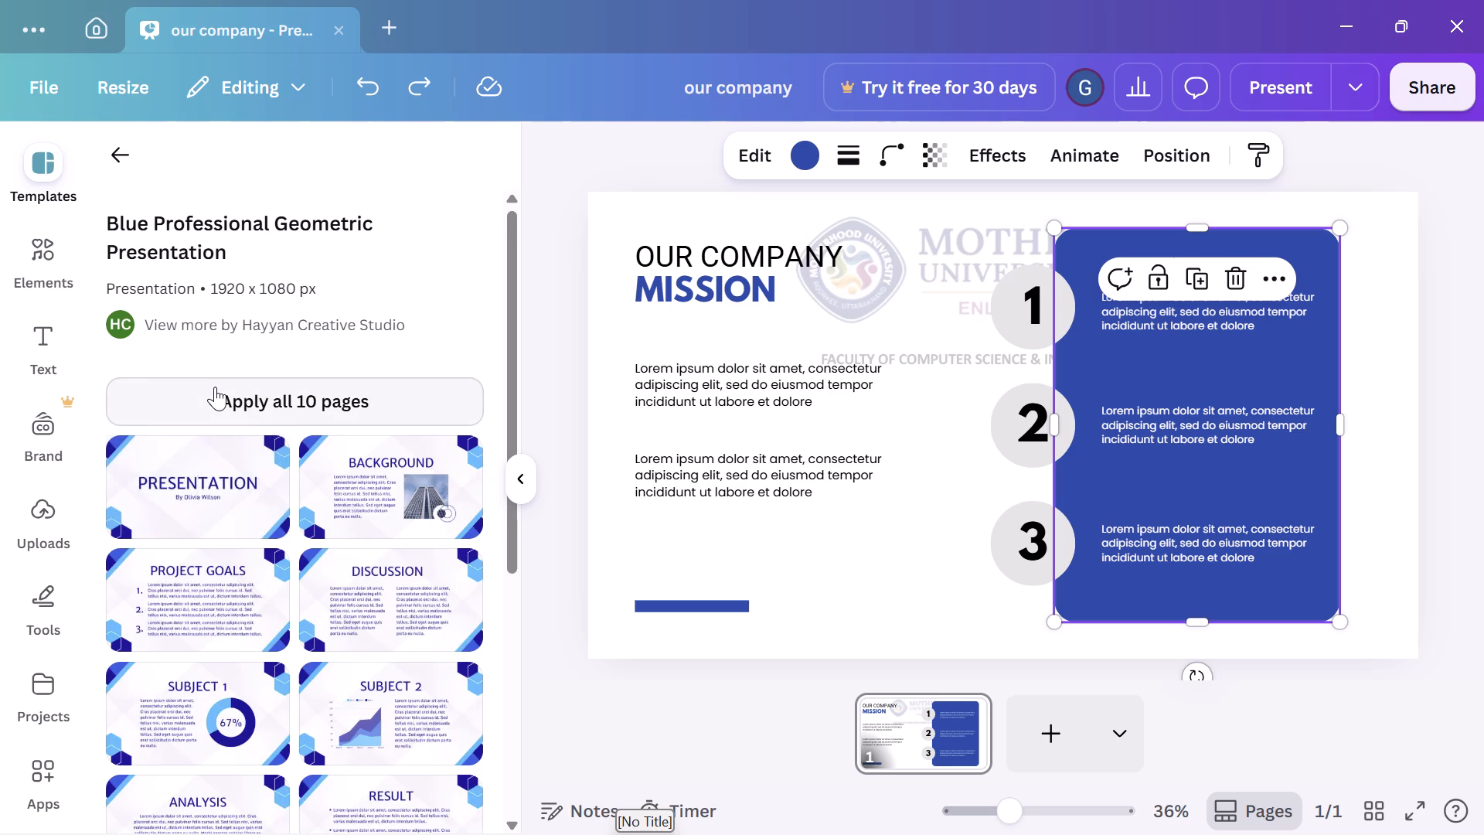
left_click(207, 482)
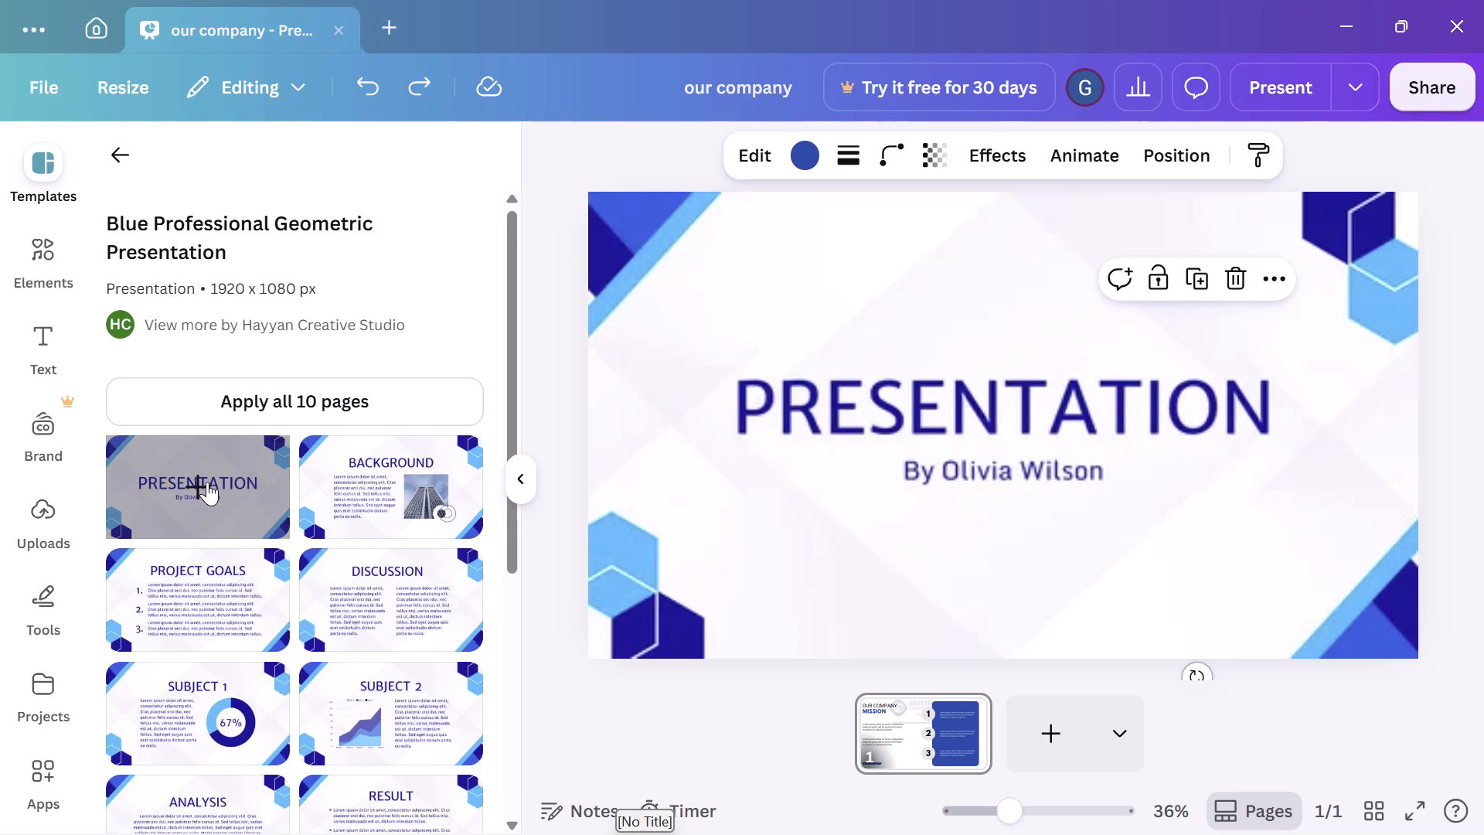
Replace the cover page's background image with the first uploaded Motherhood University, Roorkee header image.
double_click(996, 293)
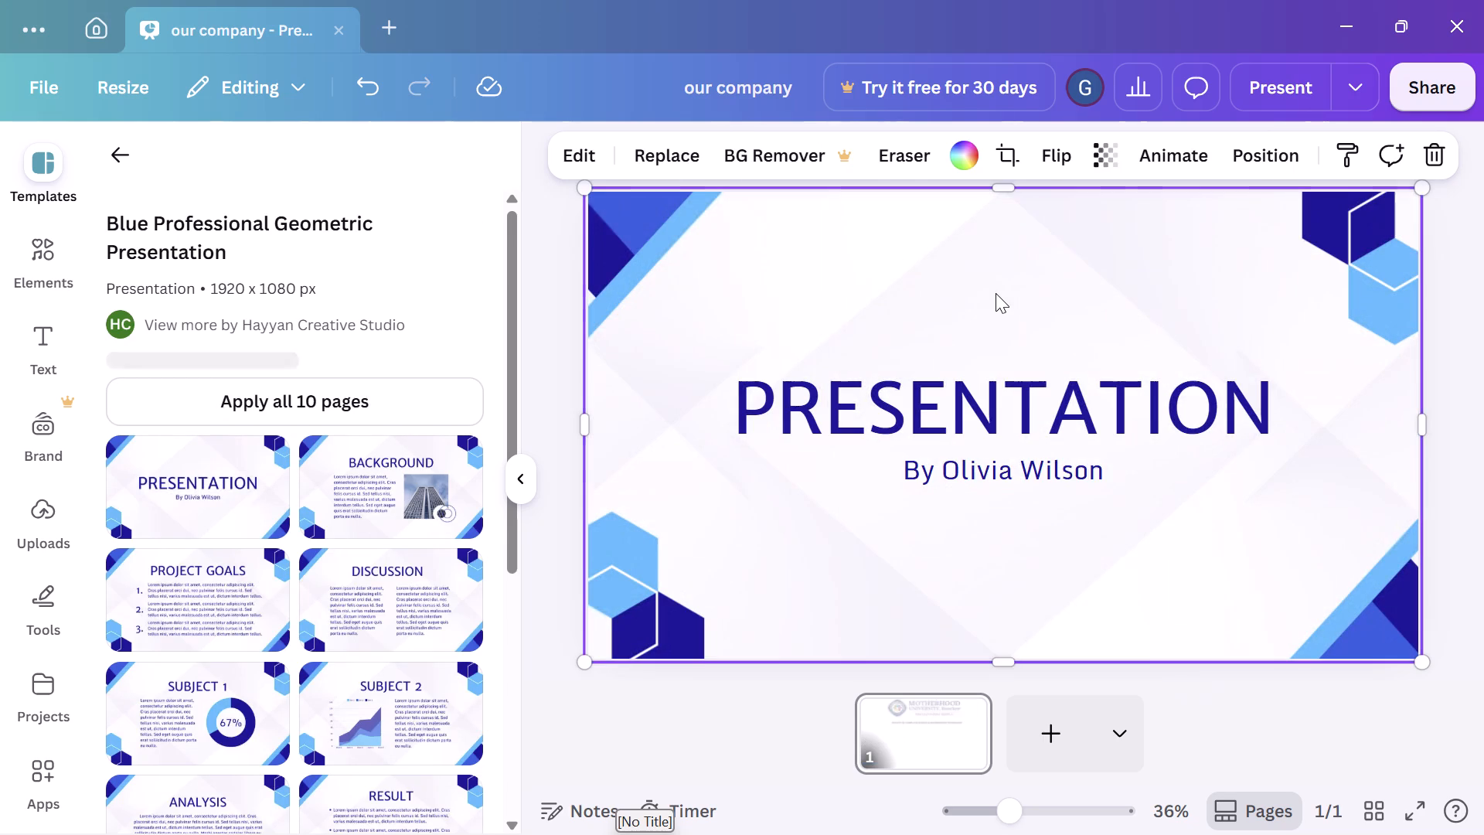
left_click(996, 293)
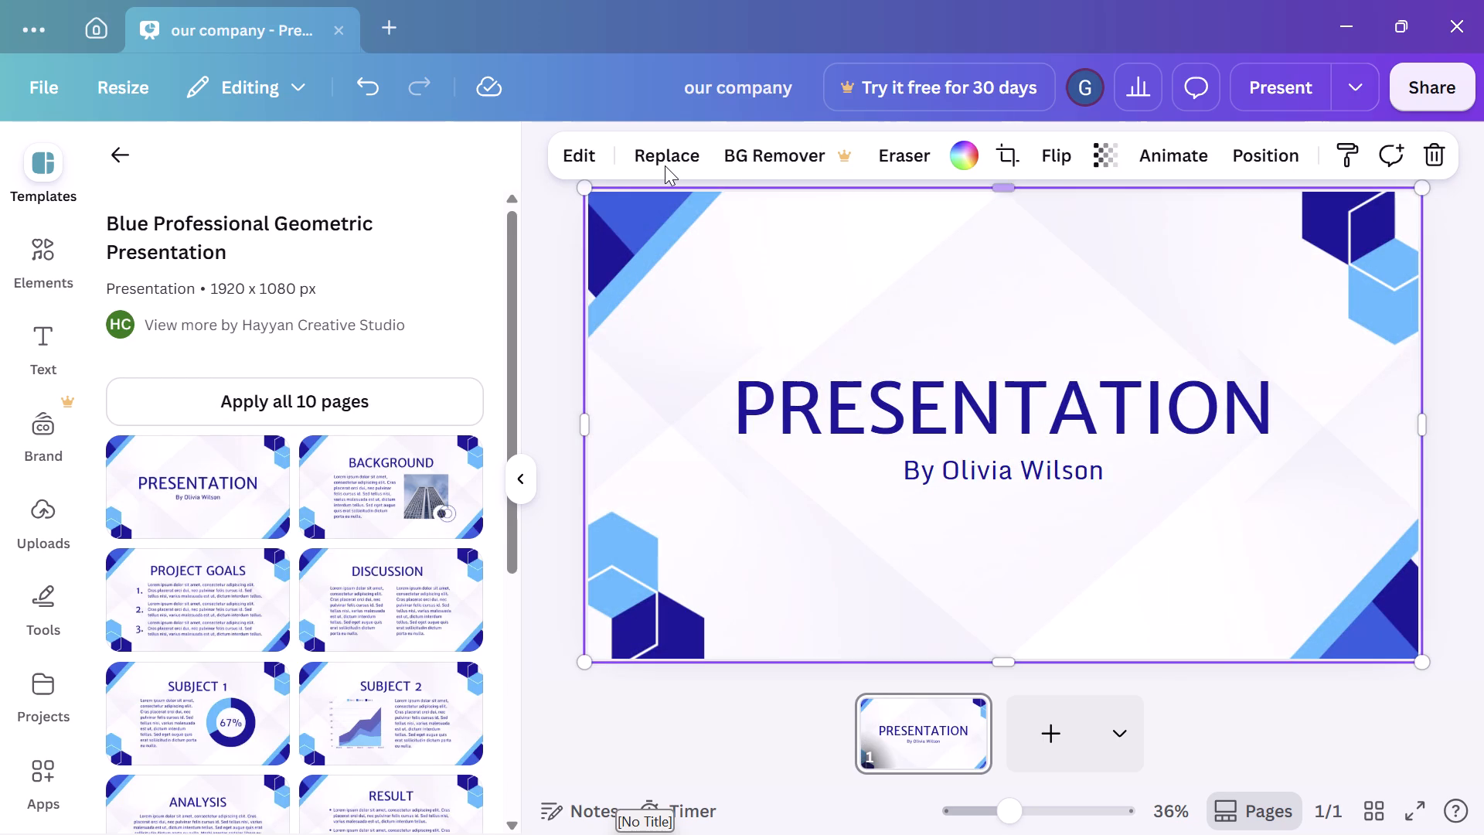
left_click(690, 245)
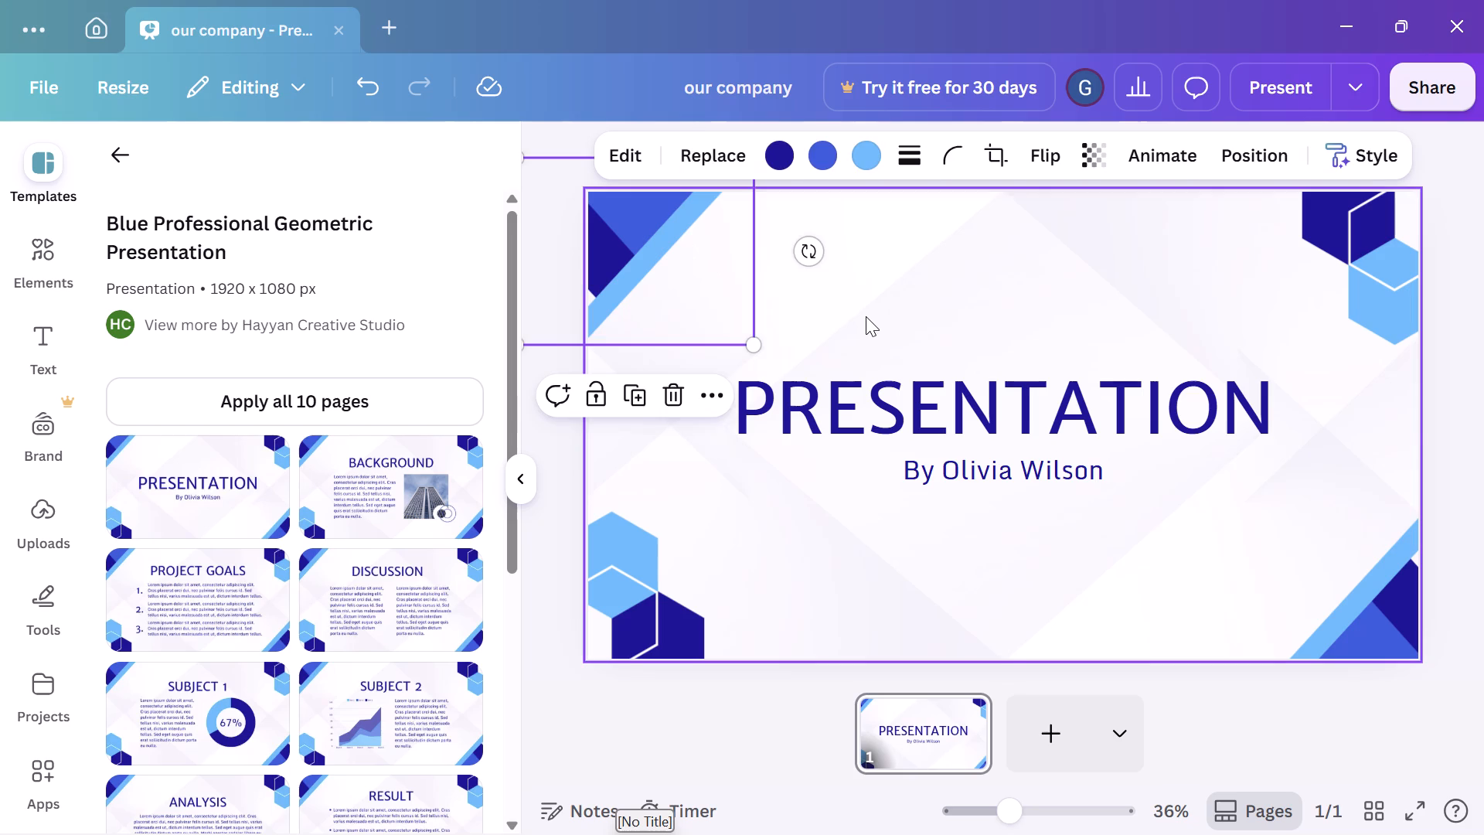
left_click(866, 316)
left_click(851, 270)
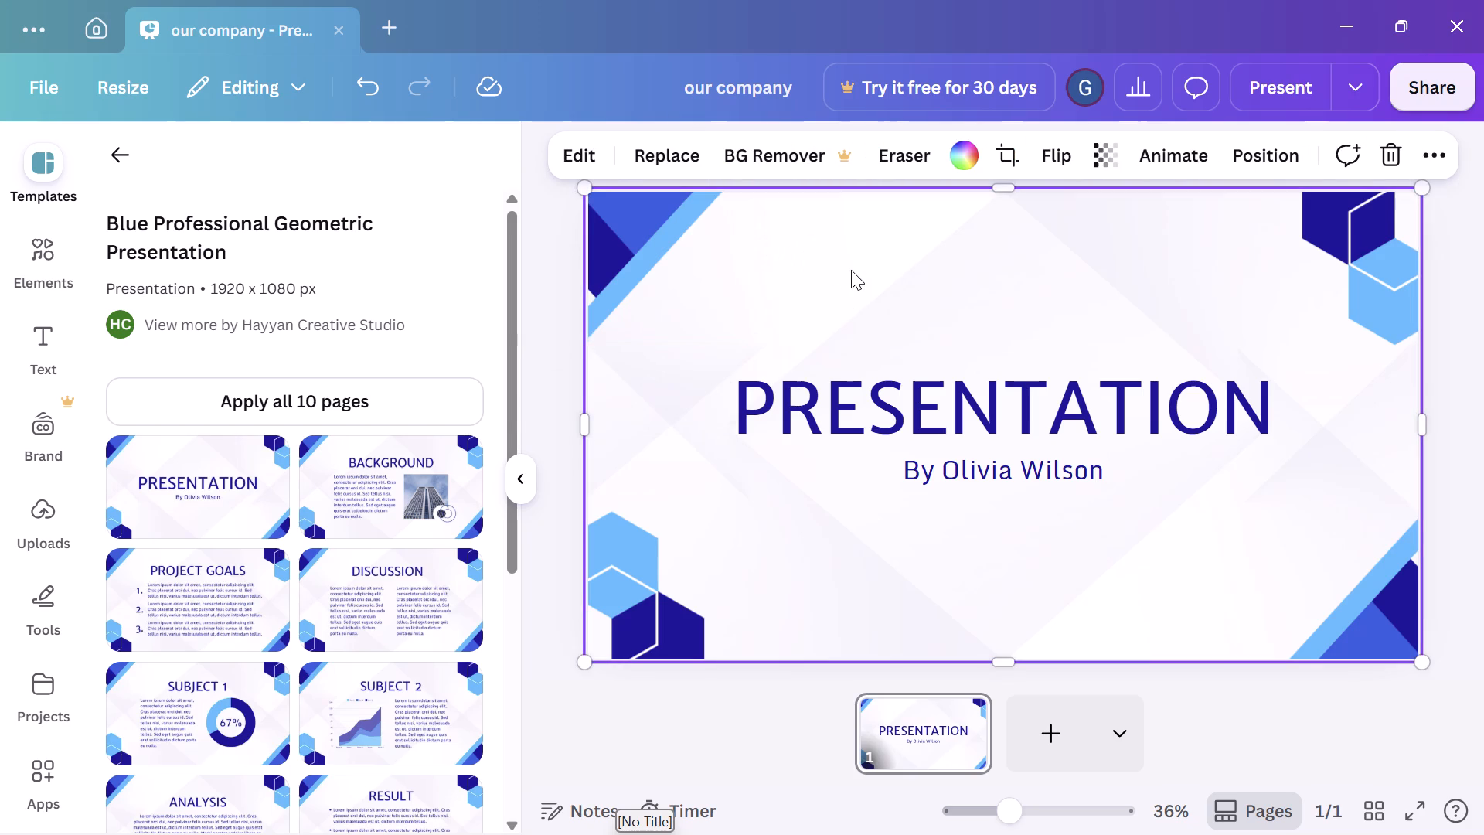
left_click(877, 268)
left_click(656, 131)
left_click(661, 142)
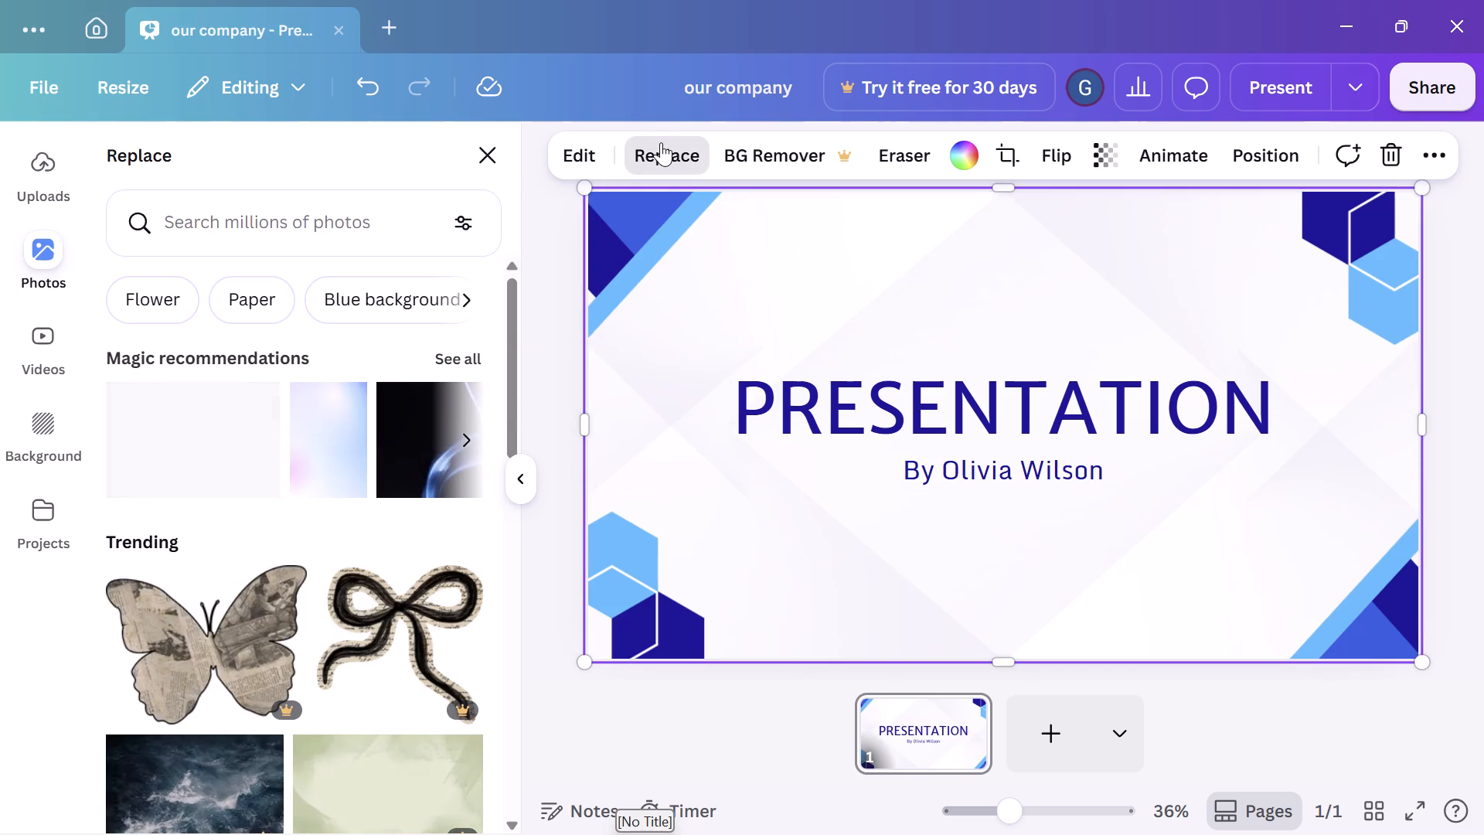
left_click(59, 205)
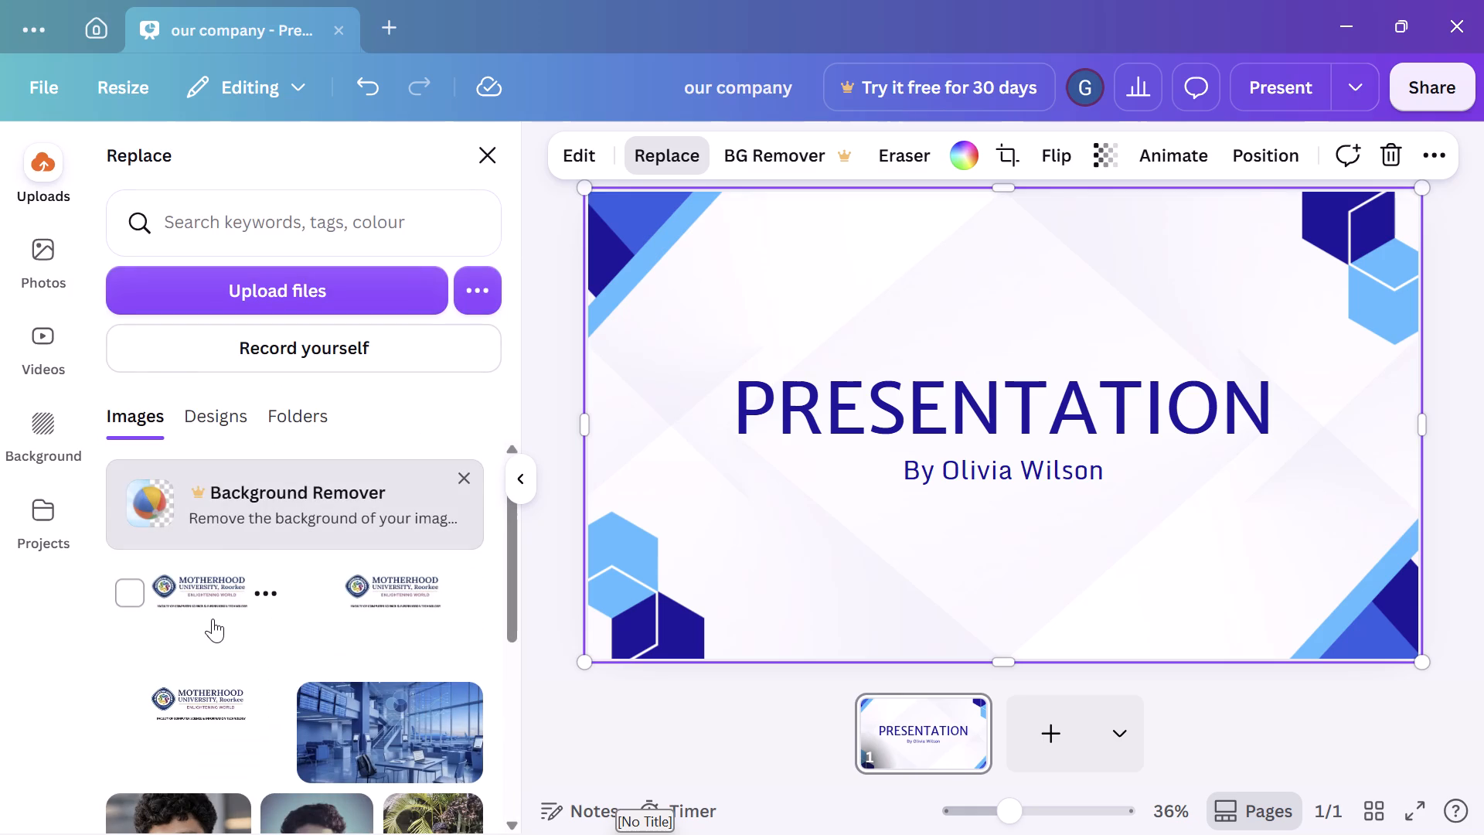
left_click(207, 619)
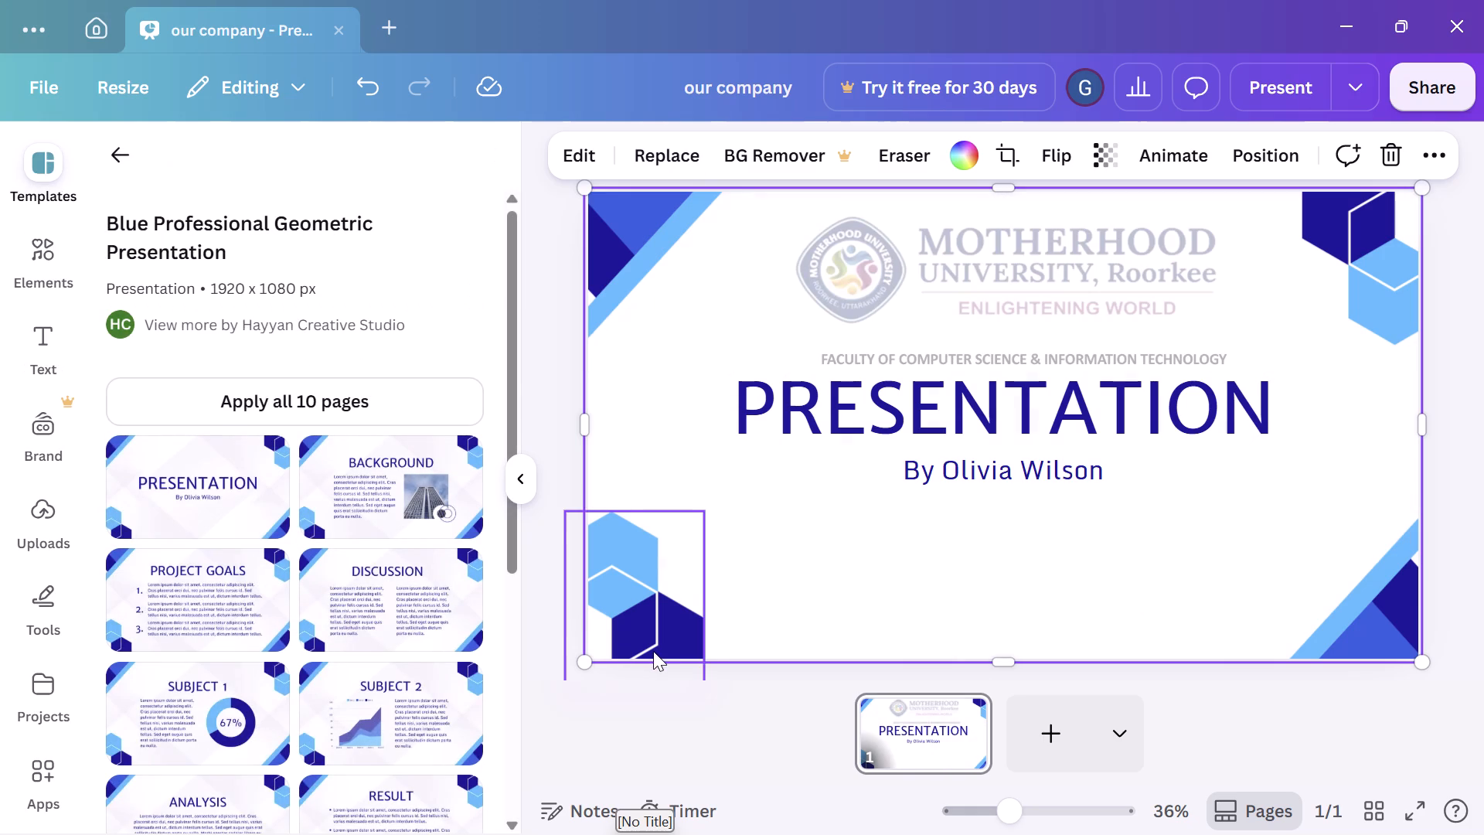
Move the PRESENTATION title down, well below the faculty line of the university header.
left_click_drag(1014, 390, 1014, 399)
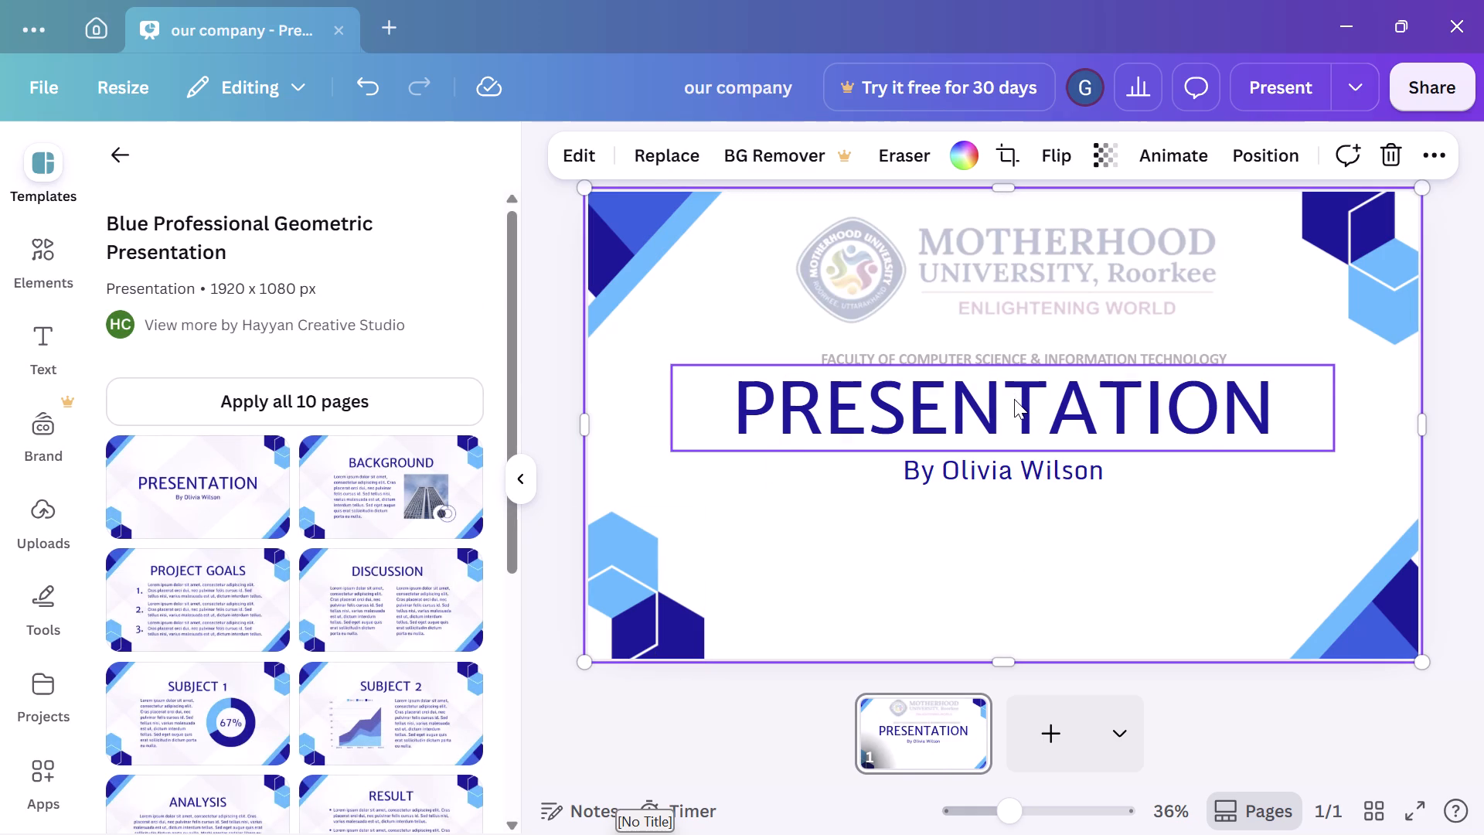
left_click_drag(1014, 399, 1036, 407)
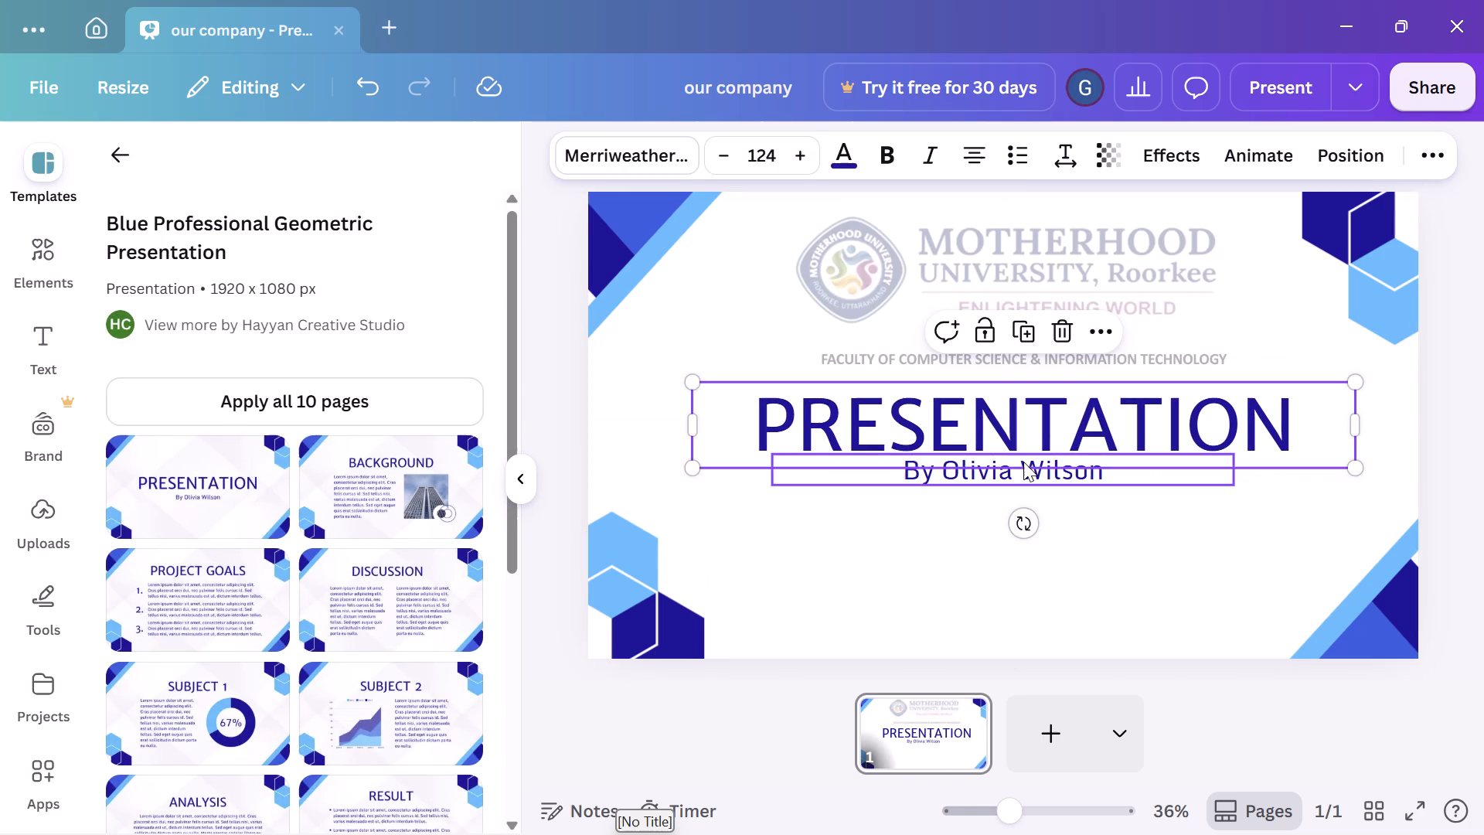
left_click_drag(1023, 462, 1027, 508)
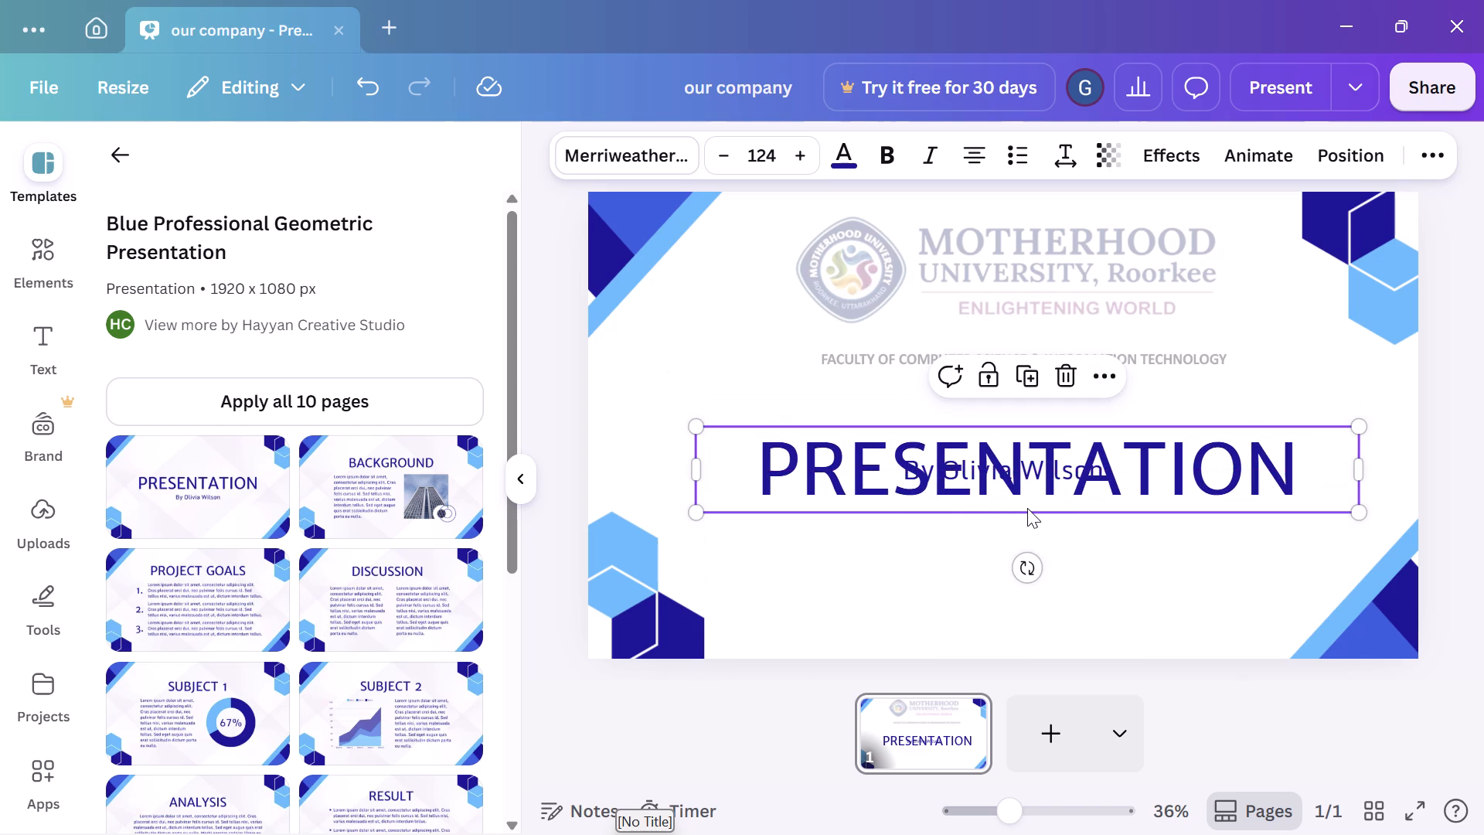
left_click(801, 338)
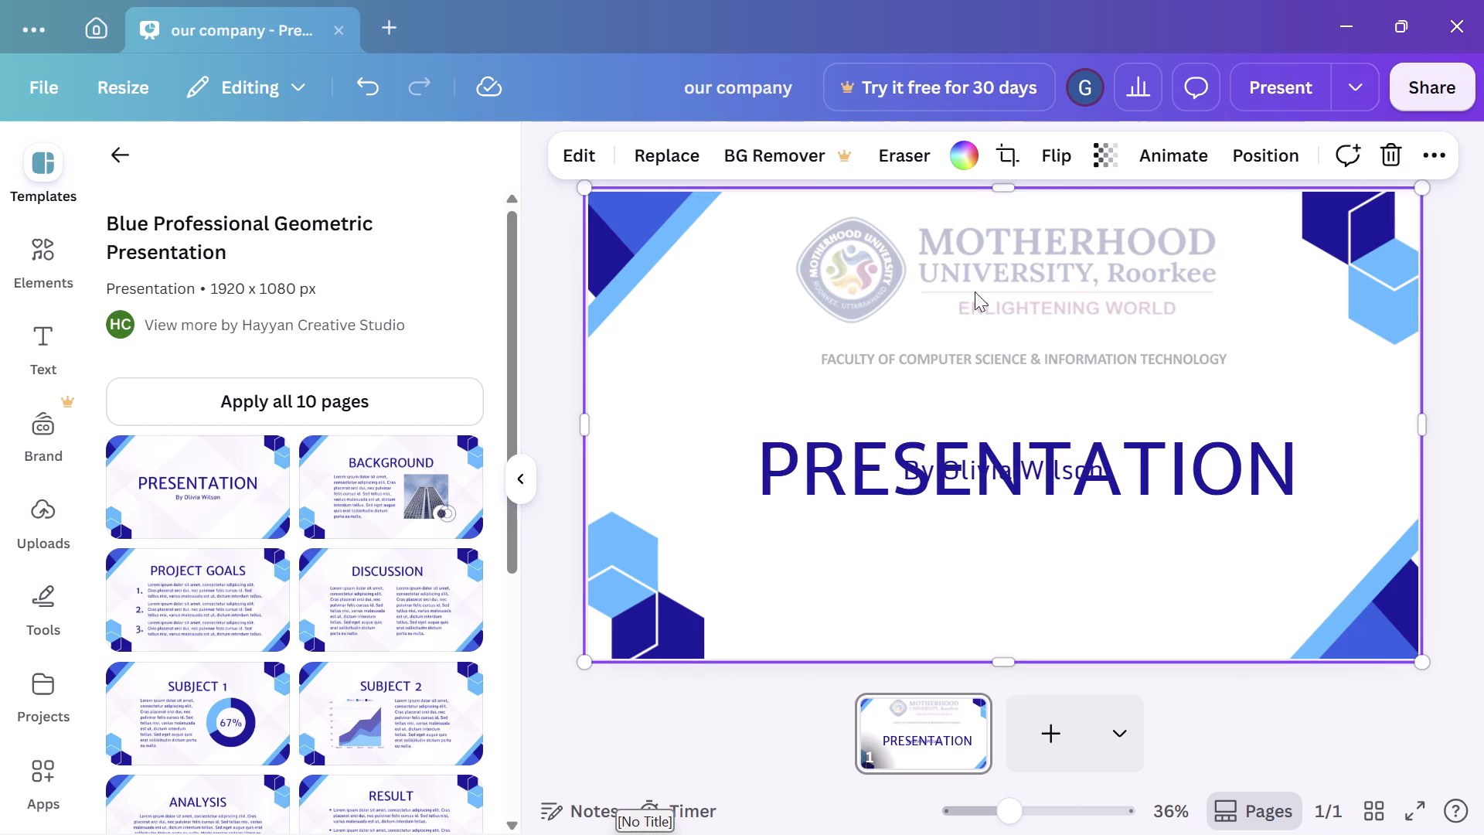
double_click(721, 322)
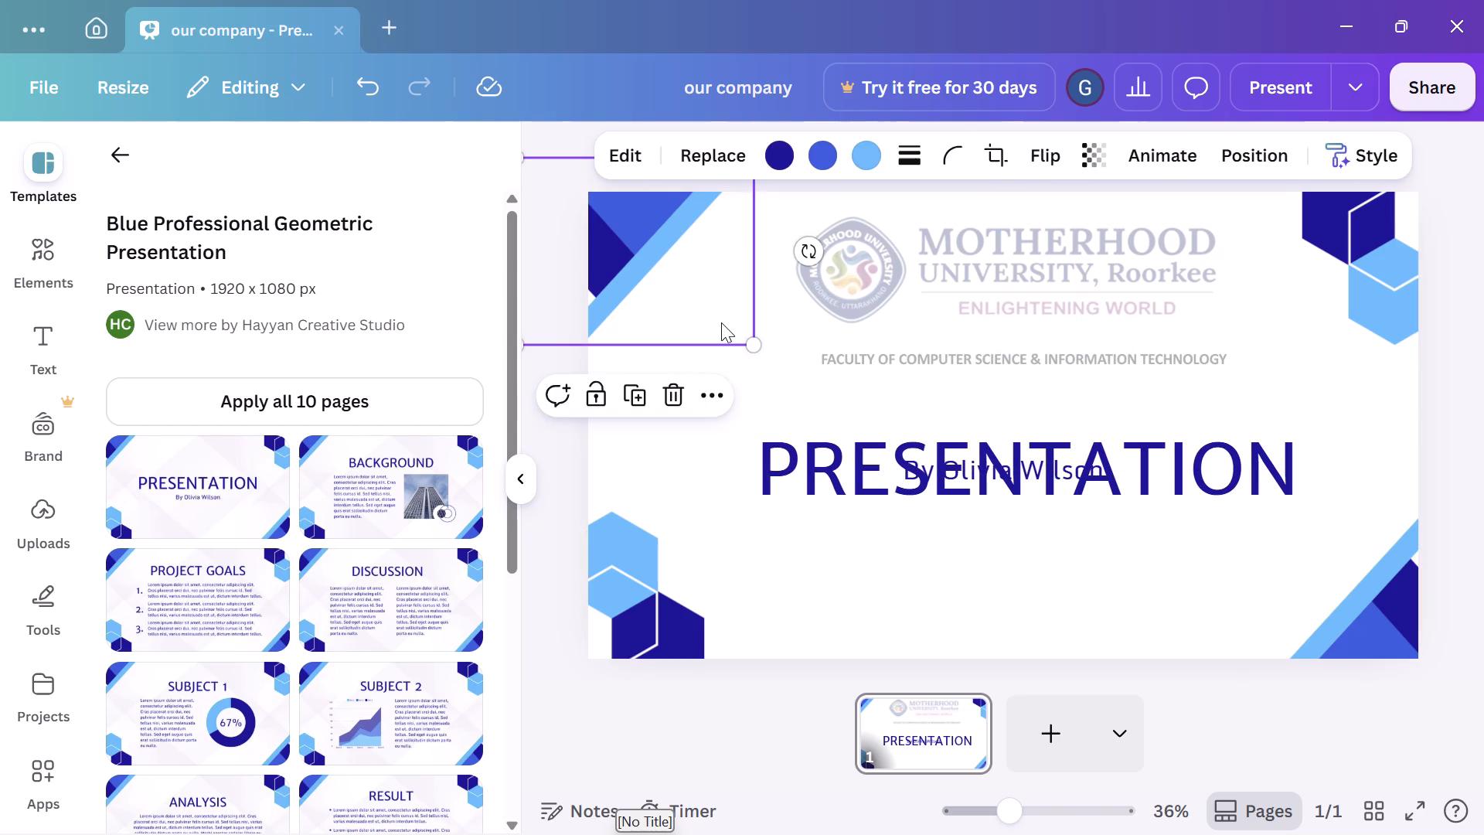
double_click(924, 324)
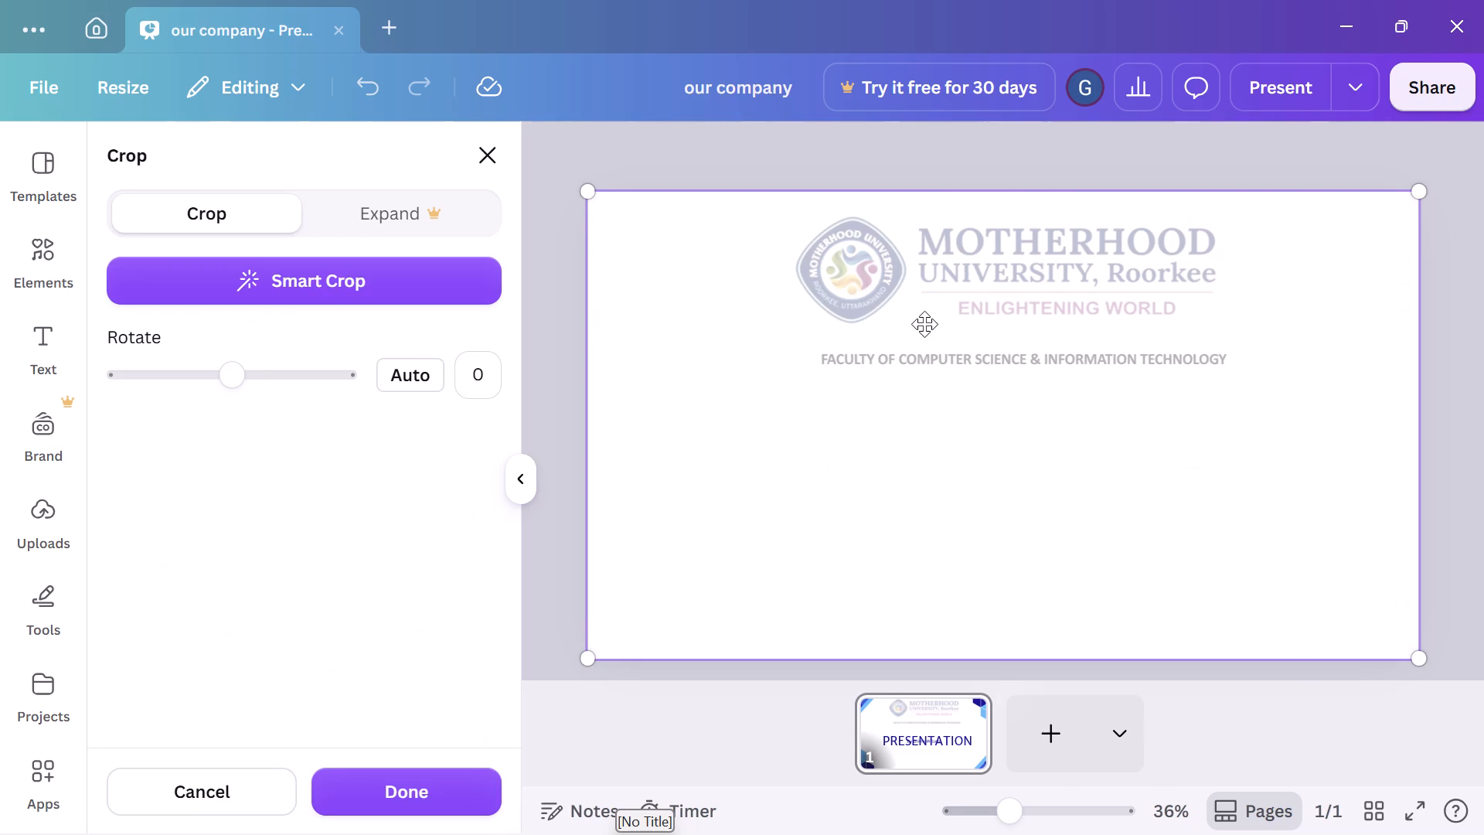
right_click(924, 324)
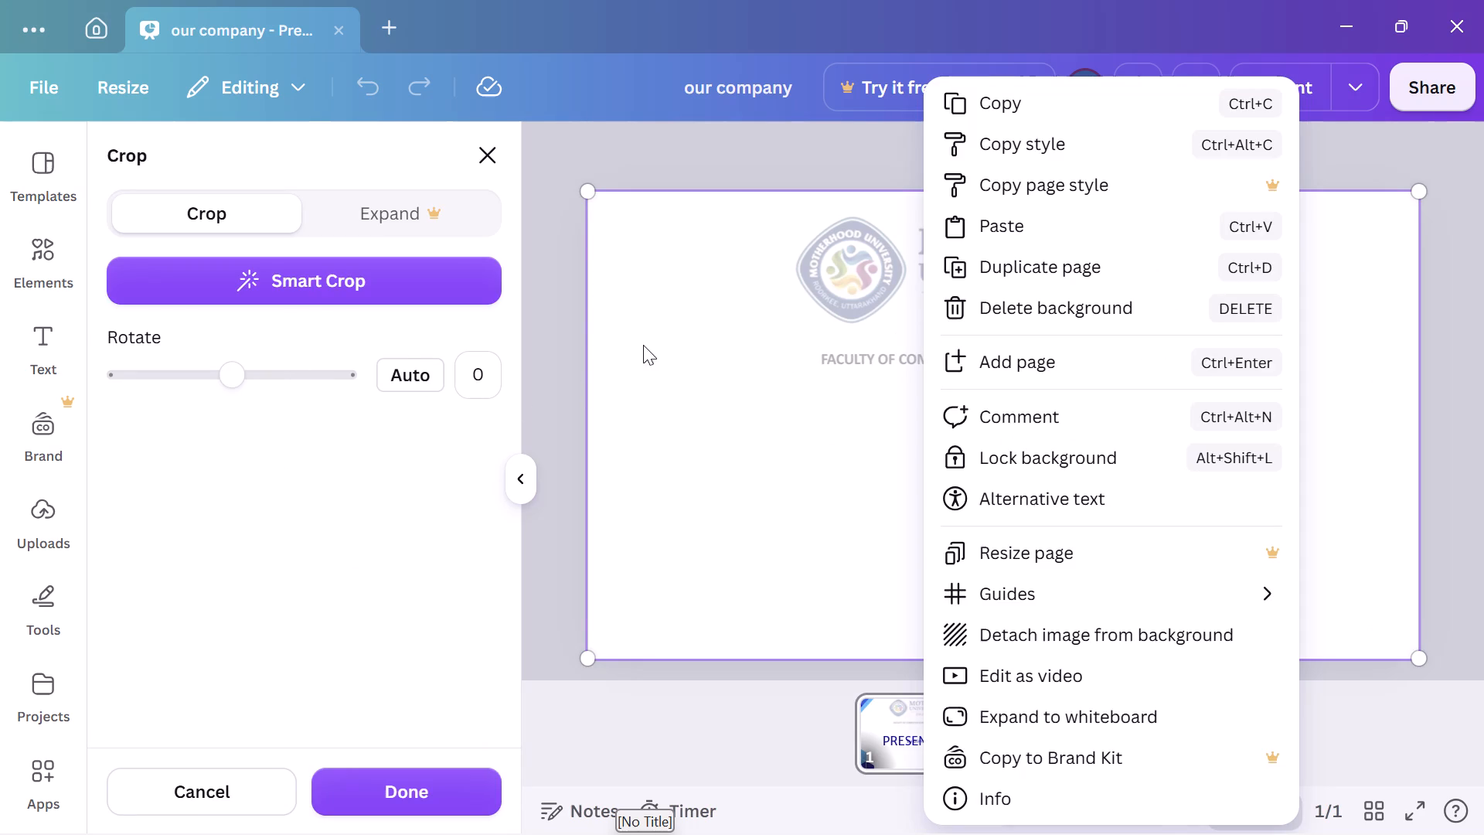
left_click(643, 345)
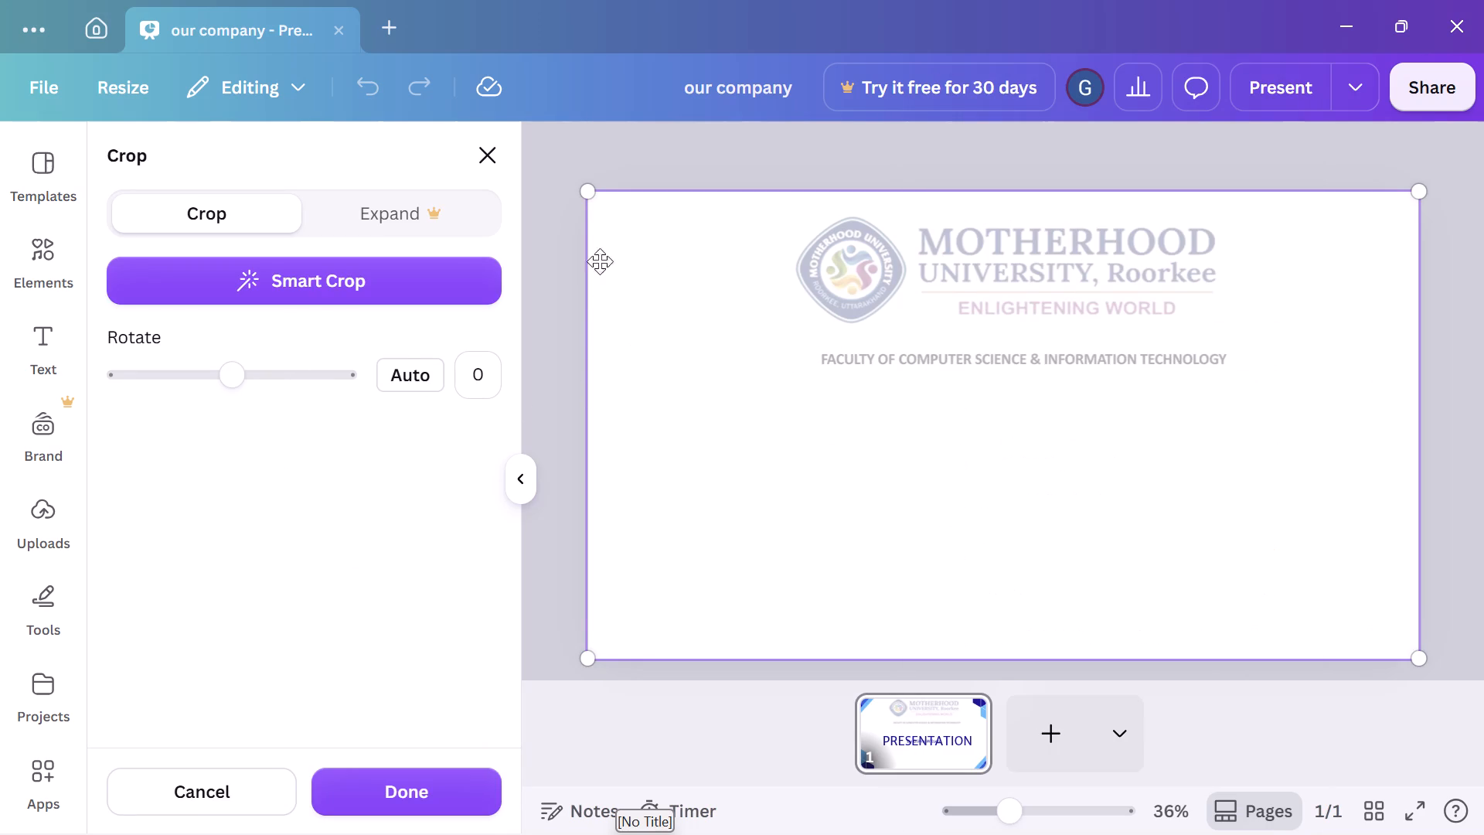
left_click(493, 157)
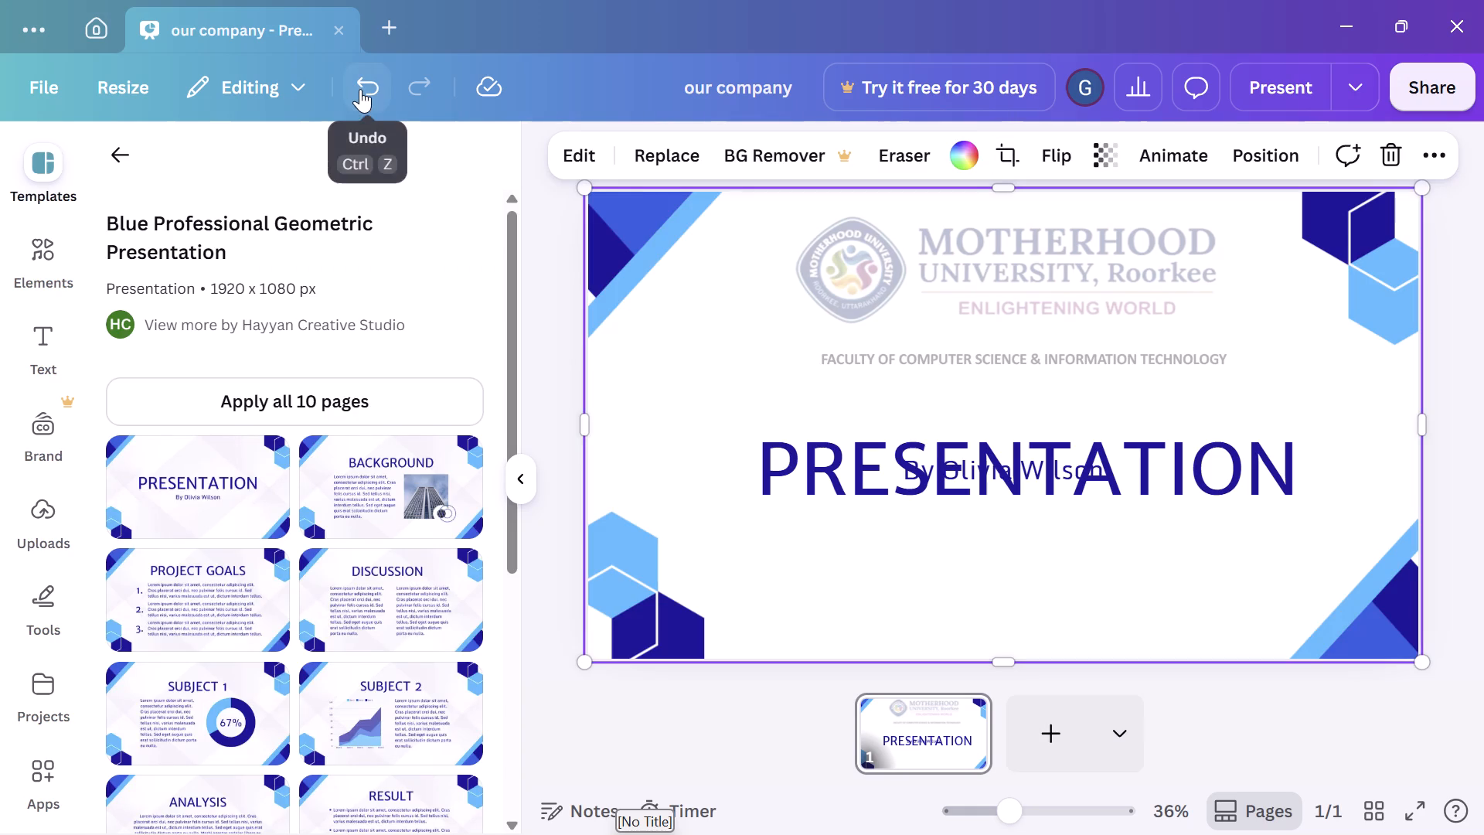
Undo the design changes one after another until the original Our Company Mission page and the untitled design name are restored.
left_click(360, 89)
left_click(360, 89)
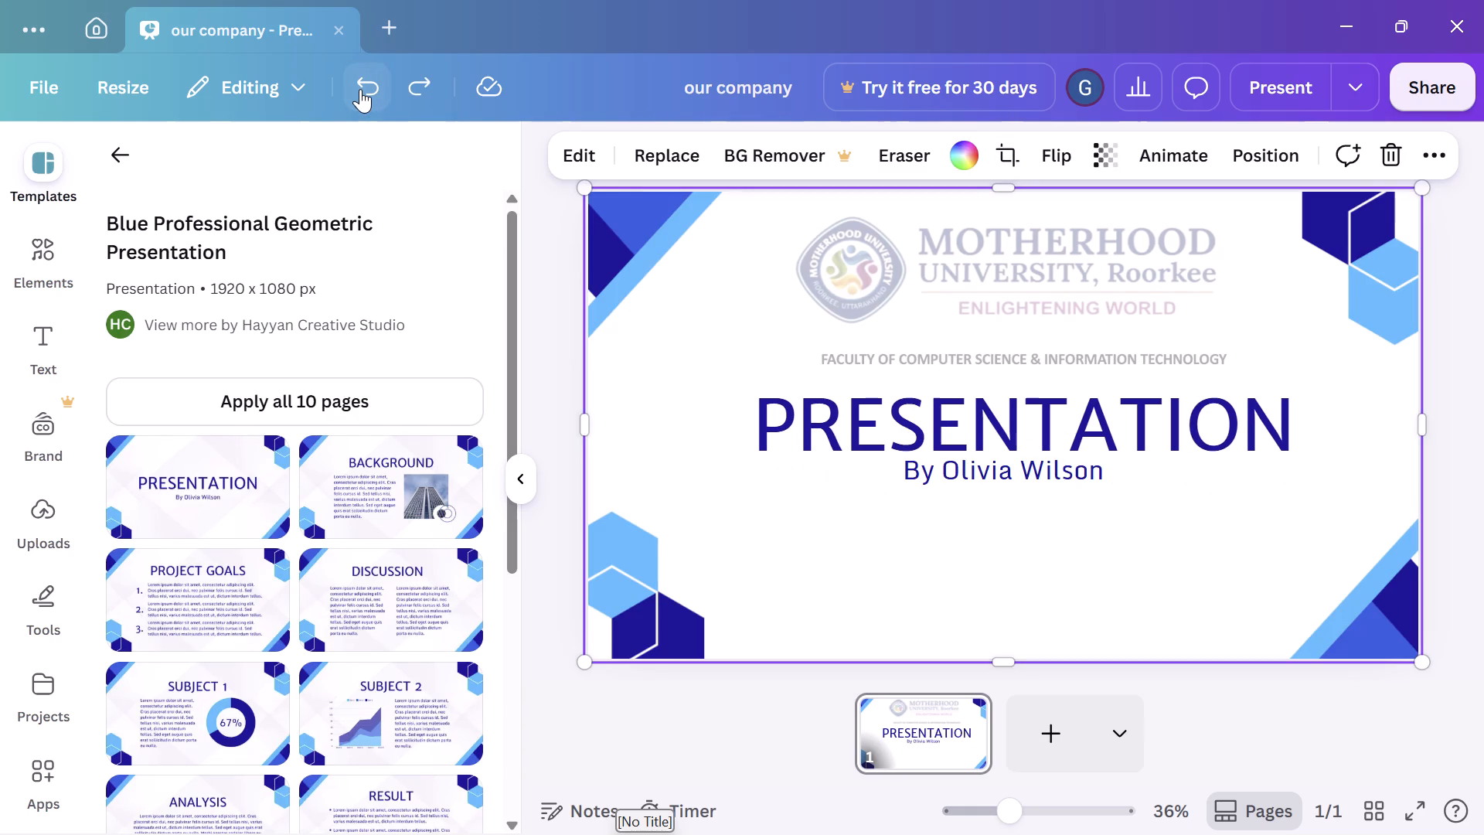
left_click(360, 89)
left_click(360, 89)
left_click(360, 89)
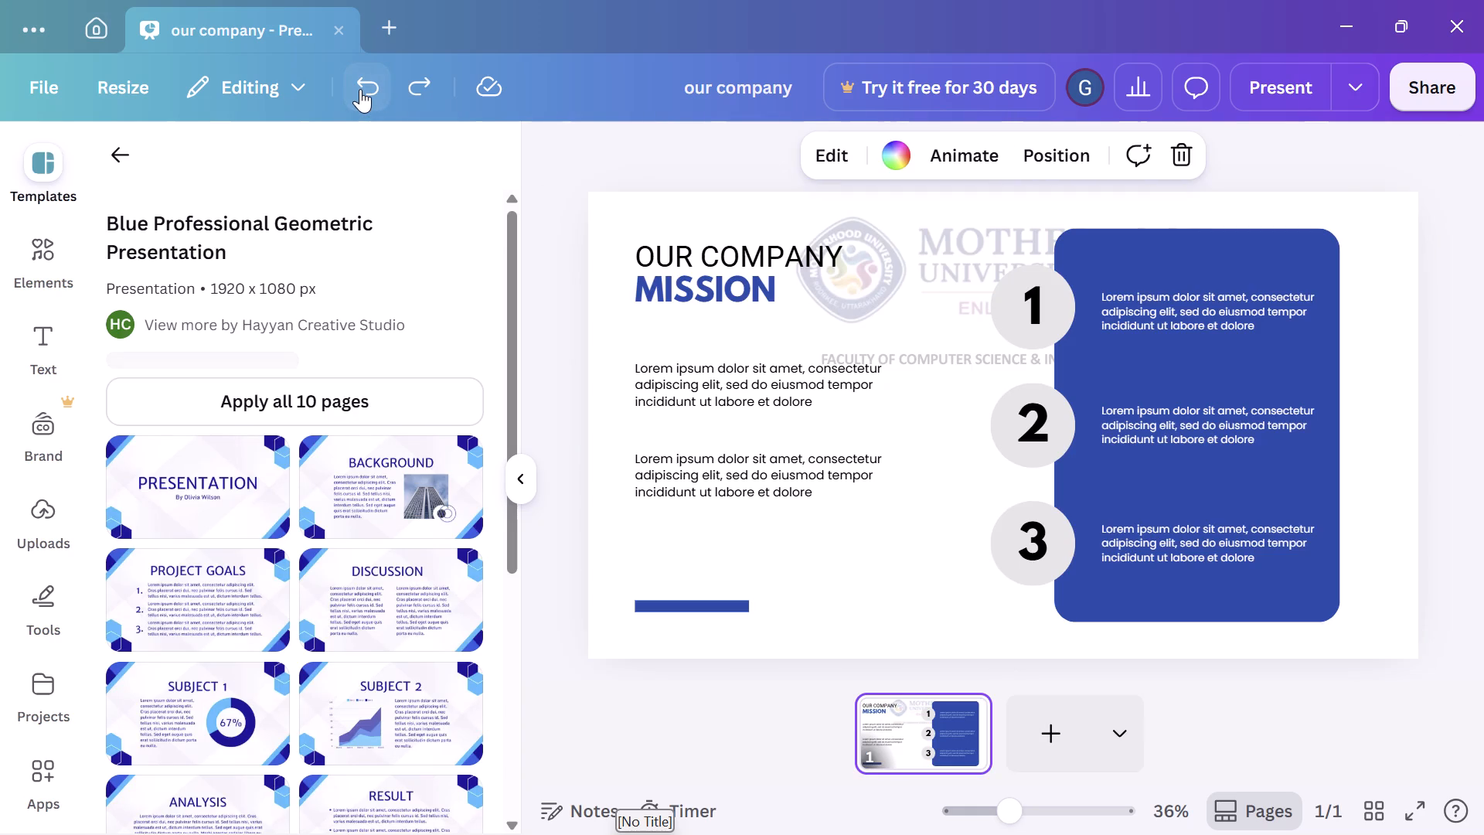
left_click(360, 89)
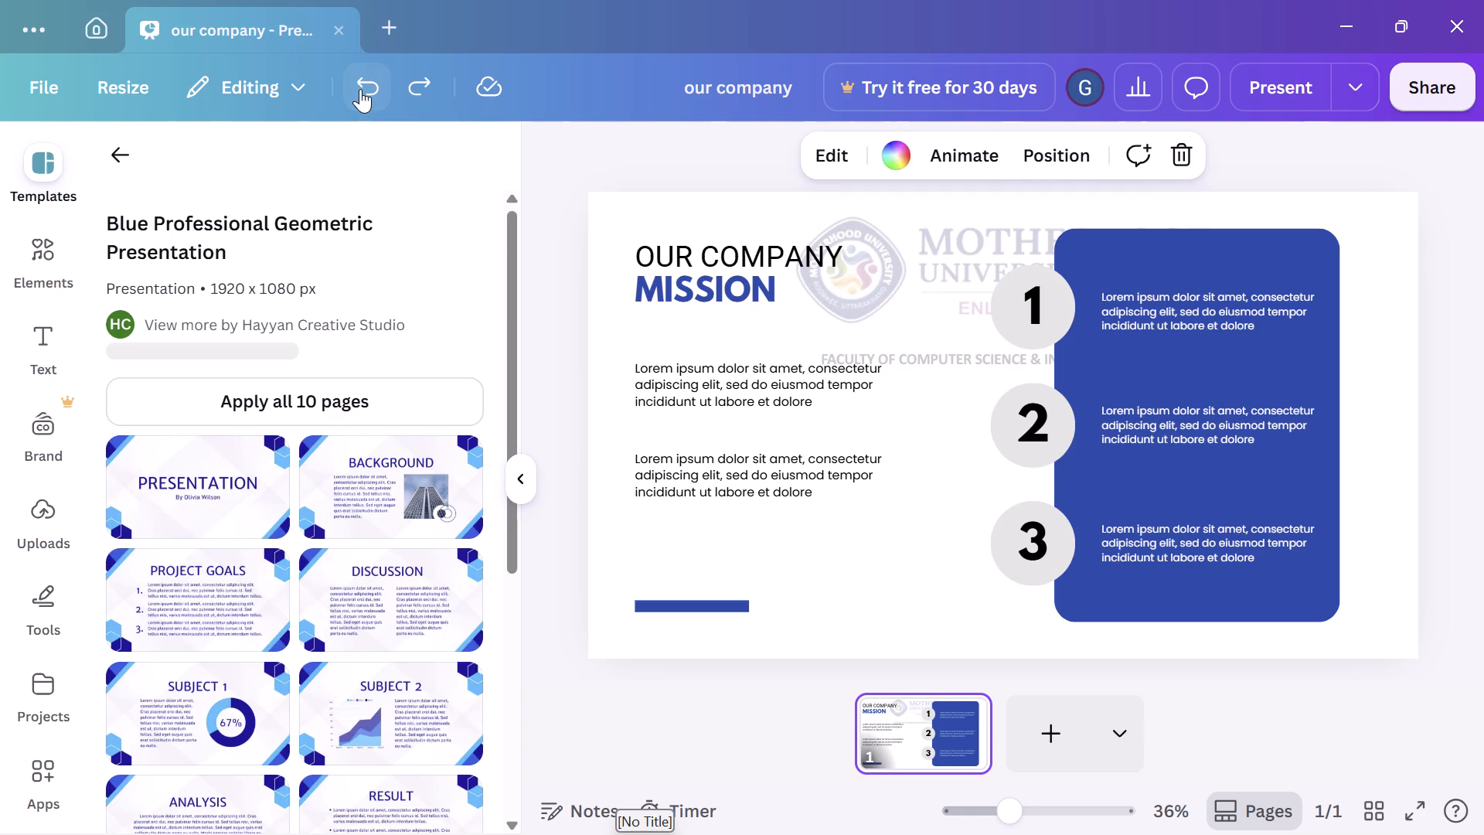
left_click(360, 89)
triple_click(360, 89)
double_click(360, 89)
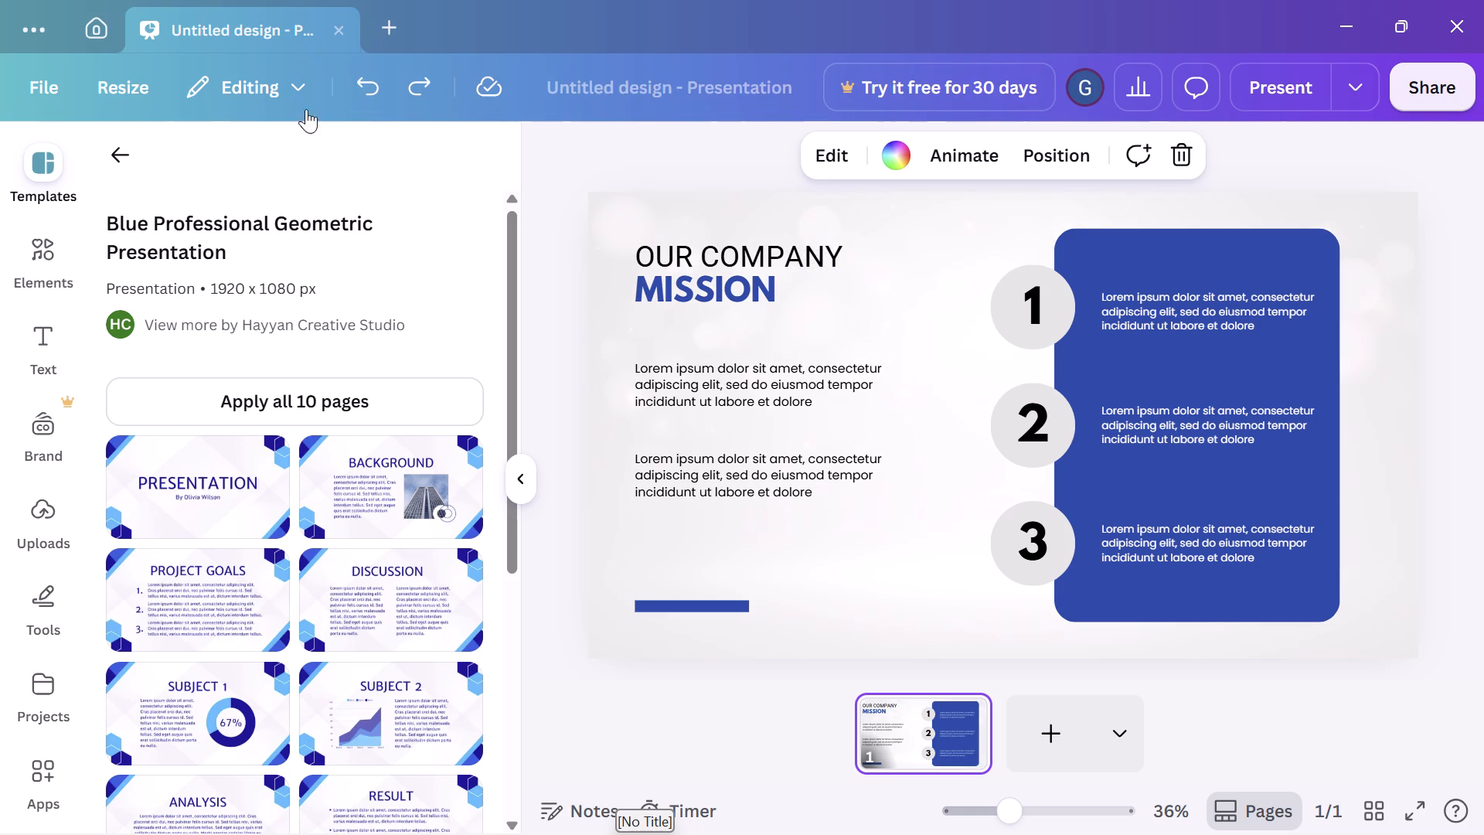
Browse the presentation templates and apply the Grey and Beige Minimalist Professional Presentation's cover page to page 1.
left_click(52, 188)
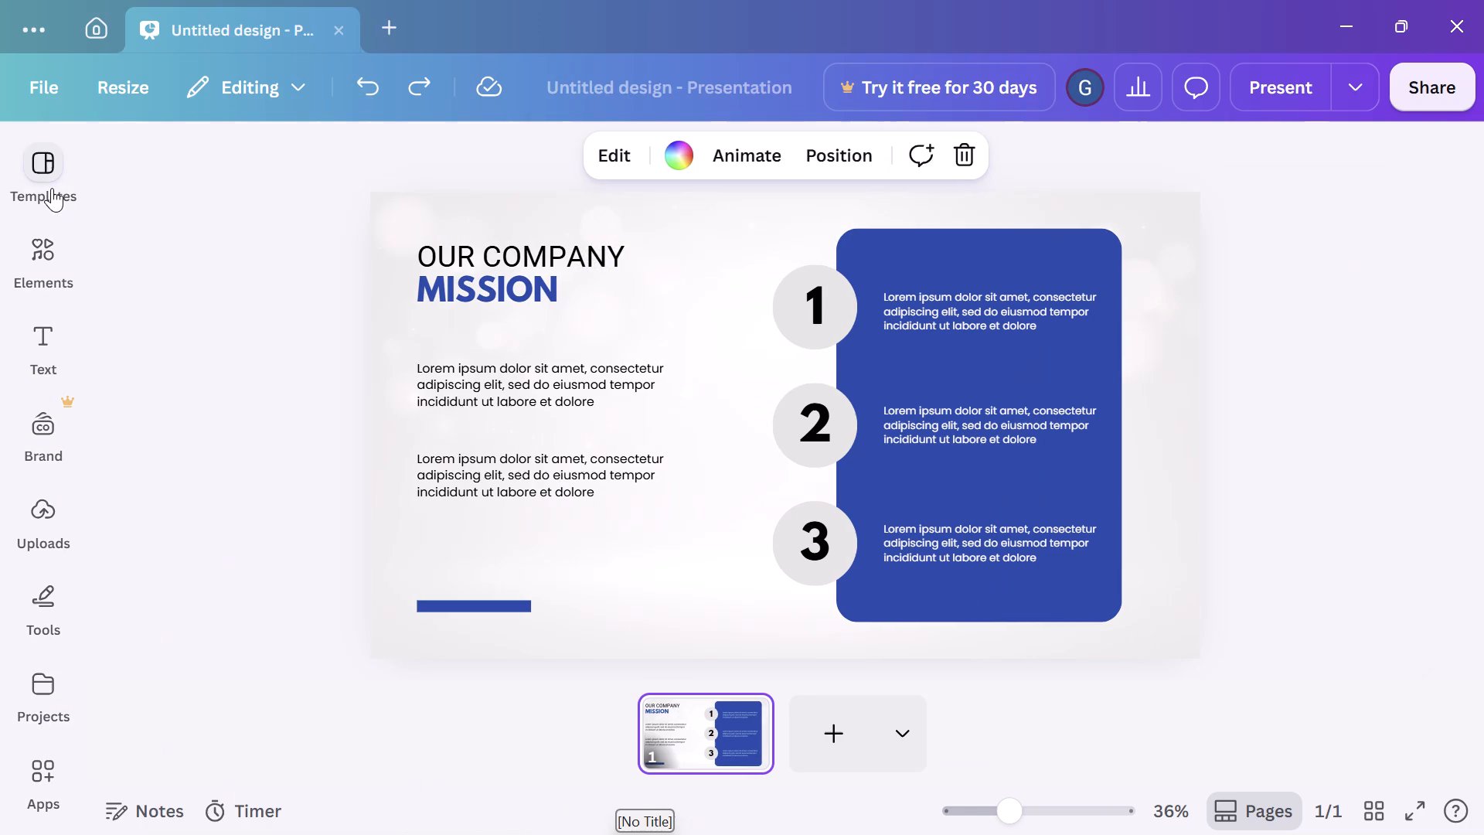
left_click(43, 162)
scroll(242, 475, "down", 6)
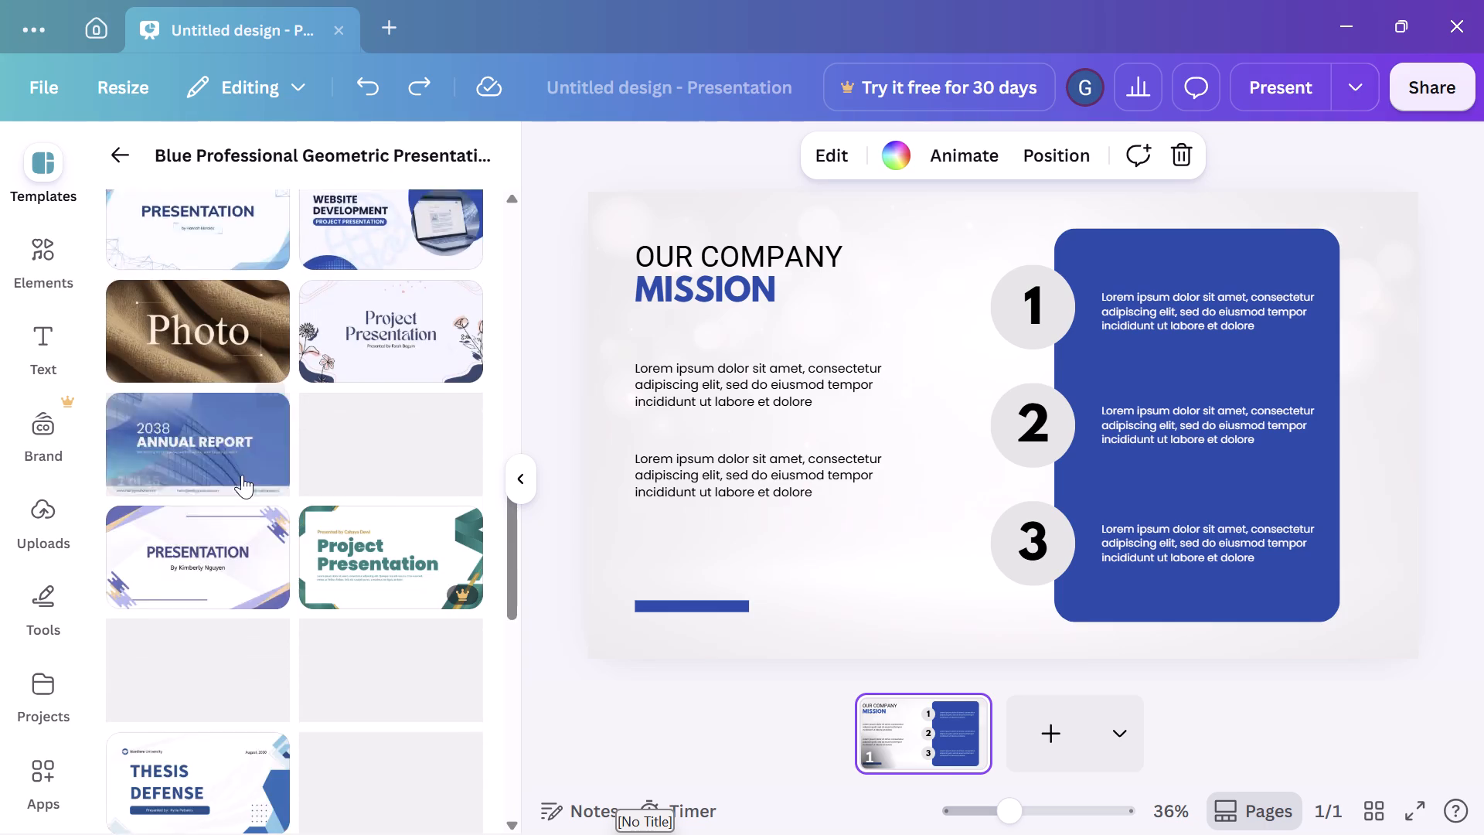
scroll(242, 475, "down", 1)
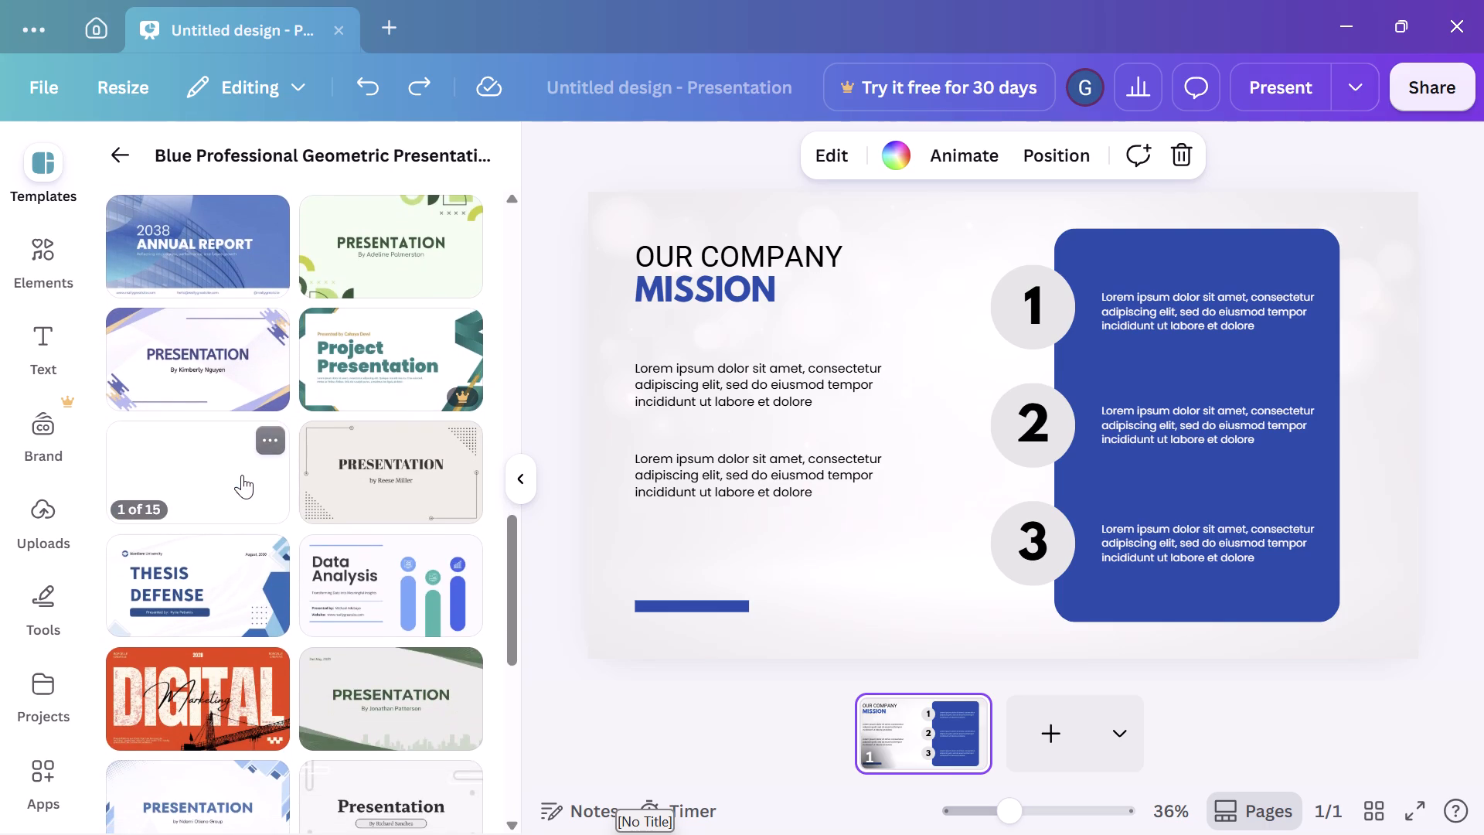
scroll(242, 475, "down", 2)
scroll(242, 475, "up", 1)
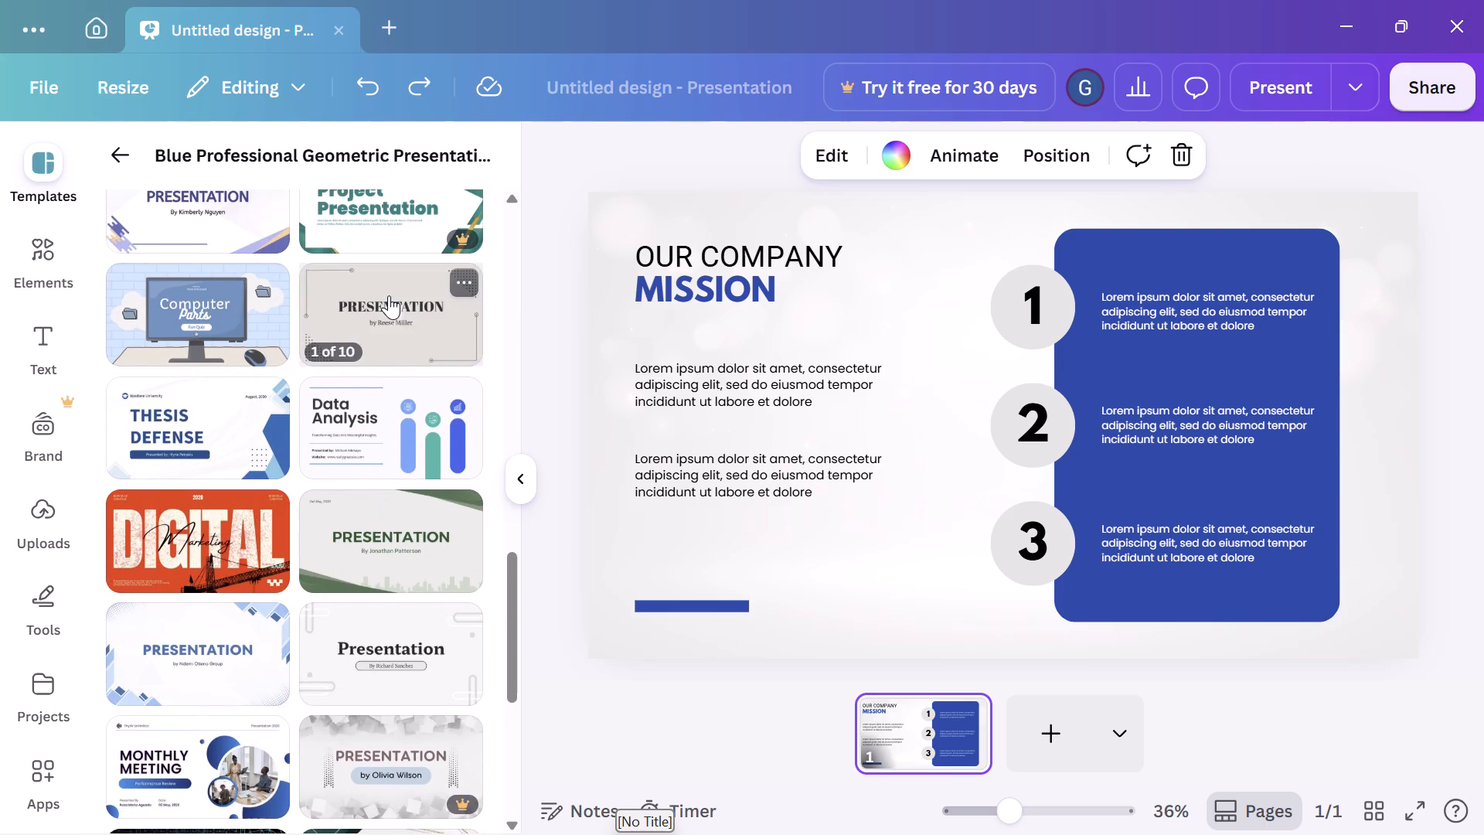
double_click(389, 295)
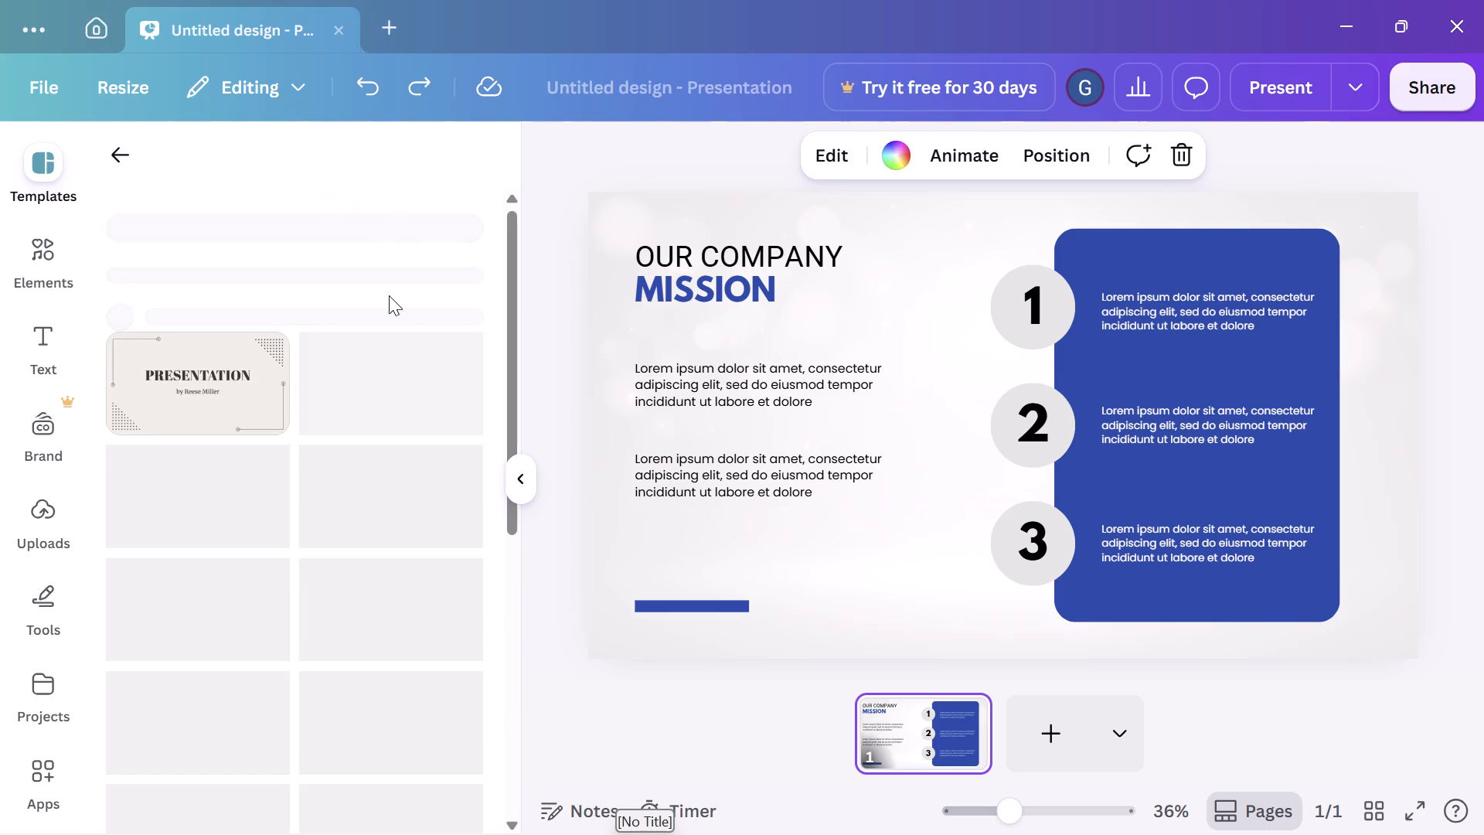
left_click(229, 480)
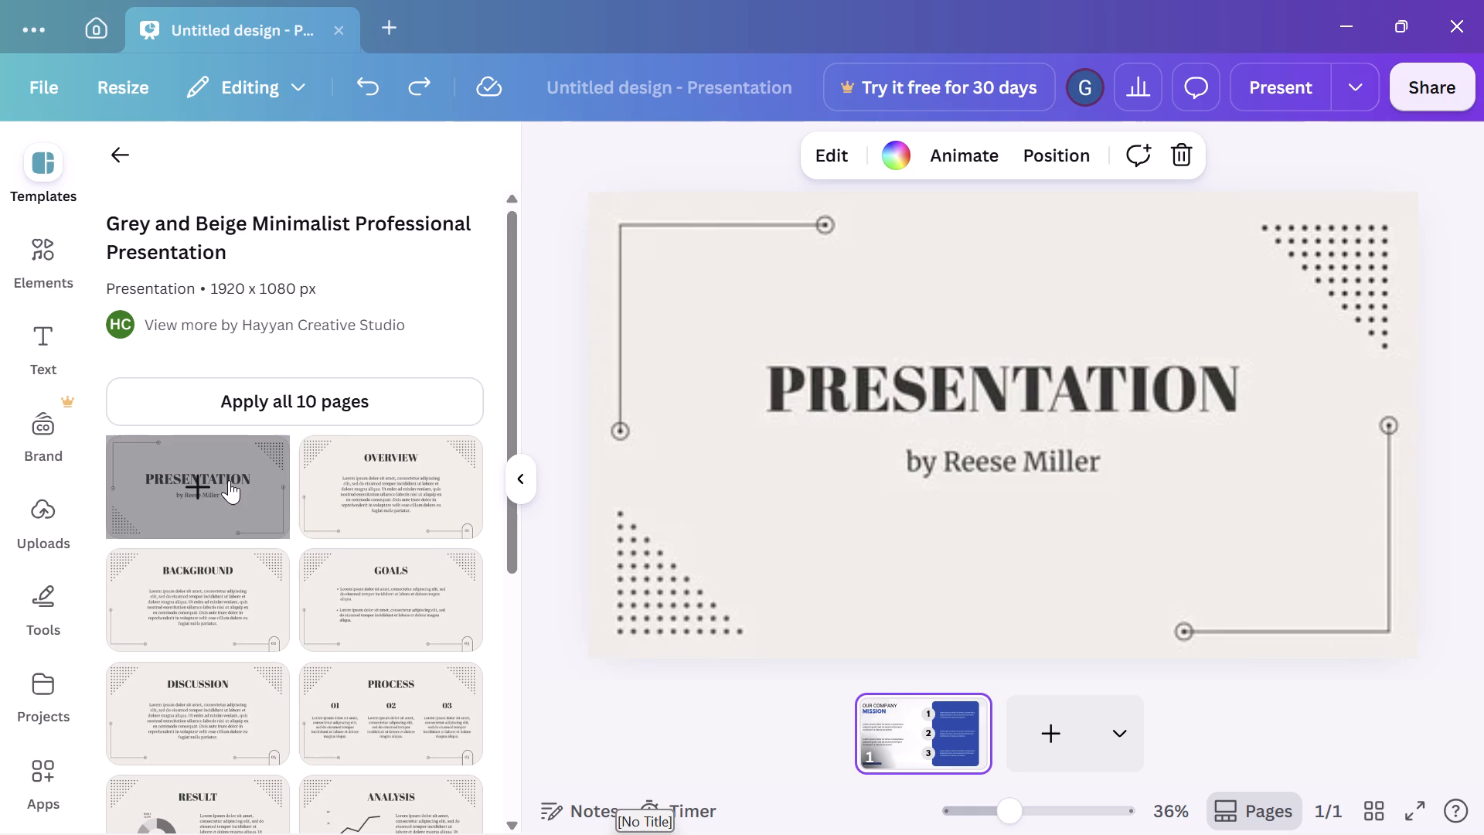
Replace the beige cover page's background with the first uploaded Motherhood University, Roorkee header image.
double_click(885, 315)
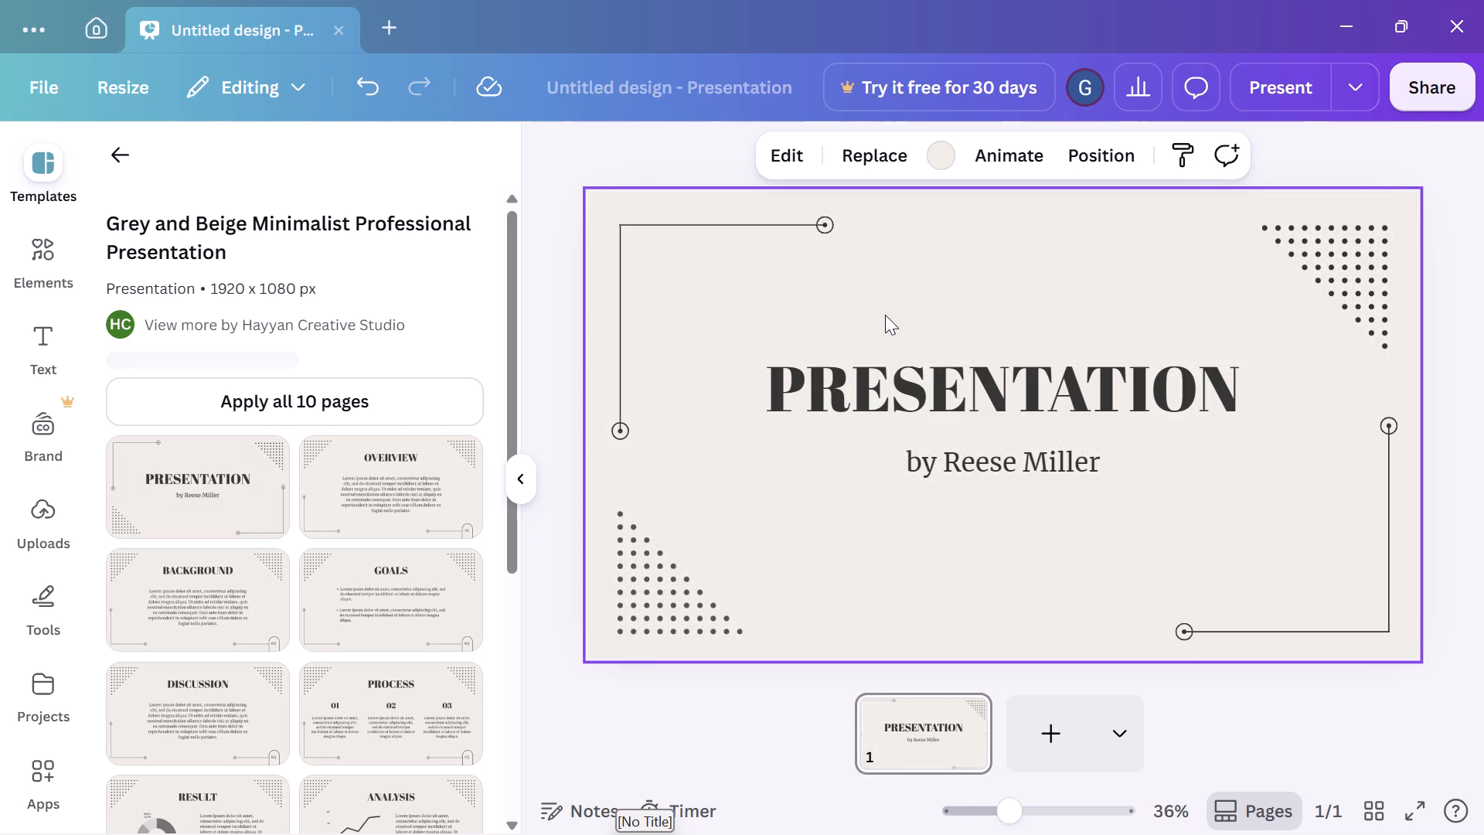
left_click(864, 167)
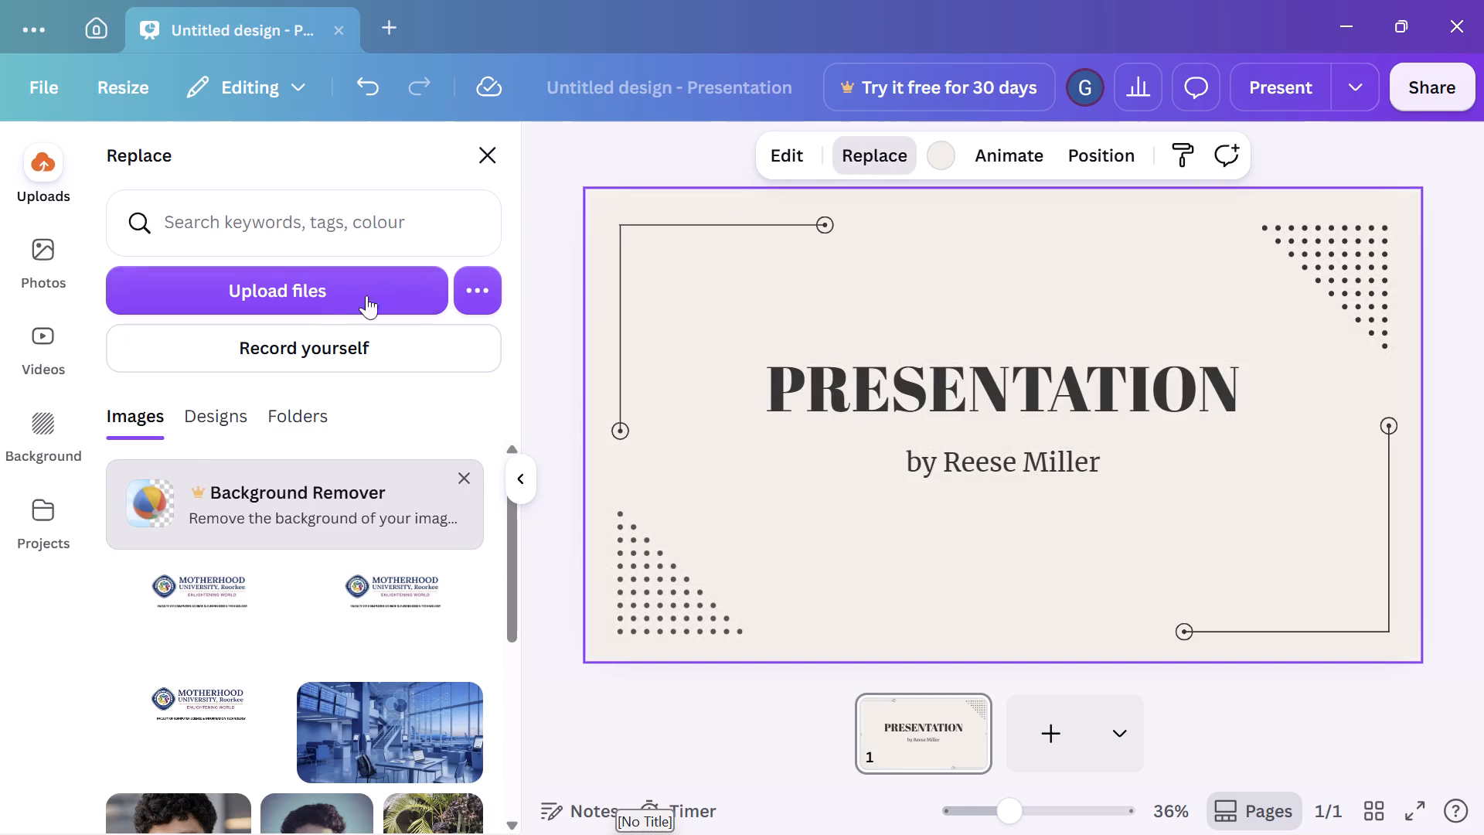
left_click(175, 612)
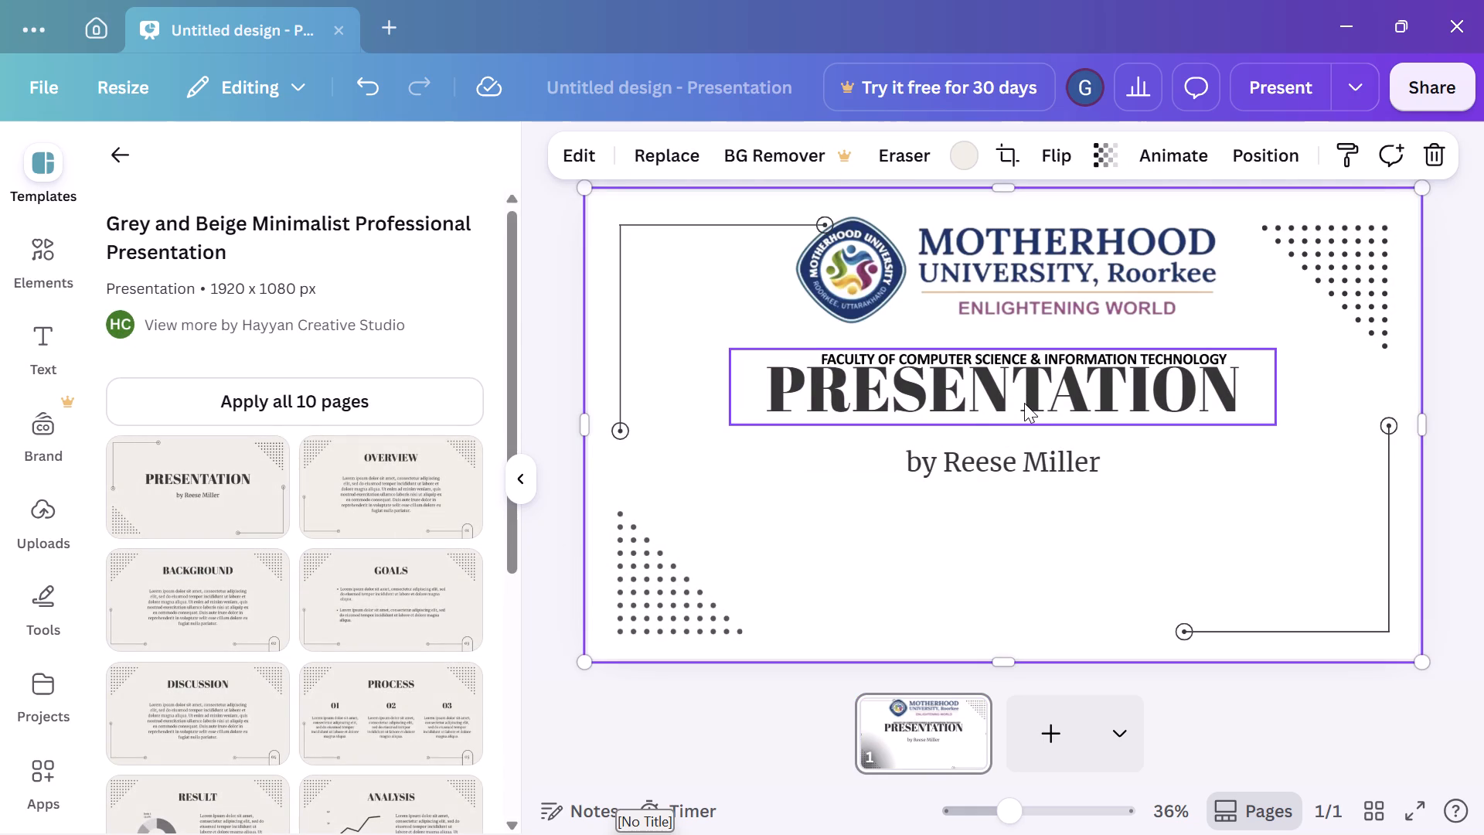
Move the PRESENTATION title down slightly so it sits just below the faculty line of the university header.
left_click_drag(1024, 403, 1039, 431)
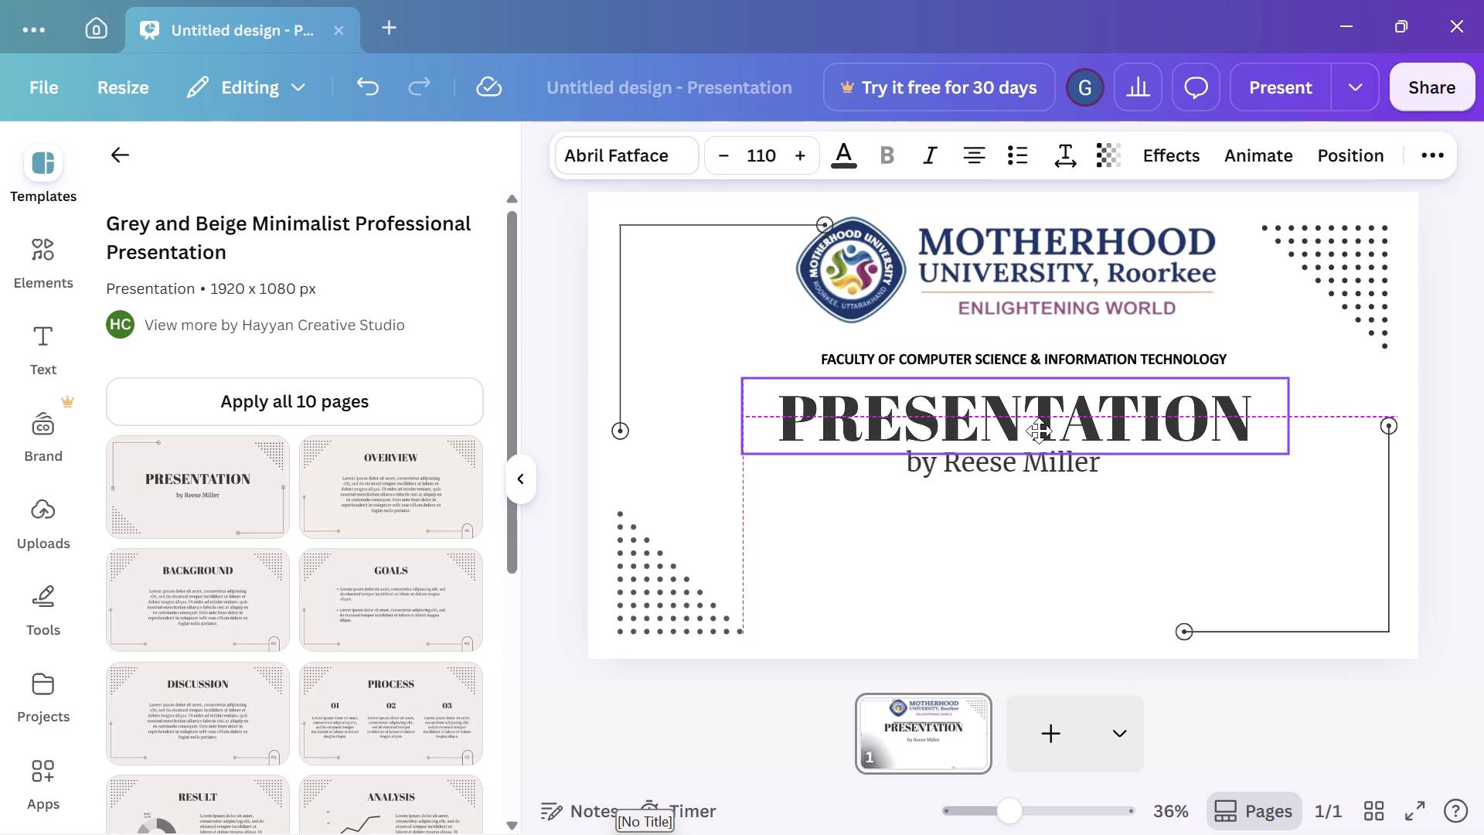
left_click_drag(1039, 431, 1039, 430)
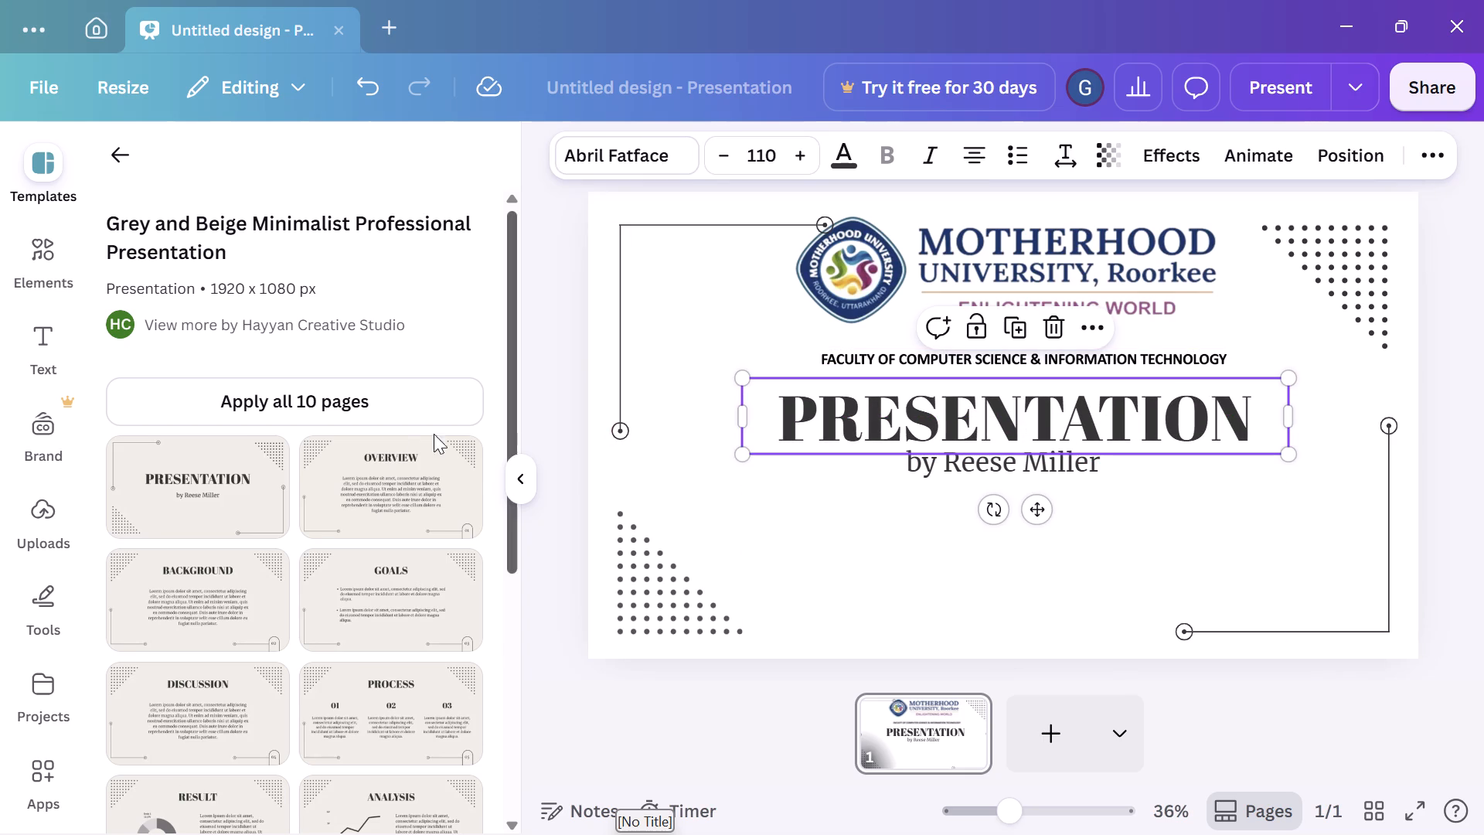
Apply all 10 pages of the Grey and Beige Minimalist Professional Presentation template to the design.
left_click(311, 404)
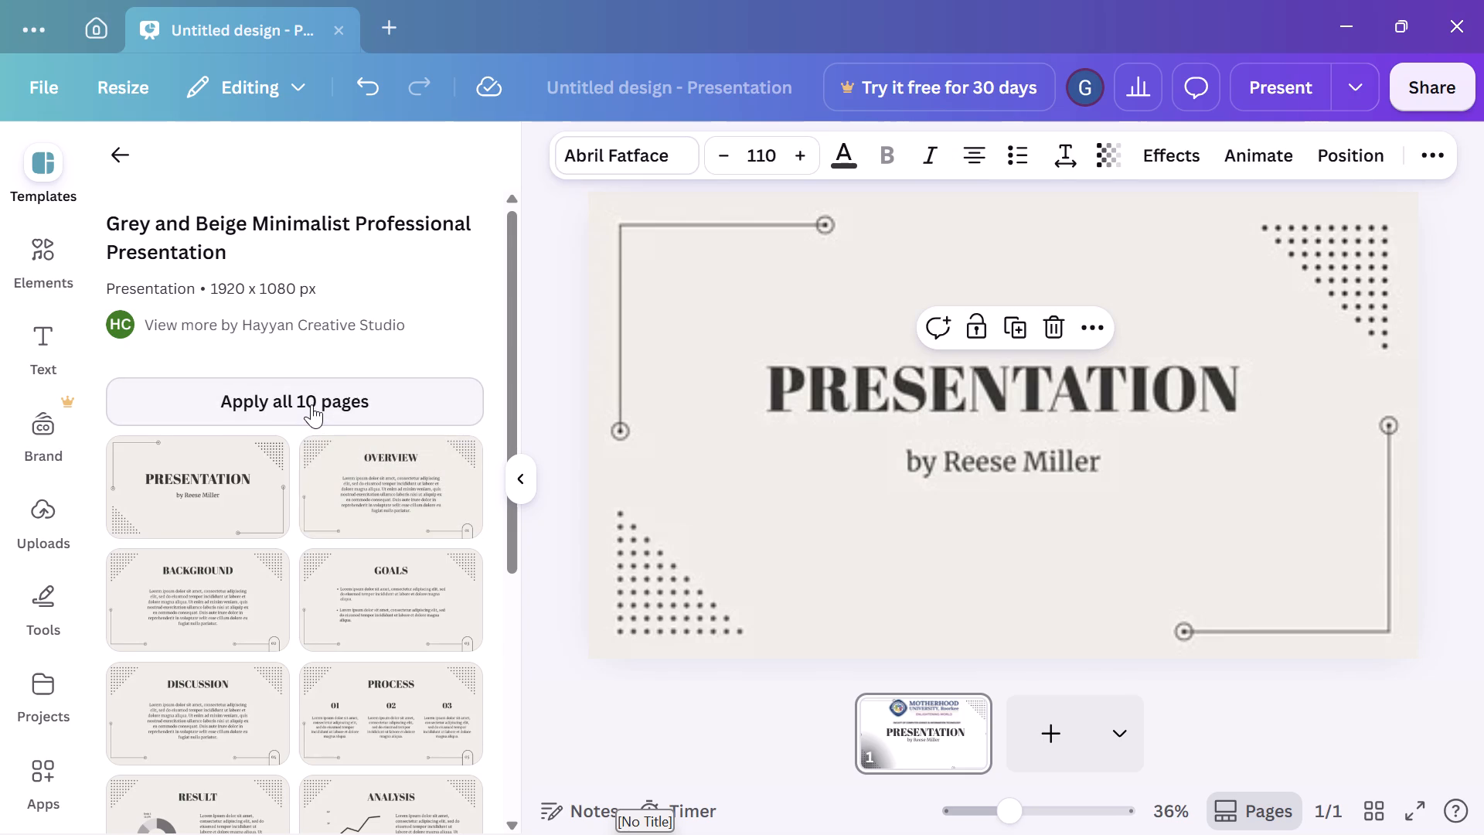
left_click(311, 404)
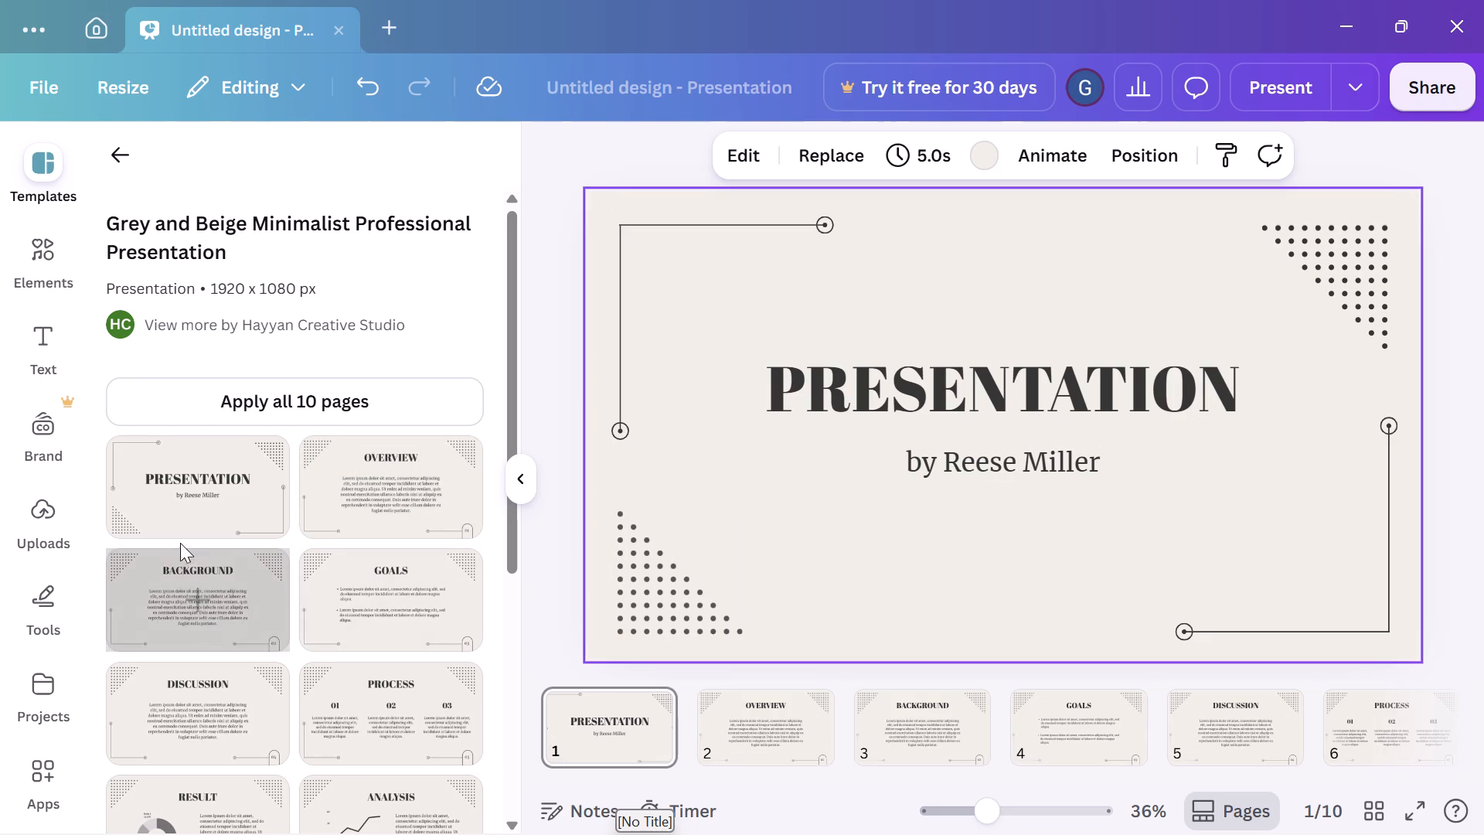
Replace the background of page 1, the template's cover page, with the first uploaded Motherhood University, Roorkee header image.
left_click(196, 494)
double_click(196, 494)
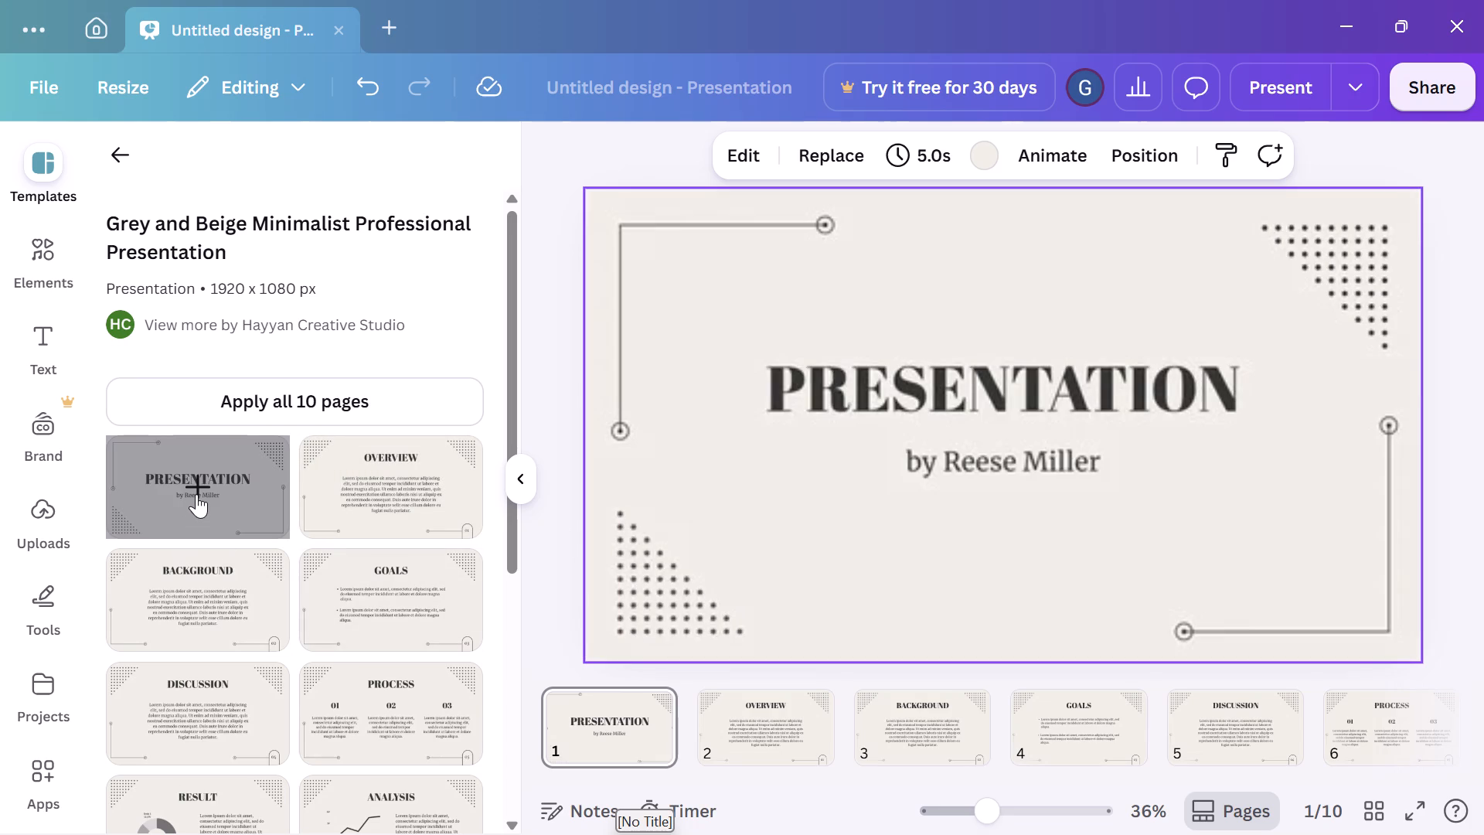
left_click(806, 148)
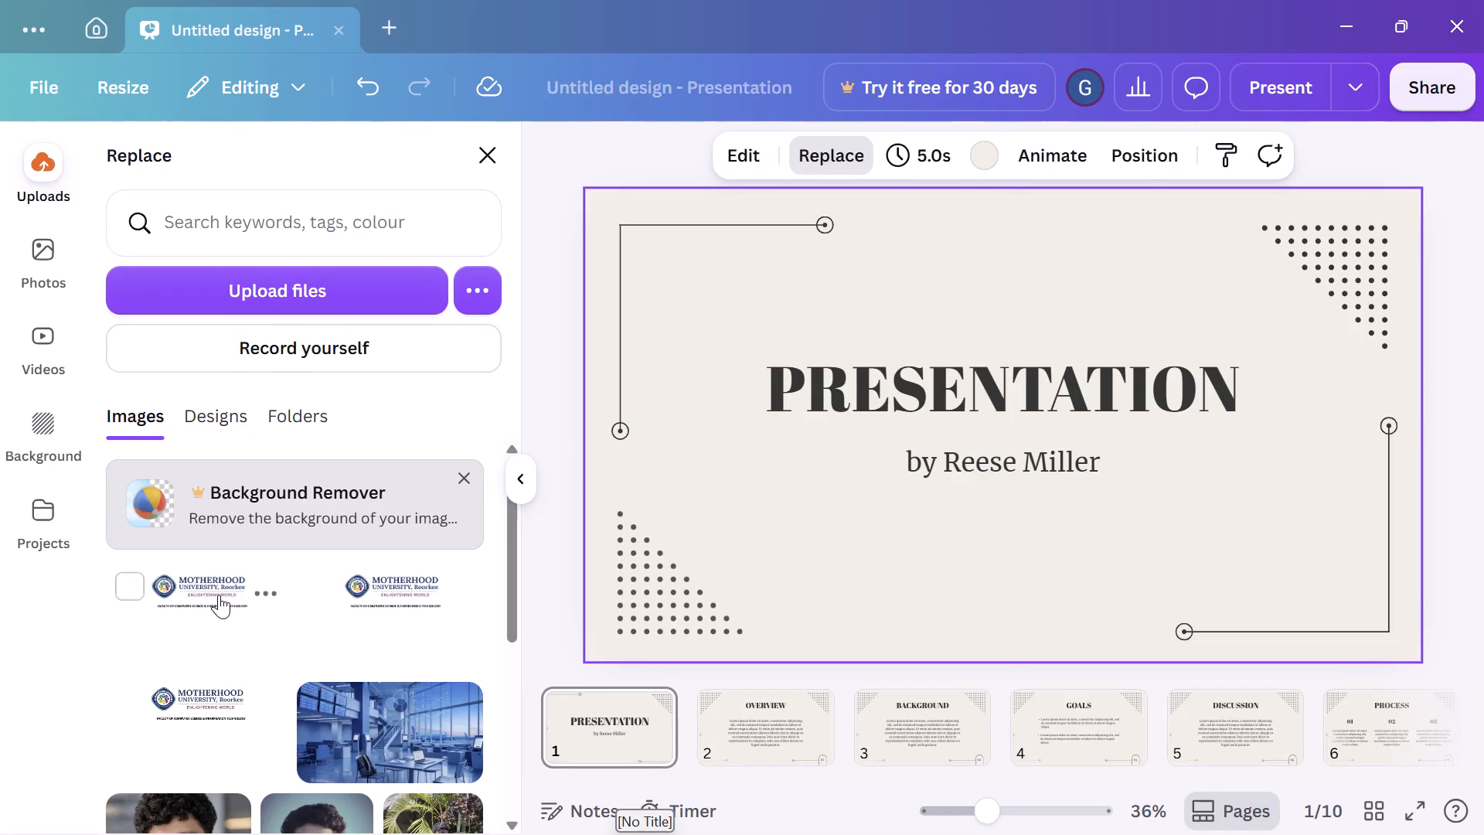
left_click(220, 595)
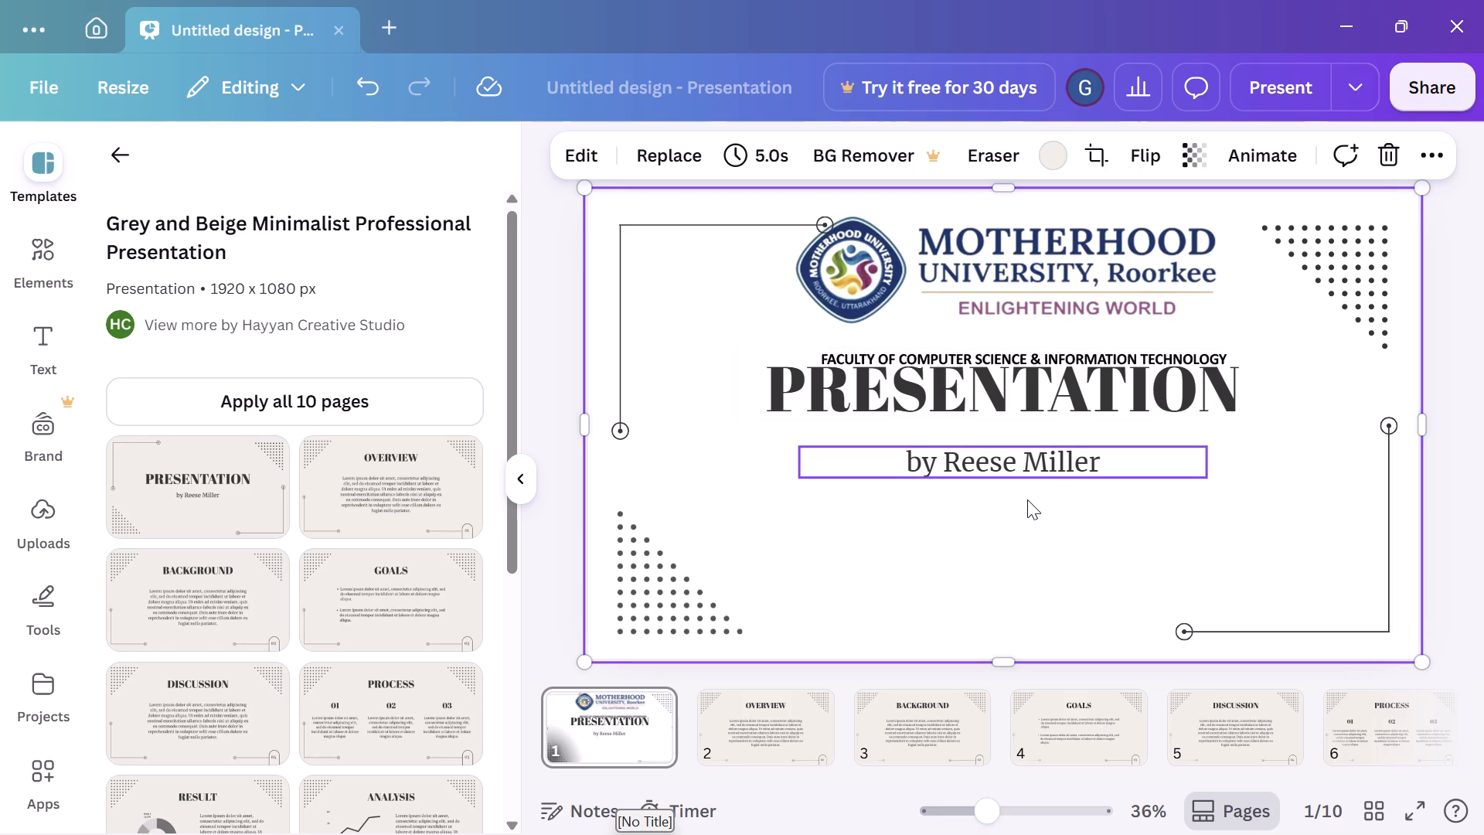
Minimise the Canva, SkillGen AI PDF, PowerPoint and Downloads folder windows to reach the desktop.
left_click(1349, 9)
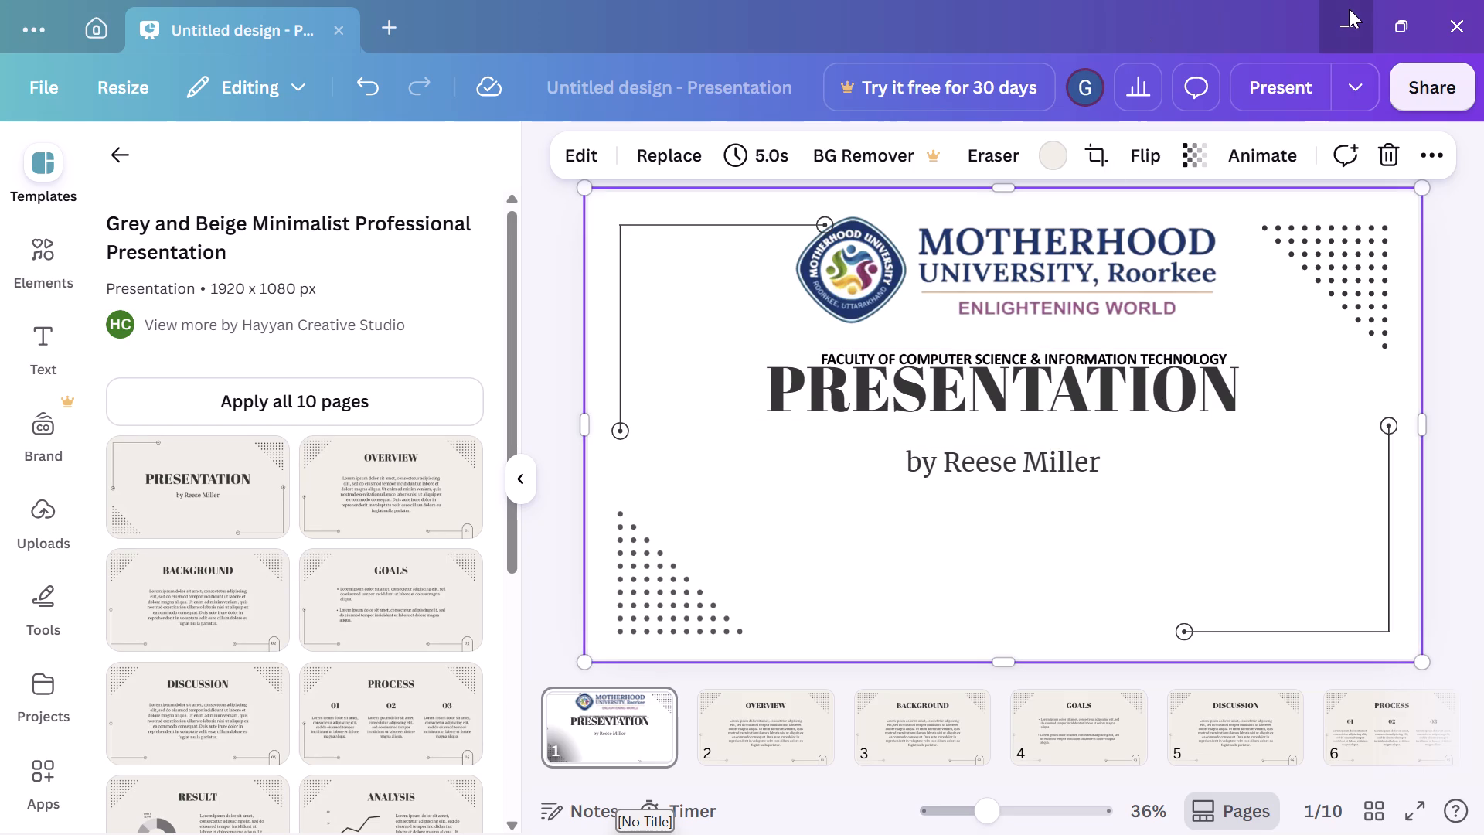
left_click(1316, 25)
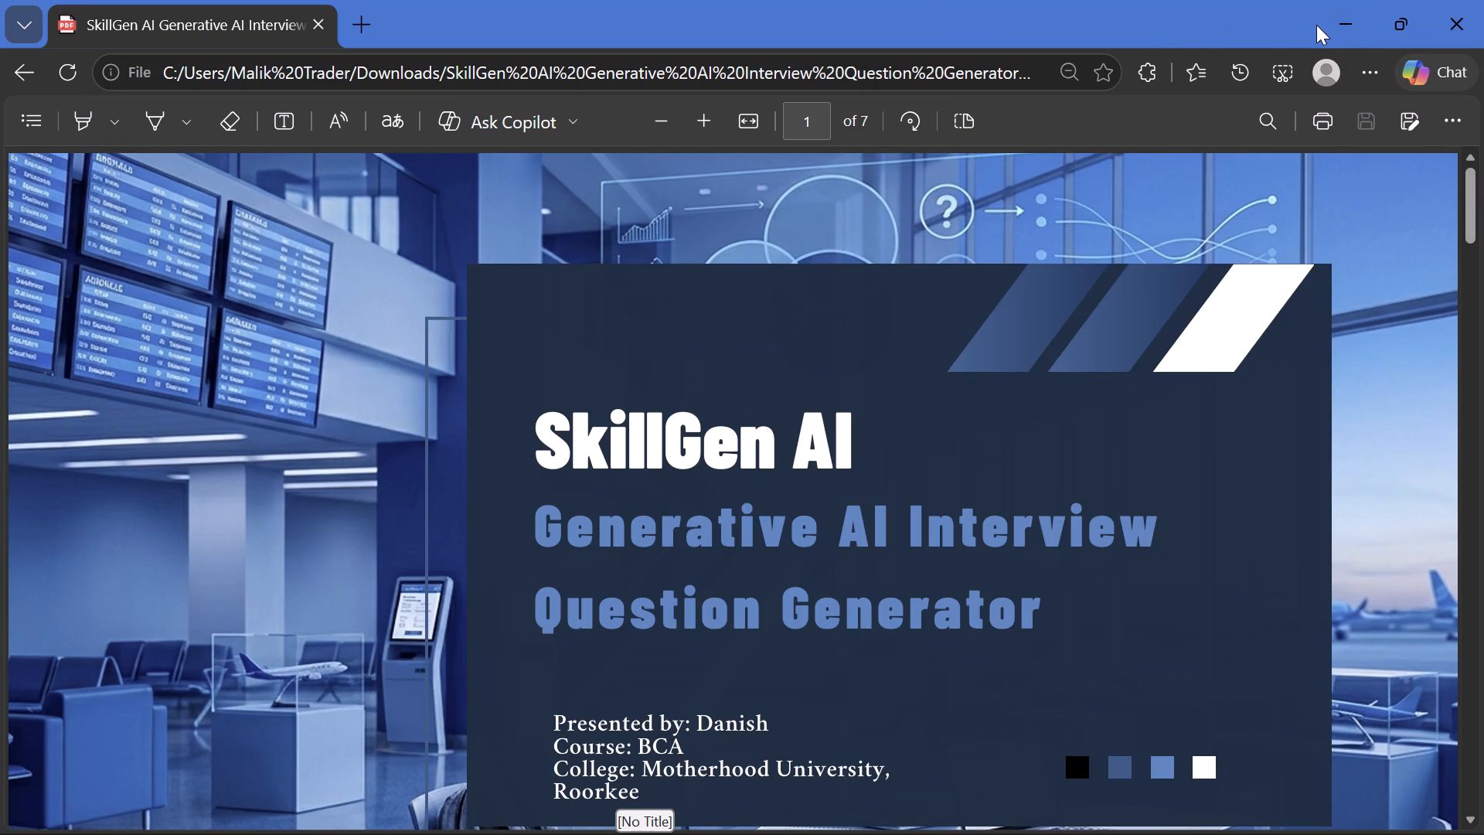
left_click(1339, 25)
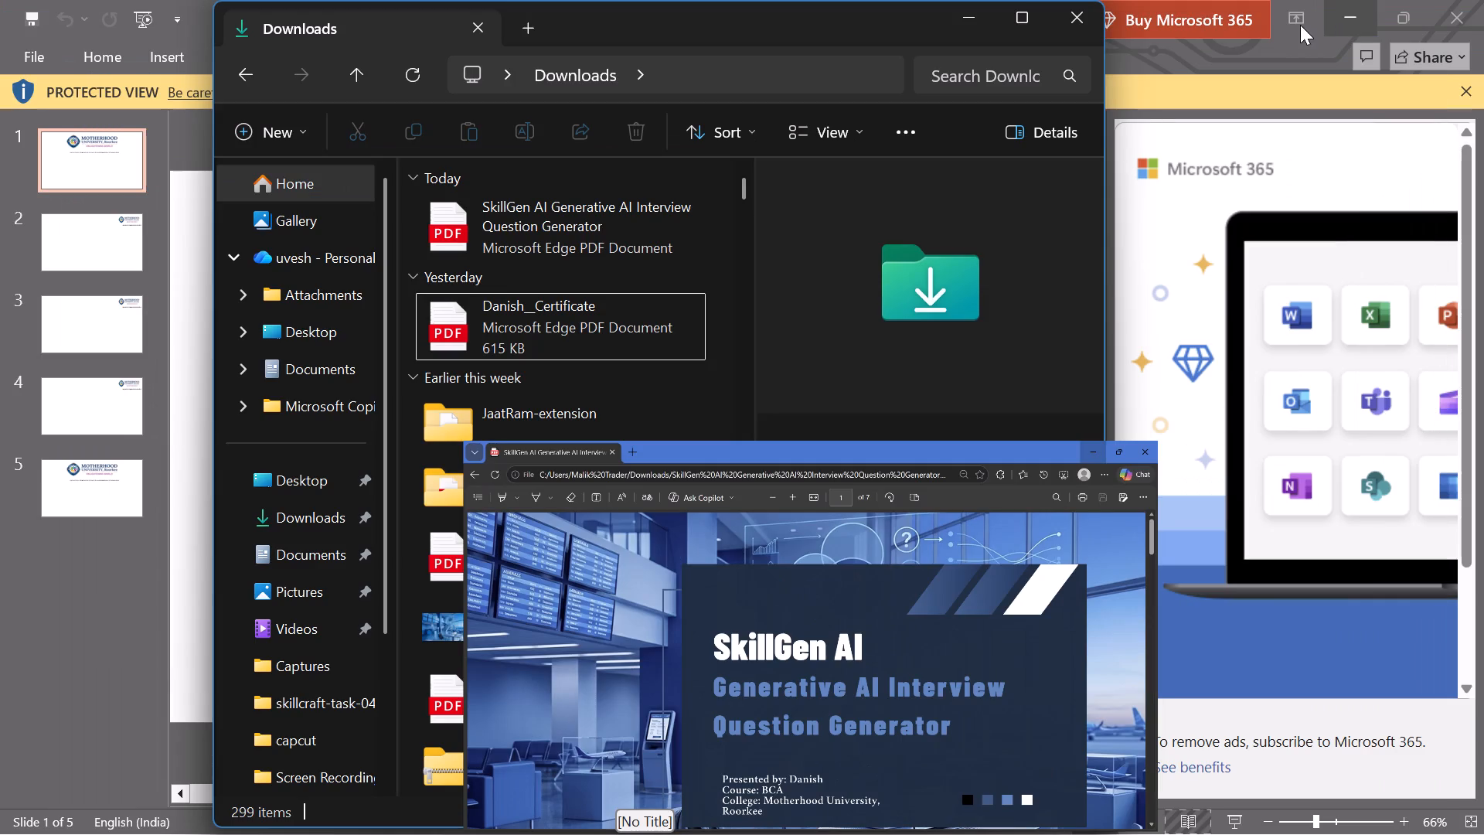
left_click(1339, 16)
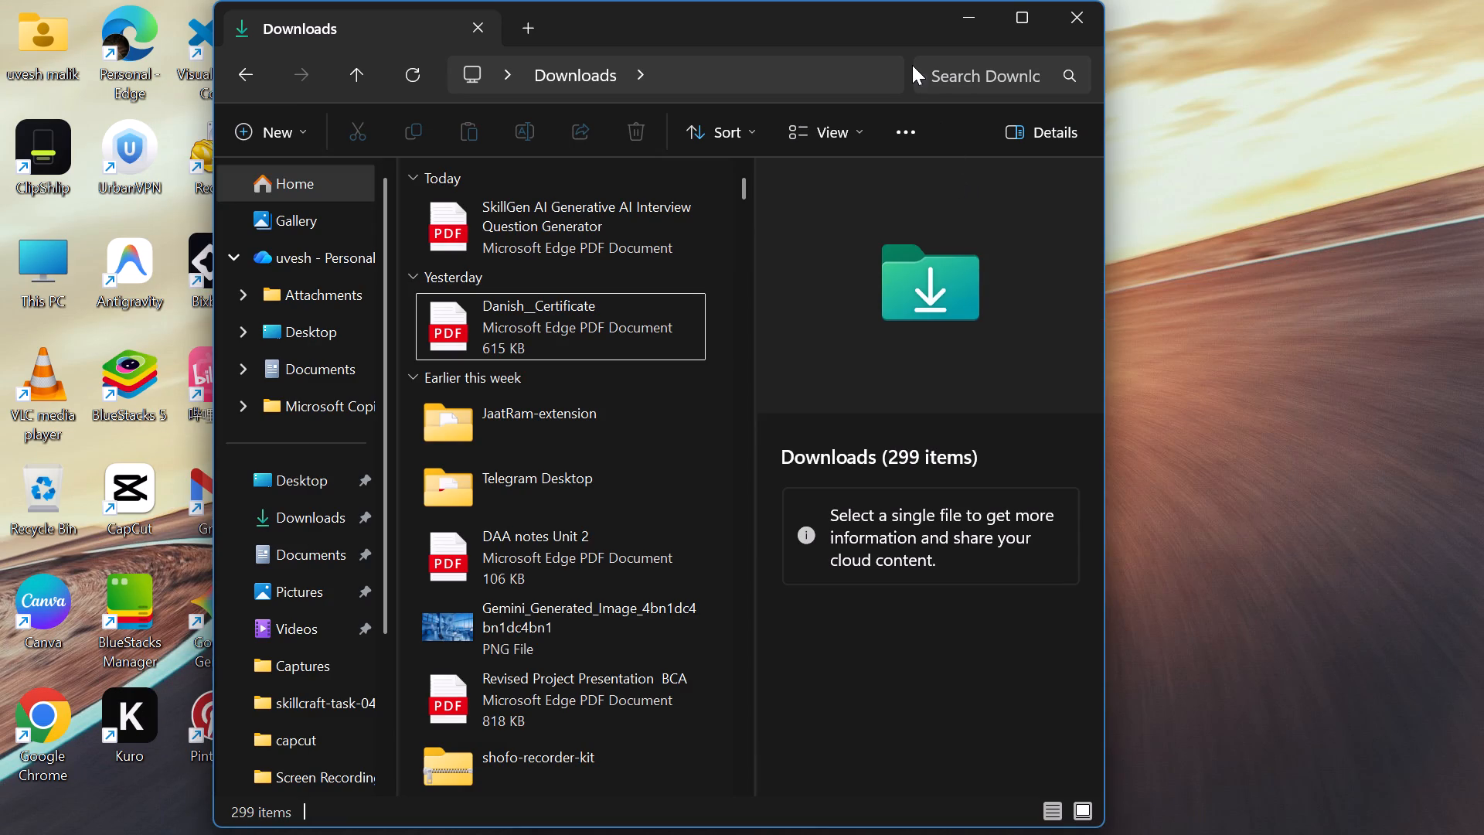
left_click(975, 11)
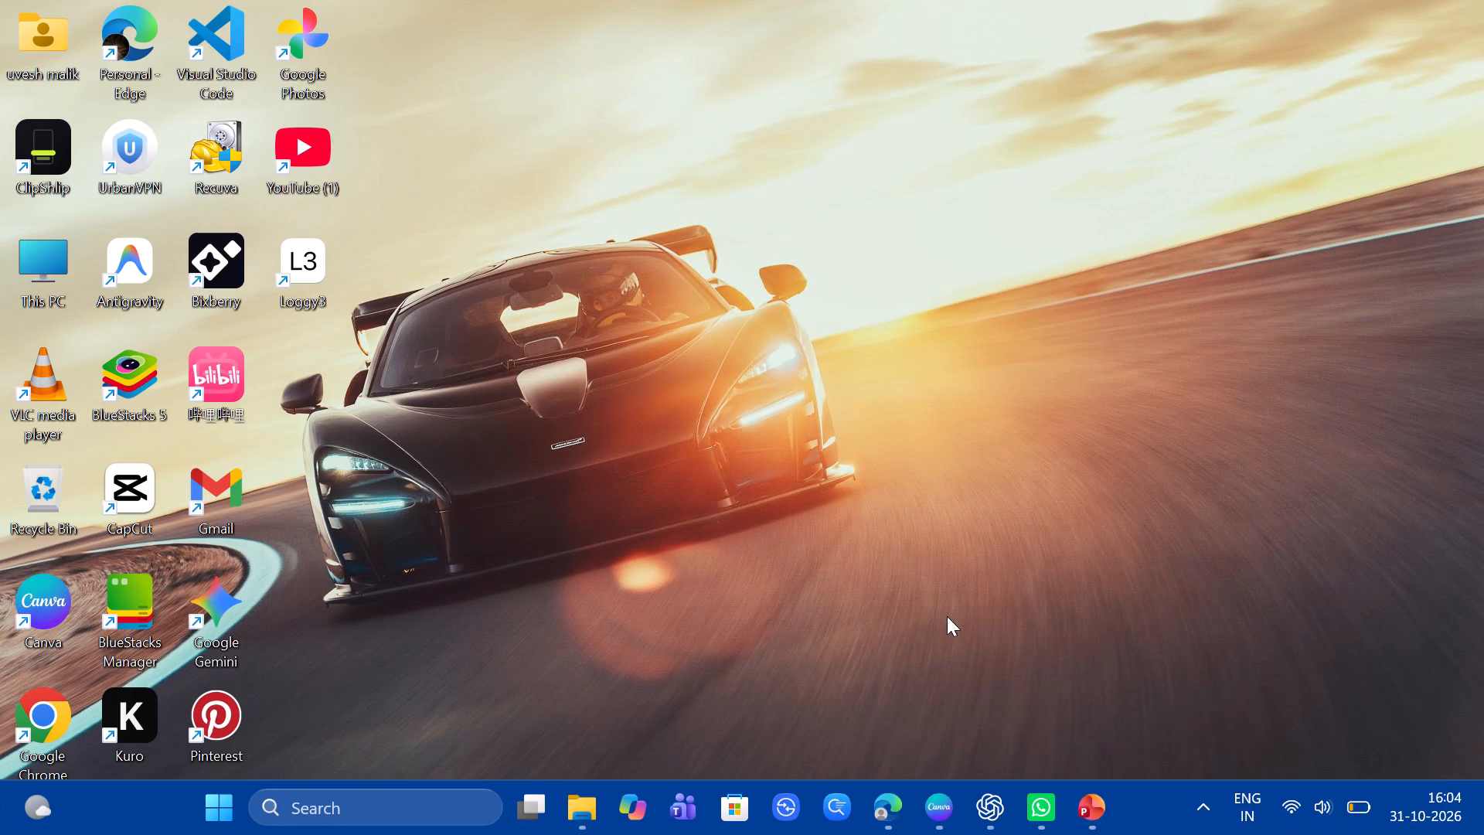
Close the Canva design, the PowerPoint template, ChatGPT, the SkillGen AI PDF in Edge and the Downloads folder, leaving a clear desktop.
left_click(954, 803)
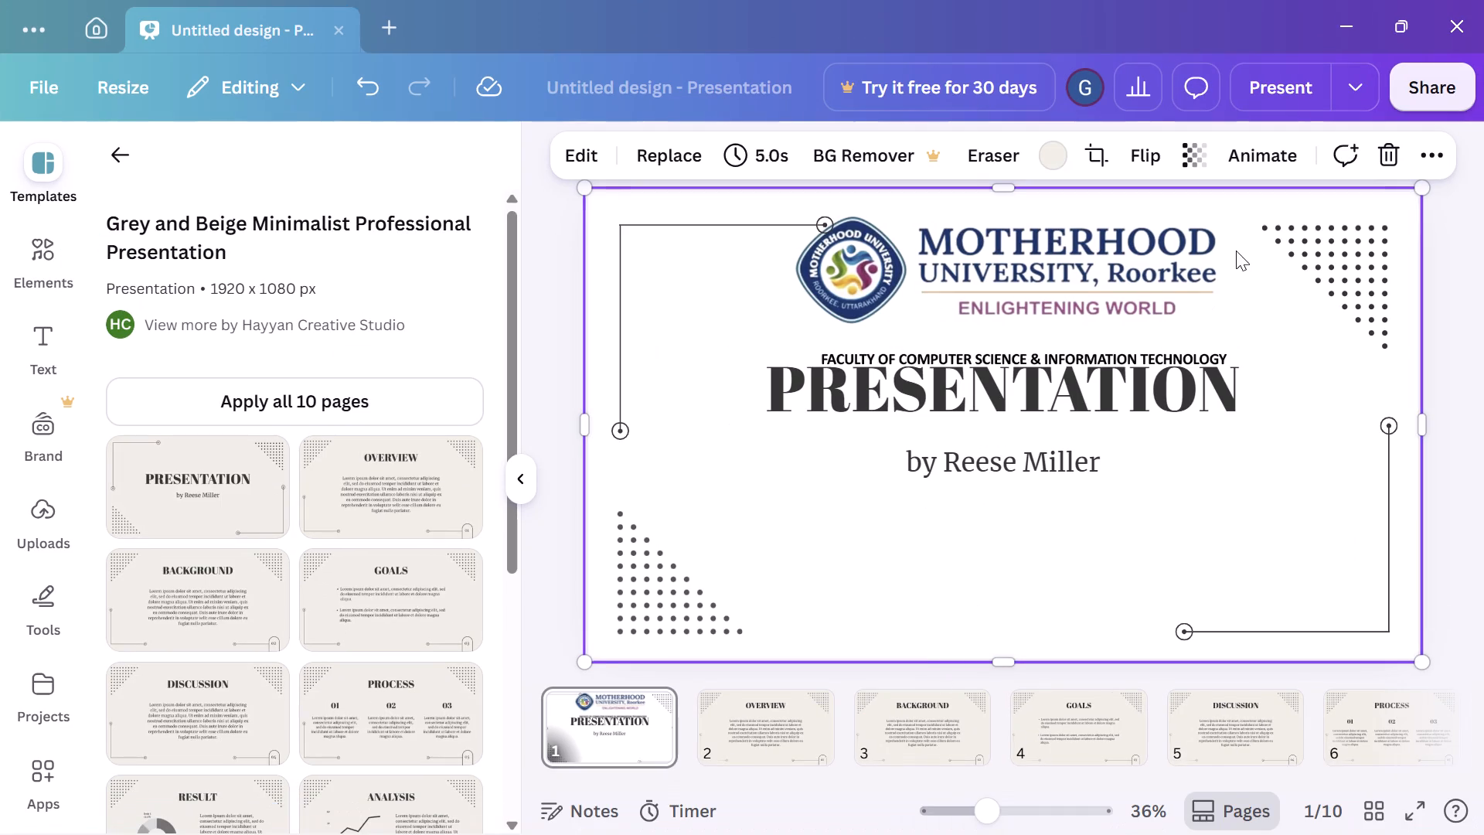
left_click(1455, 24)
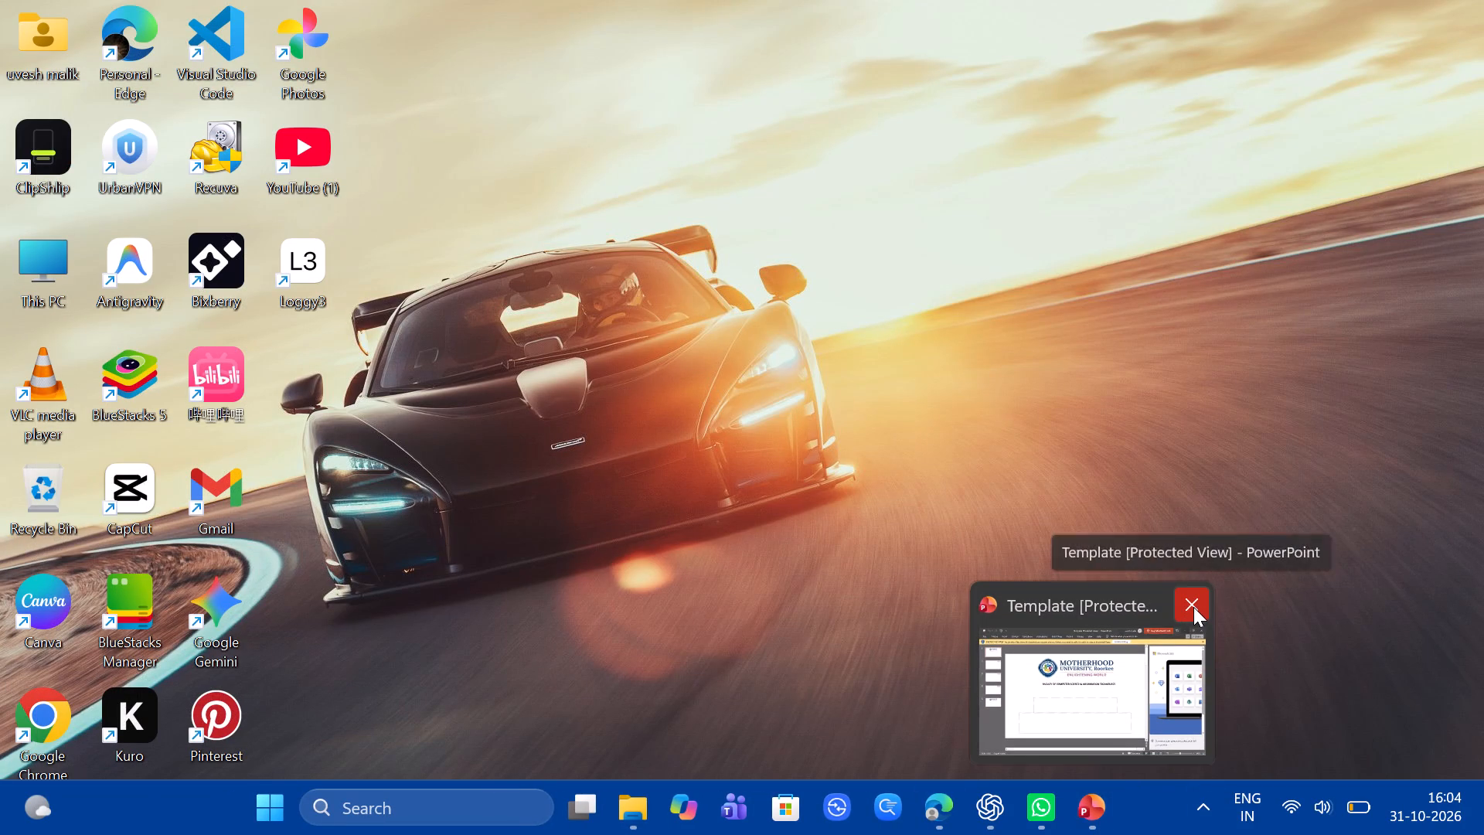
left_click(1193, 607)
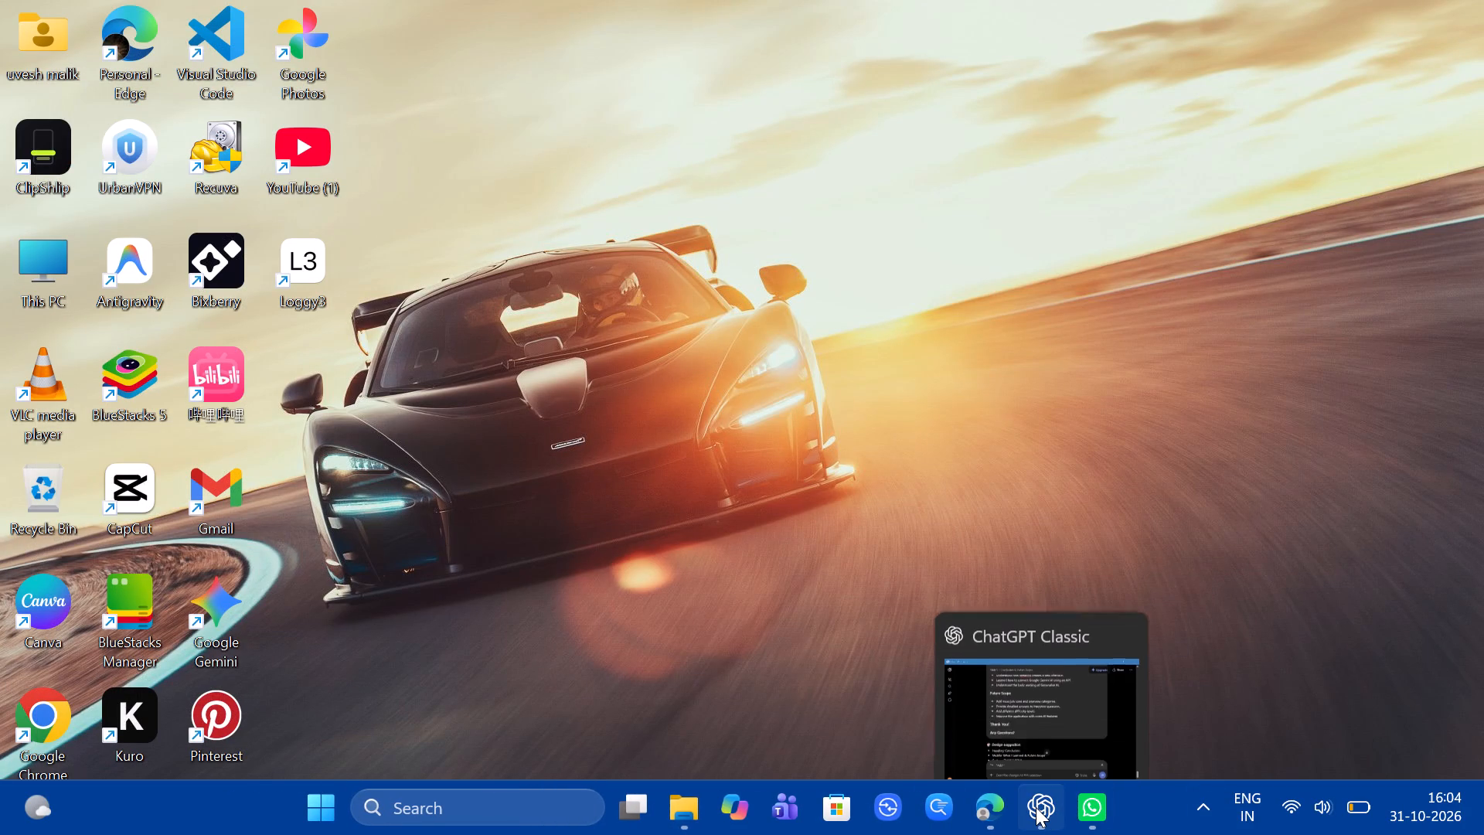
left_click(1139, 596)
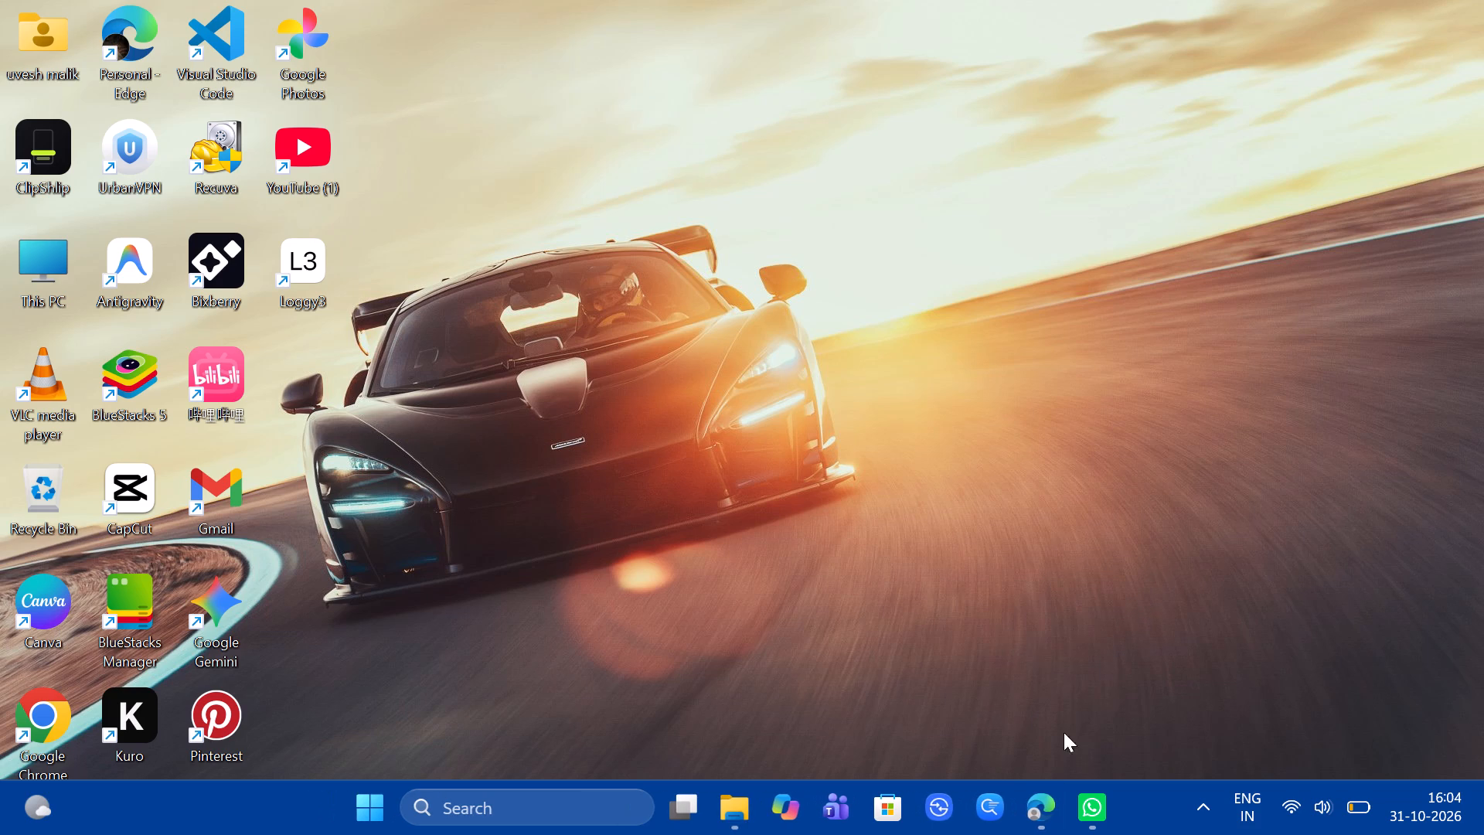
left_click(1141, 593)
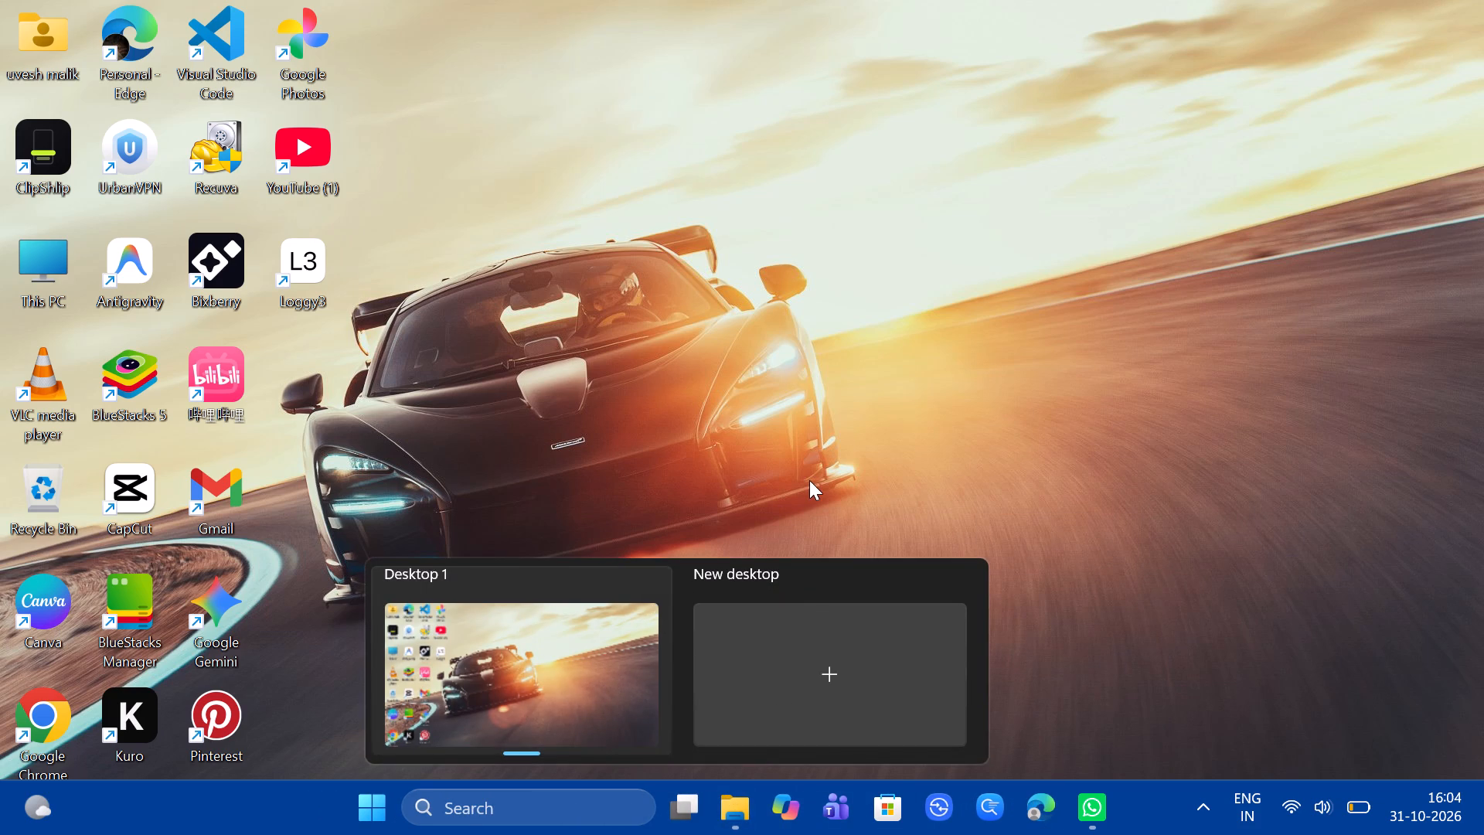
left_click(809, 480)
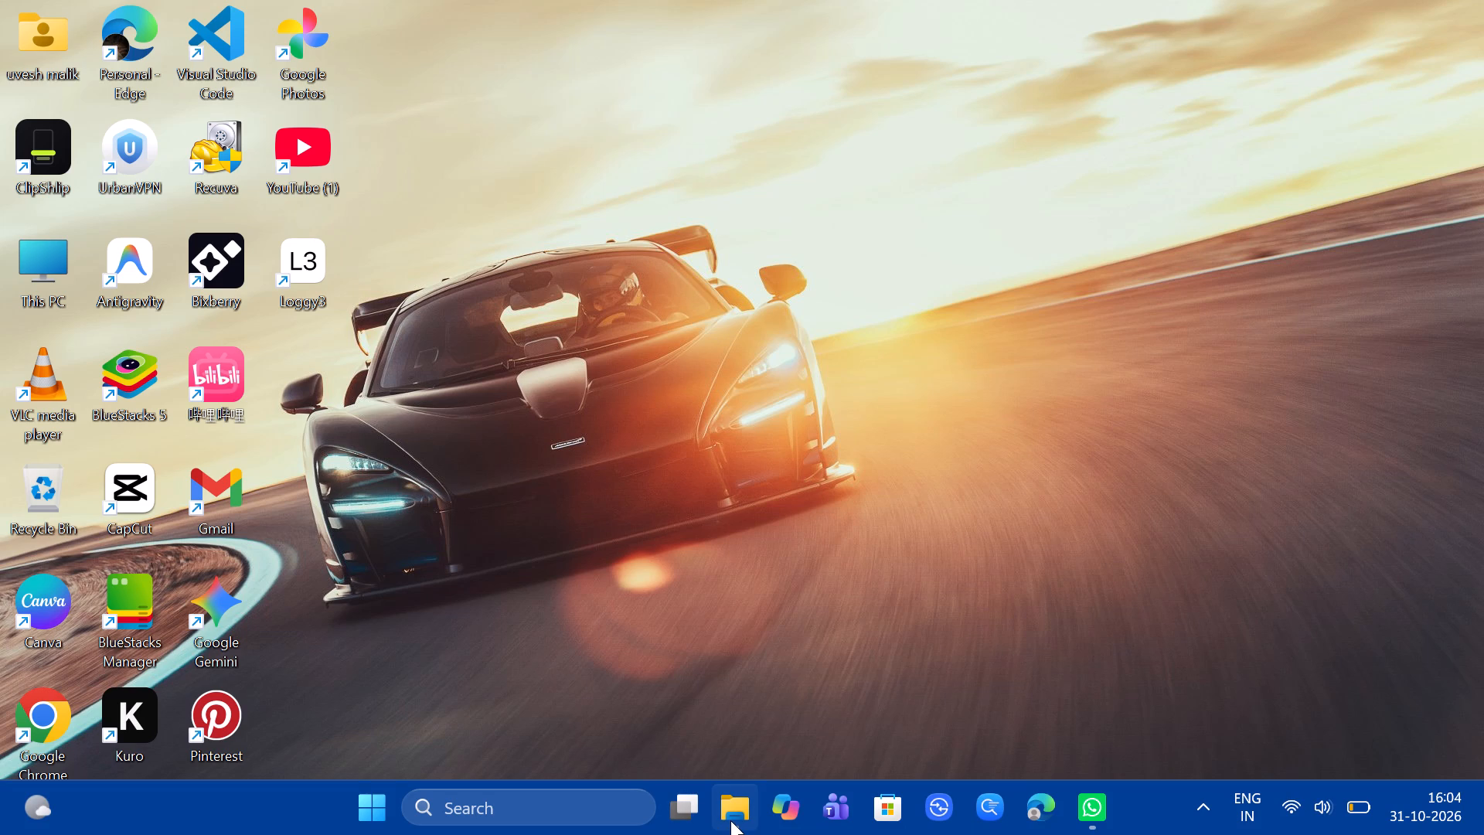
left_click(799, 610)
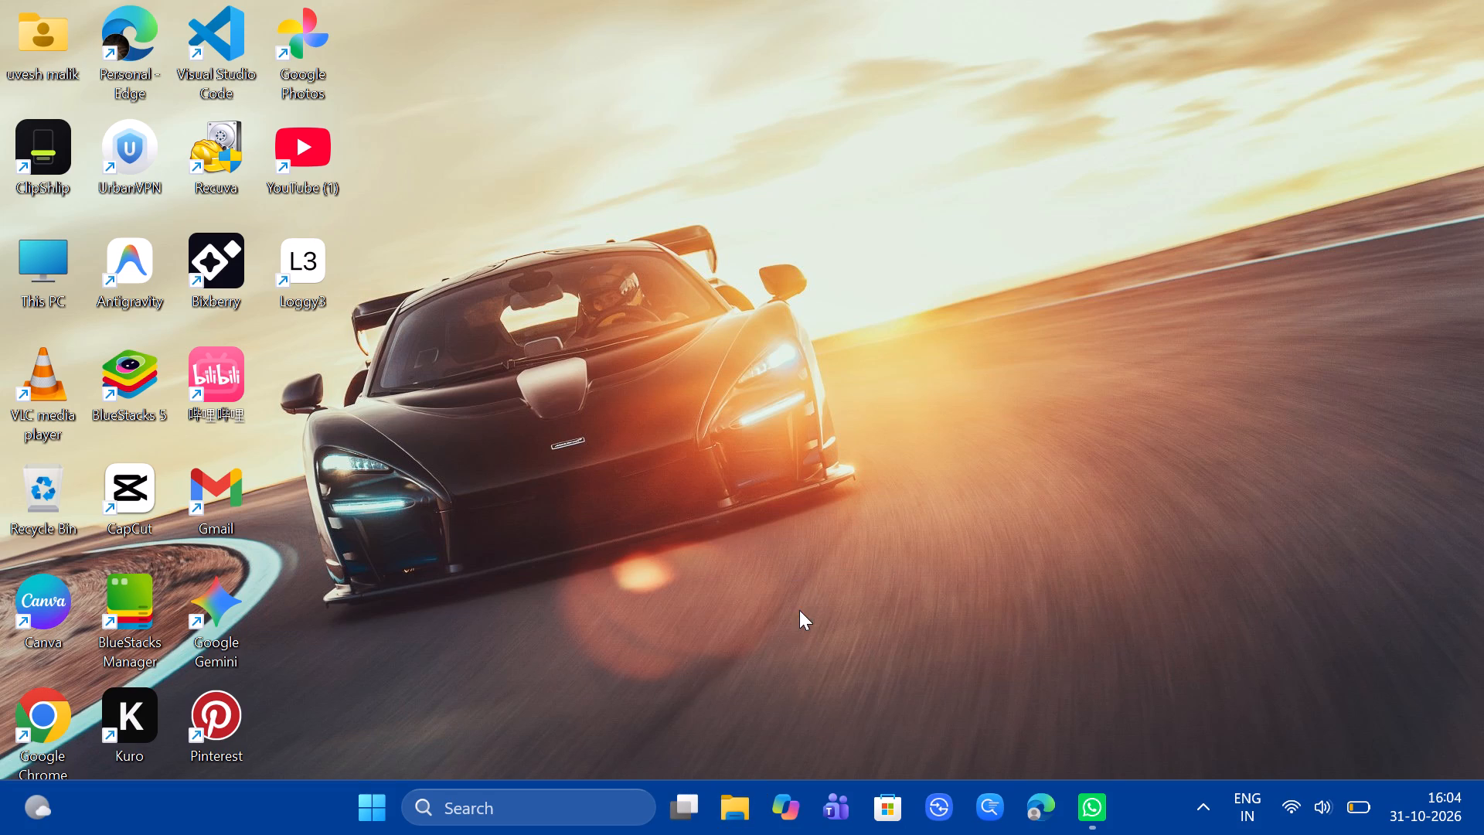